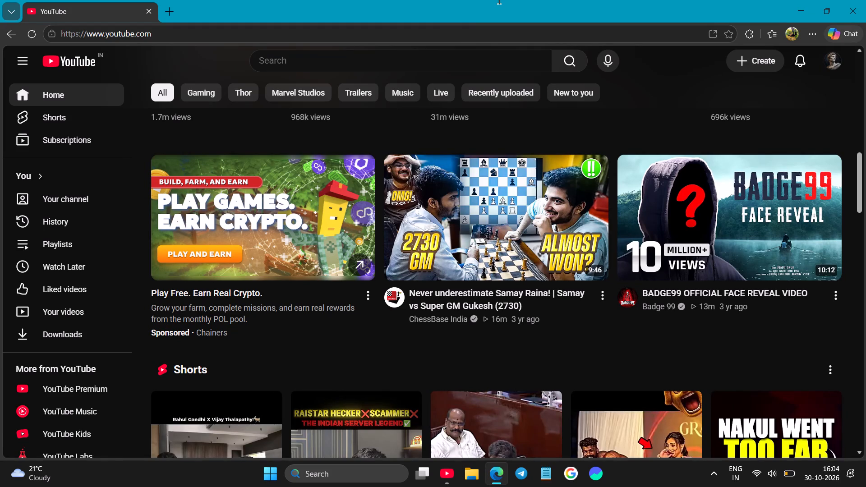
Close the browser window showing YouTube to get back to the desktop.
left_click(865, 0)
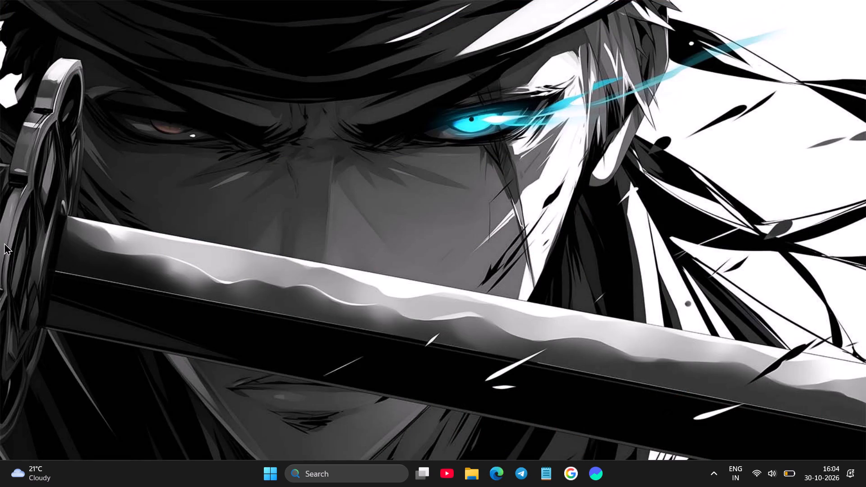
Turn on the display of desktop icons.
left_click(299, 477)
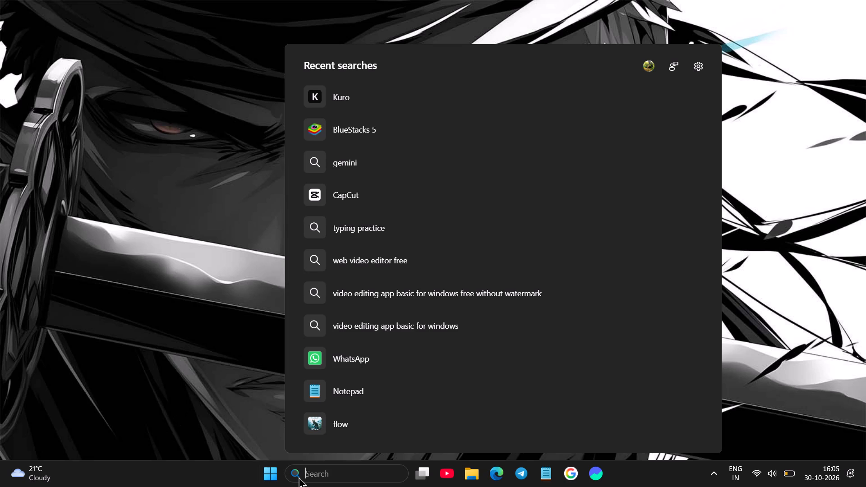
right_click(204, 363)
right_click(228, 176)
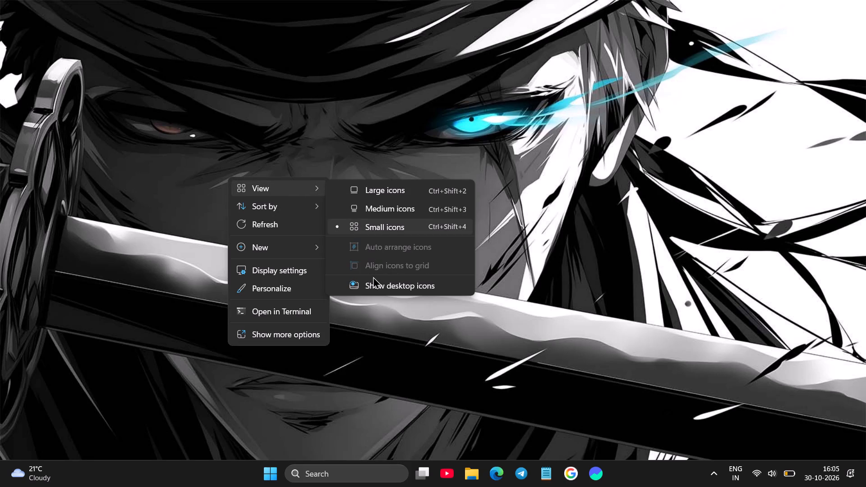
left_click_drag(373, 276, 371, 285)
left_click(371, 285)
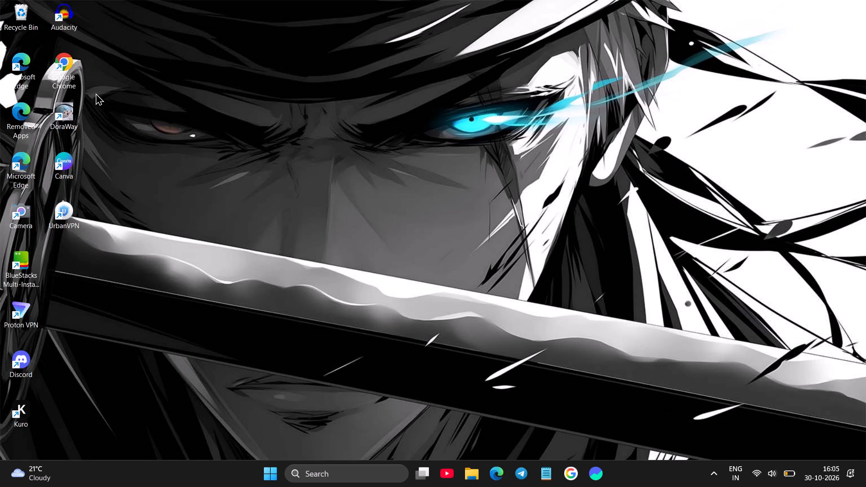
Launch Audacity from its desktop shortcut, skipping the 3.7.9 update and dismissing the welcome window.
double_click(60, 16)
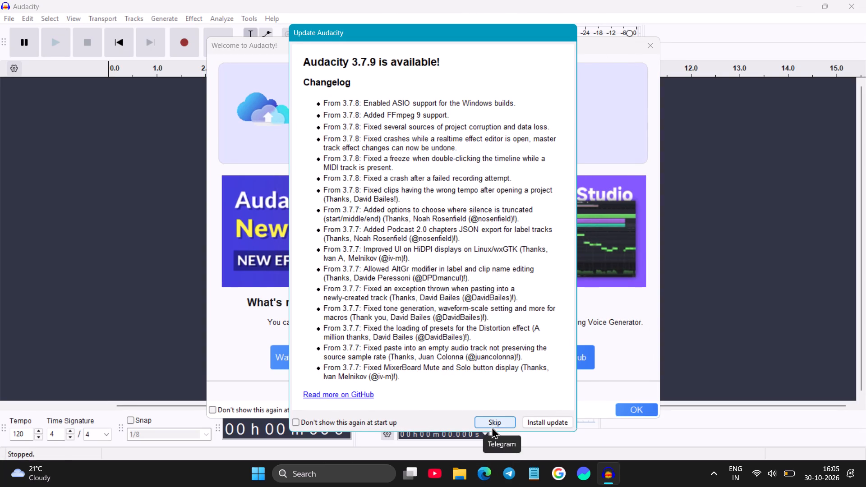
left_click(493, 421)
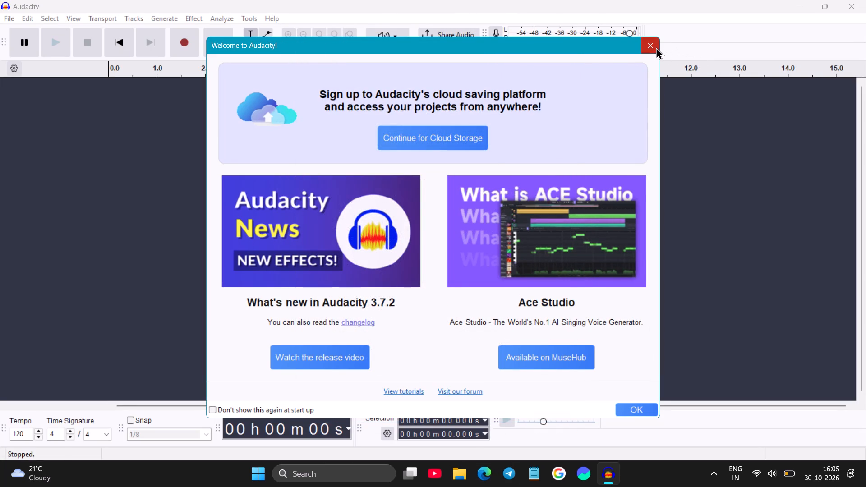
left_click(656, 47)
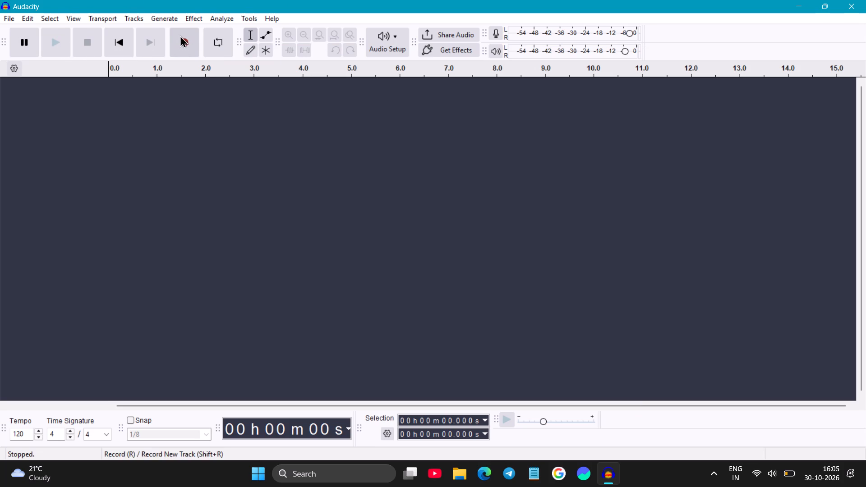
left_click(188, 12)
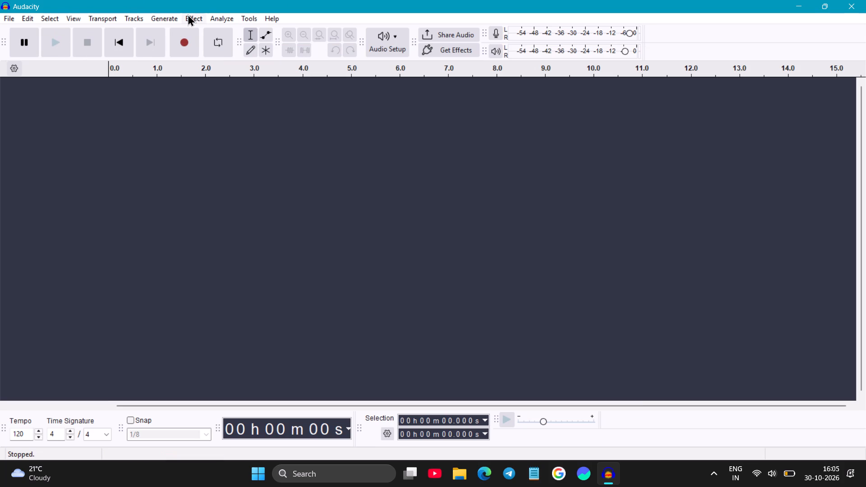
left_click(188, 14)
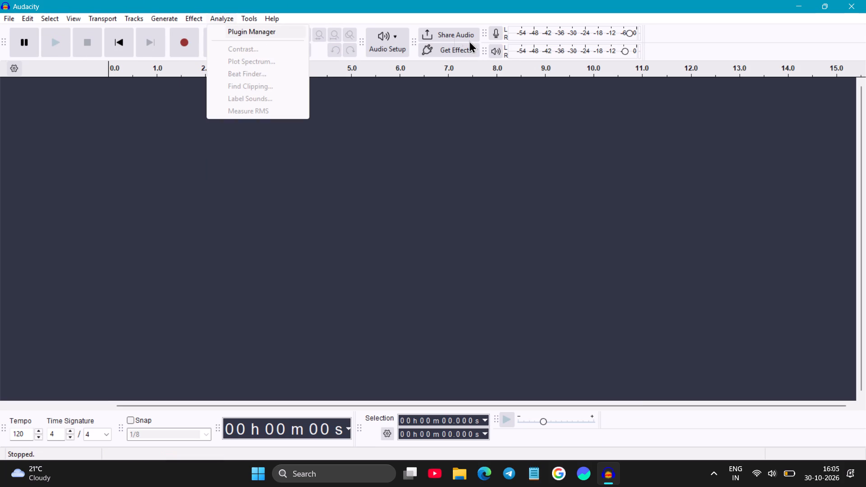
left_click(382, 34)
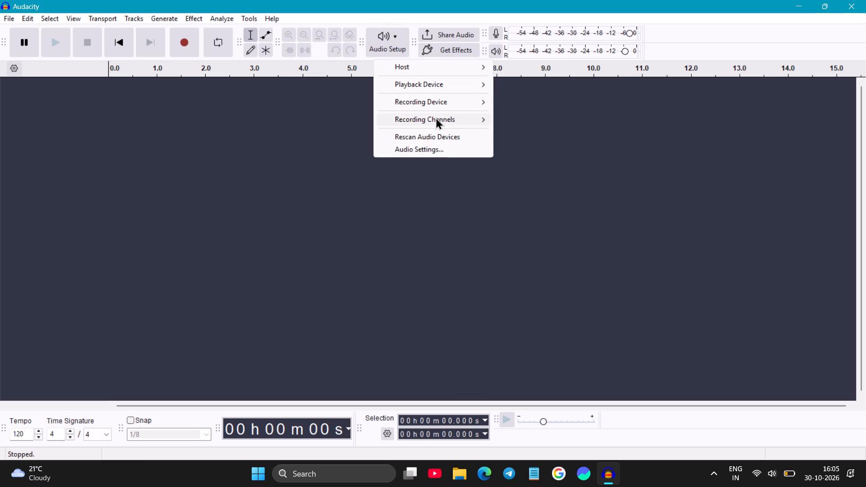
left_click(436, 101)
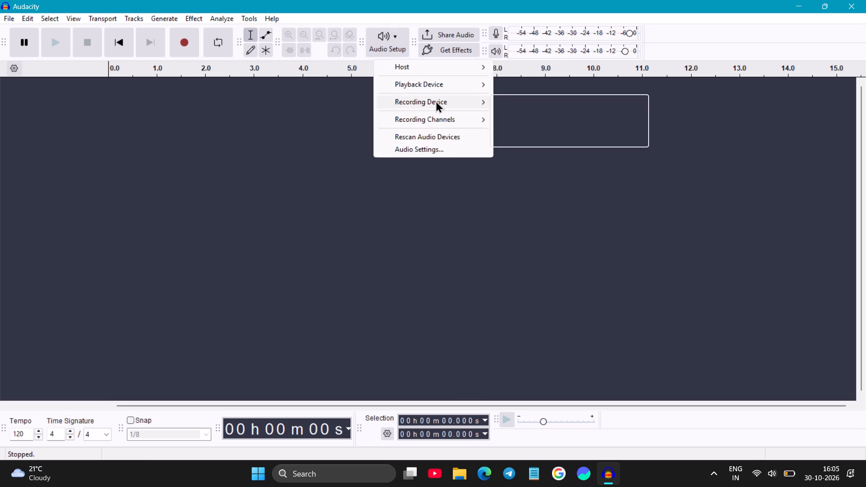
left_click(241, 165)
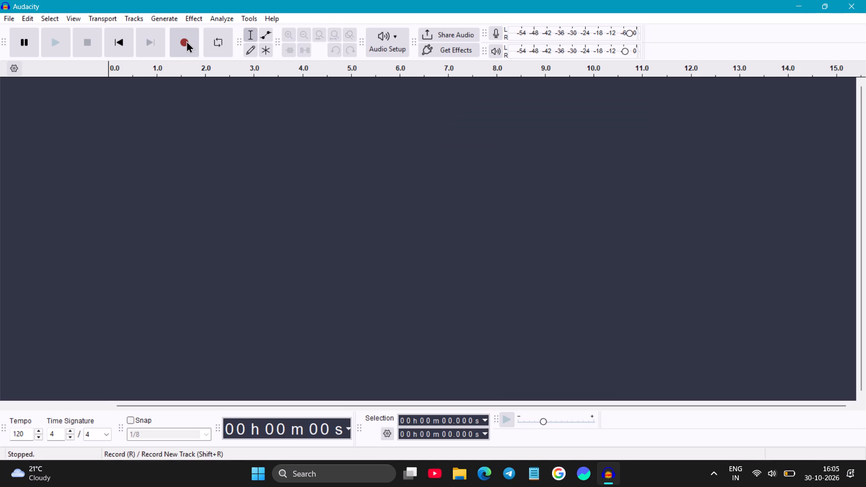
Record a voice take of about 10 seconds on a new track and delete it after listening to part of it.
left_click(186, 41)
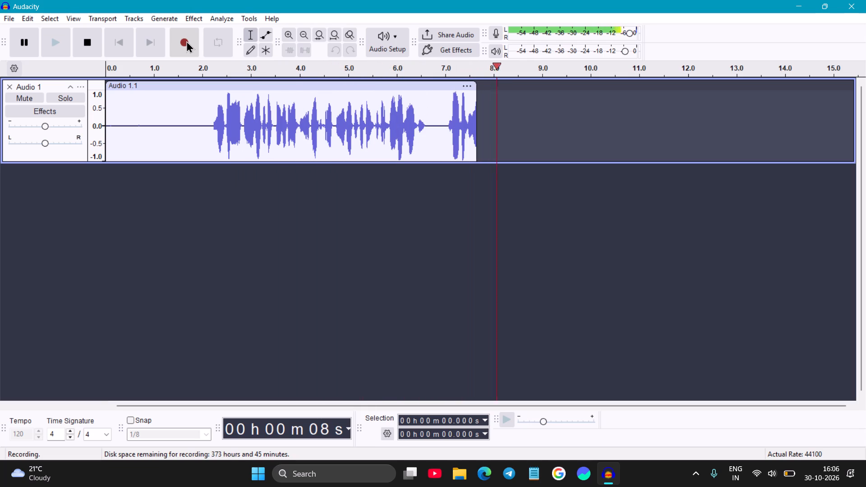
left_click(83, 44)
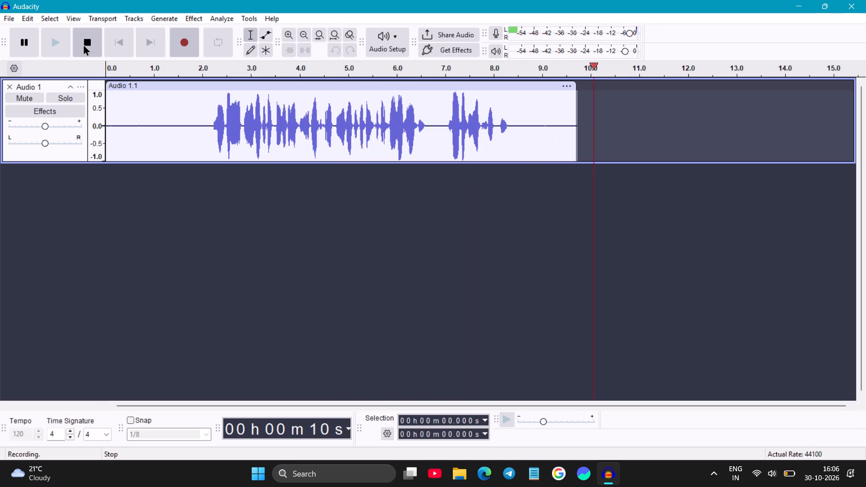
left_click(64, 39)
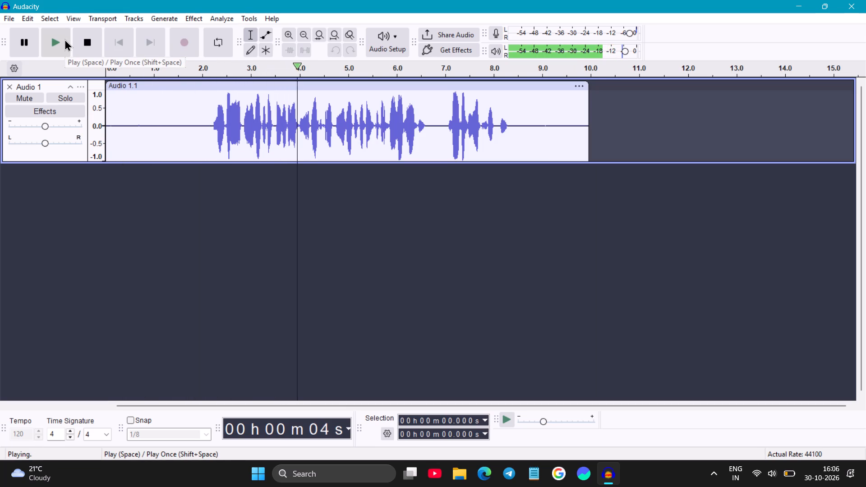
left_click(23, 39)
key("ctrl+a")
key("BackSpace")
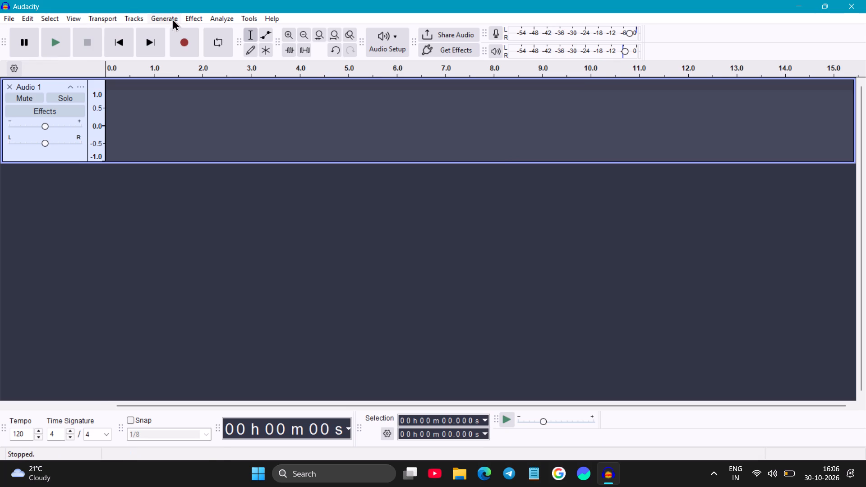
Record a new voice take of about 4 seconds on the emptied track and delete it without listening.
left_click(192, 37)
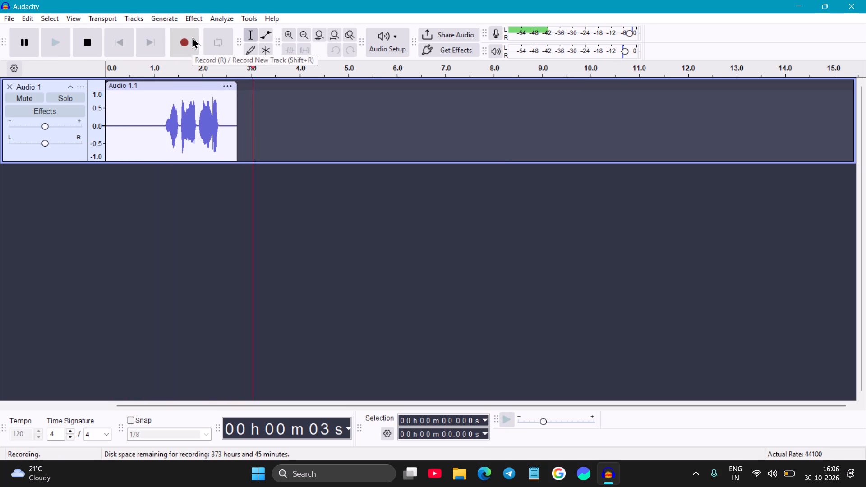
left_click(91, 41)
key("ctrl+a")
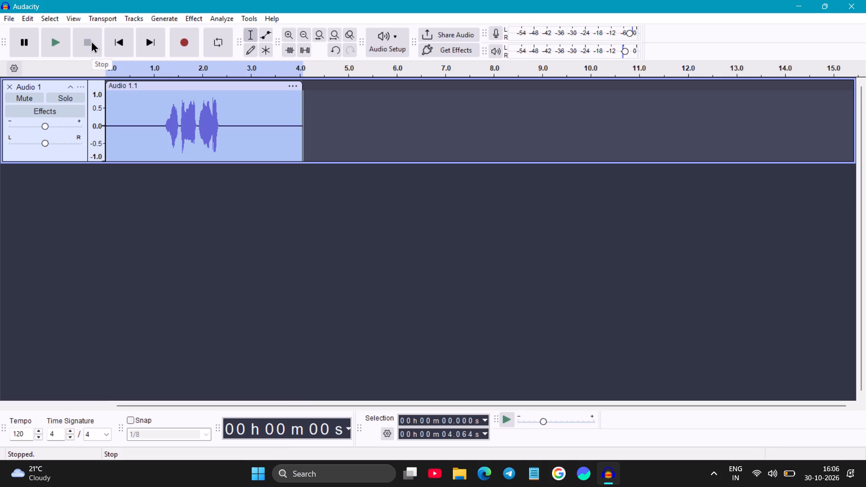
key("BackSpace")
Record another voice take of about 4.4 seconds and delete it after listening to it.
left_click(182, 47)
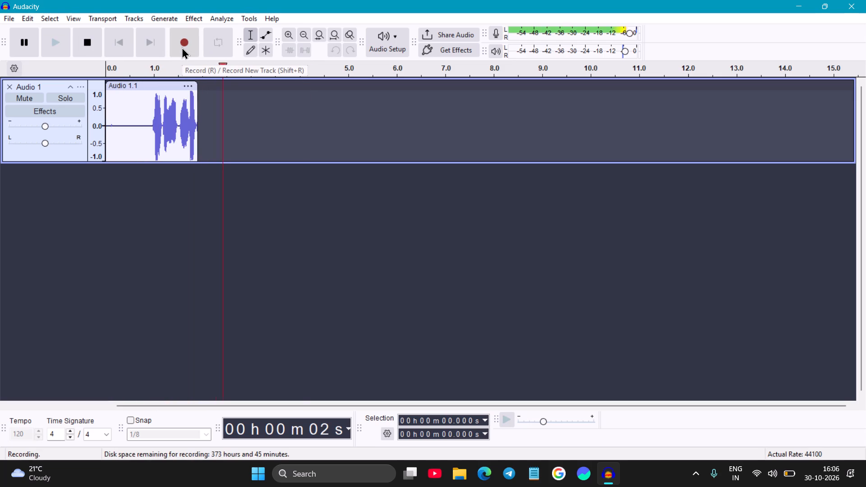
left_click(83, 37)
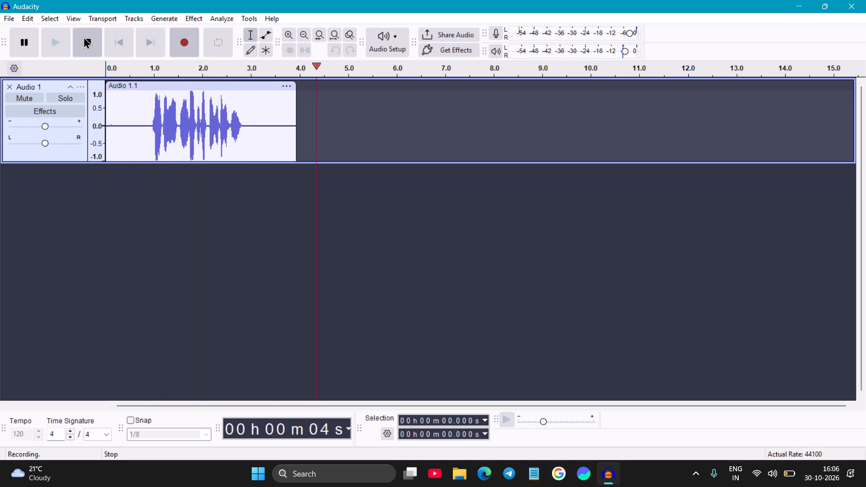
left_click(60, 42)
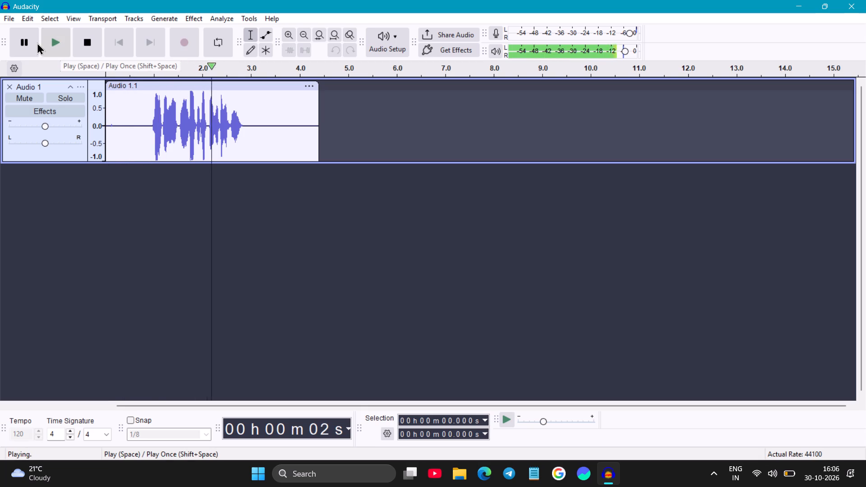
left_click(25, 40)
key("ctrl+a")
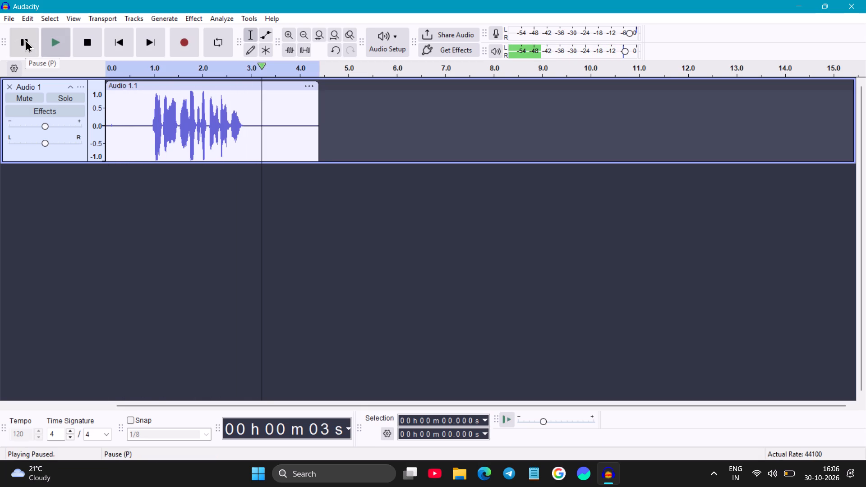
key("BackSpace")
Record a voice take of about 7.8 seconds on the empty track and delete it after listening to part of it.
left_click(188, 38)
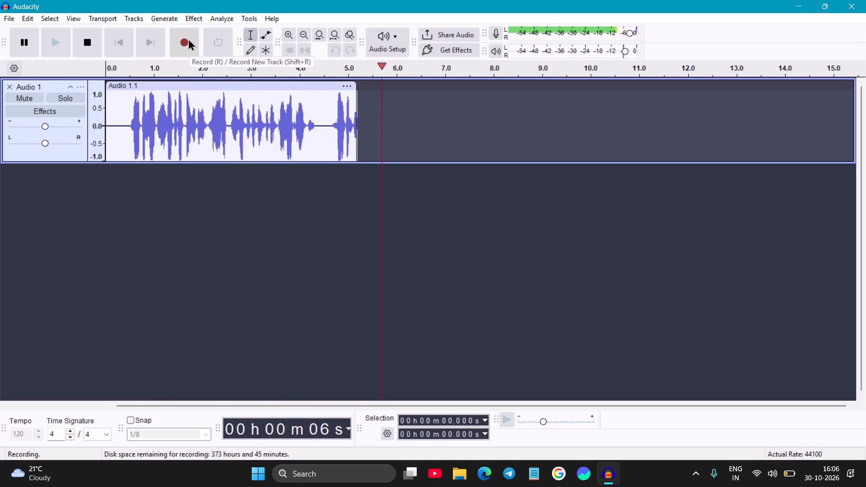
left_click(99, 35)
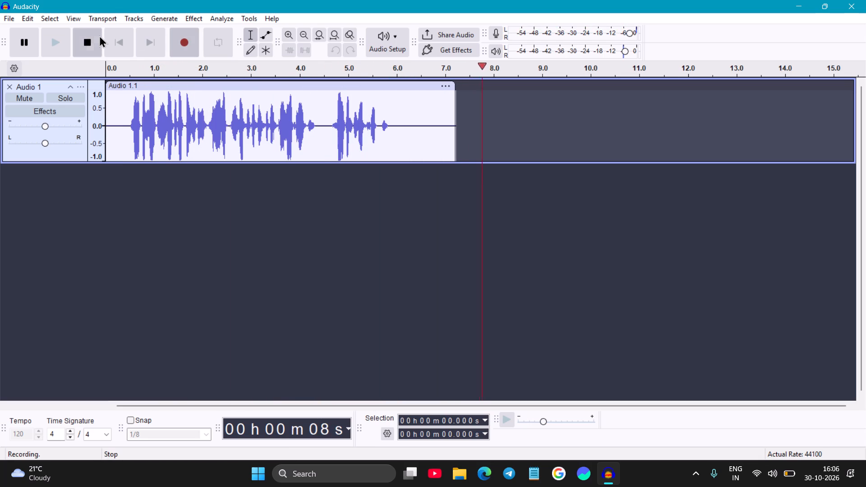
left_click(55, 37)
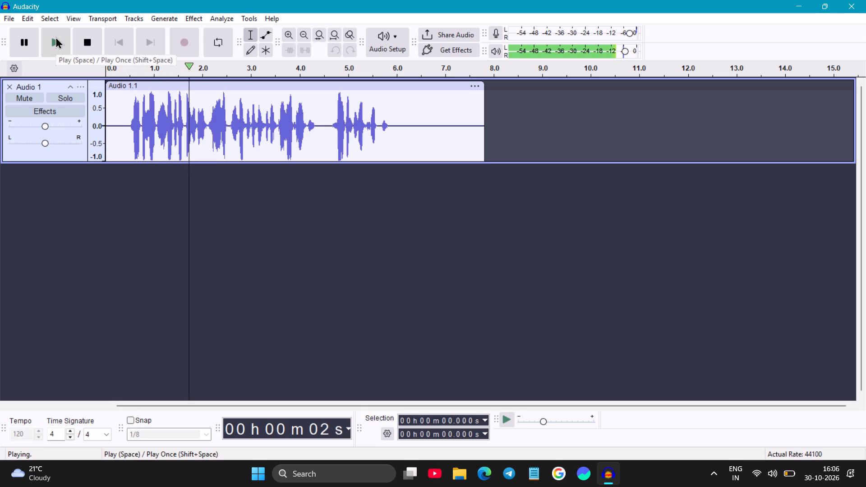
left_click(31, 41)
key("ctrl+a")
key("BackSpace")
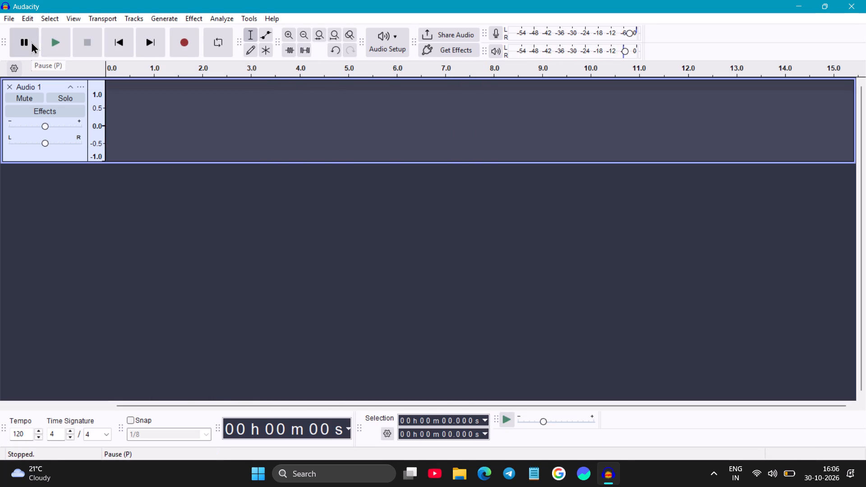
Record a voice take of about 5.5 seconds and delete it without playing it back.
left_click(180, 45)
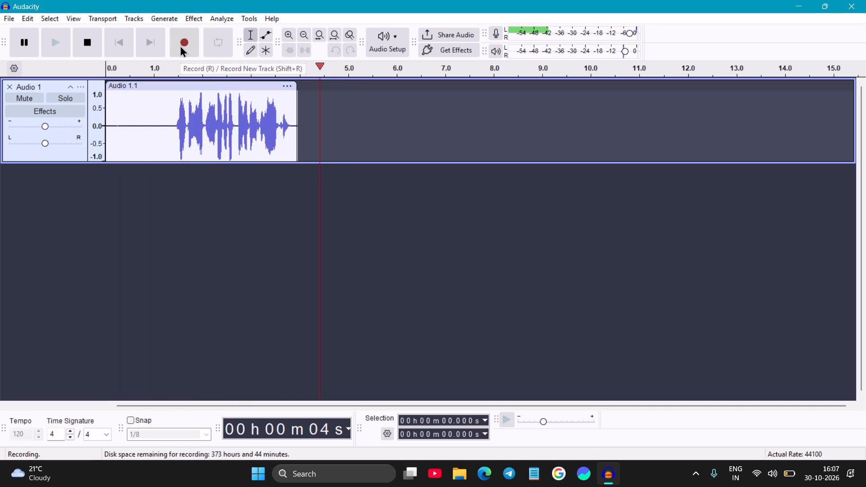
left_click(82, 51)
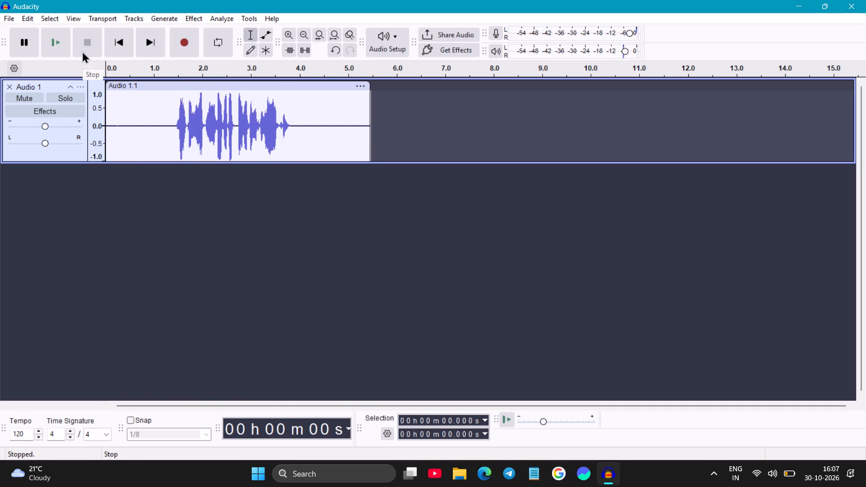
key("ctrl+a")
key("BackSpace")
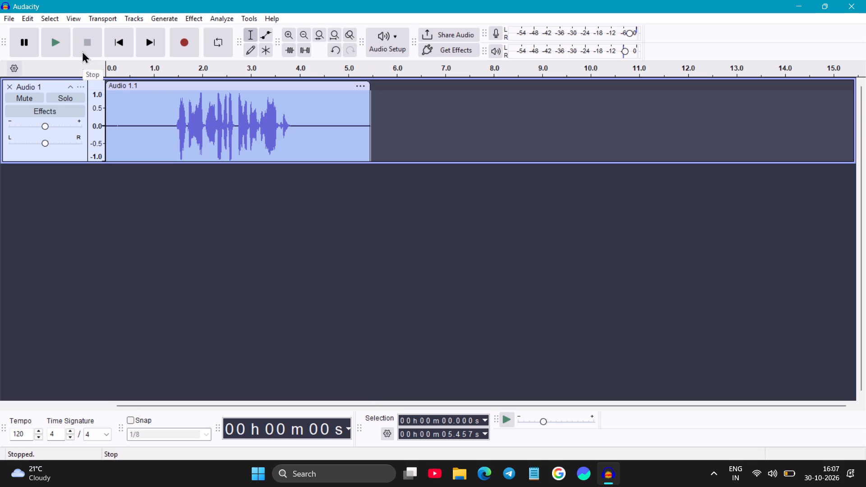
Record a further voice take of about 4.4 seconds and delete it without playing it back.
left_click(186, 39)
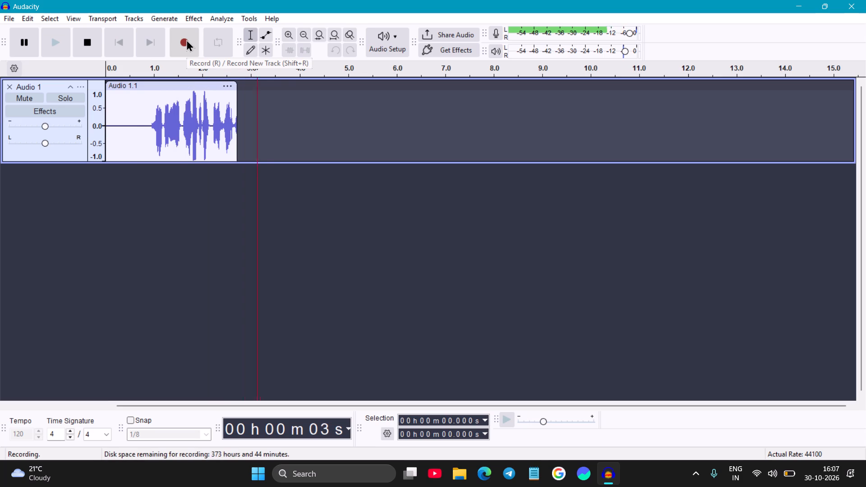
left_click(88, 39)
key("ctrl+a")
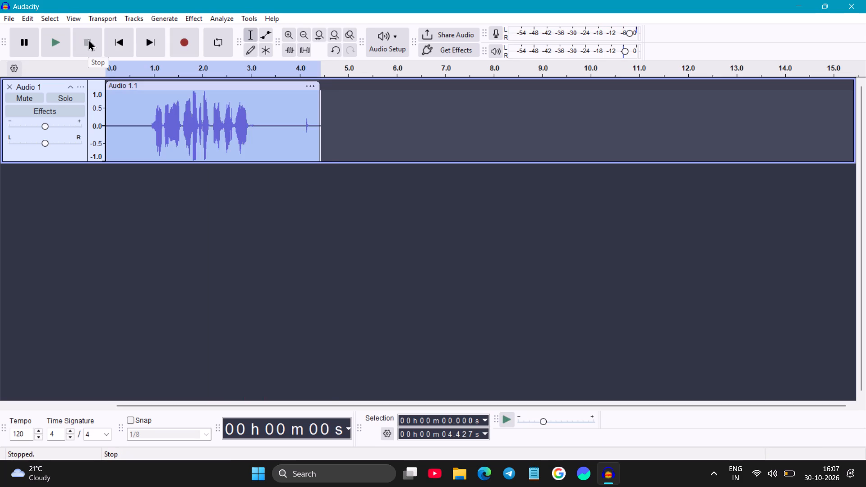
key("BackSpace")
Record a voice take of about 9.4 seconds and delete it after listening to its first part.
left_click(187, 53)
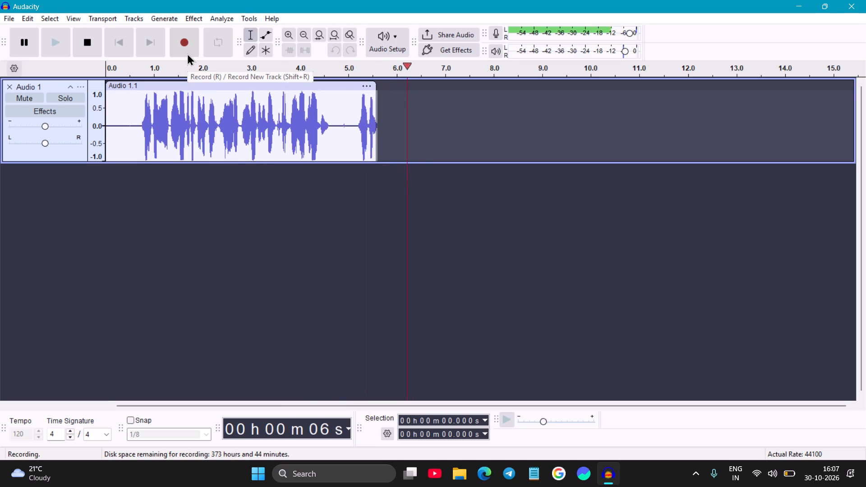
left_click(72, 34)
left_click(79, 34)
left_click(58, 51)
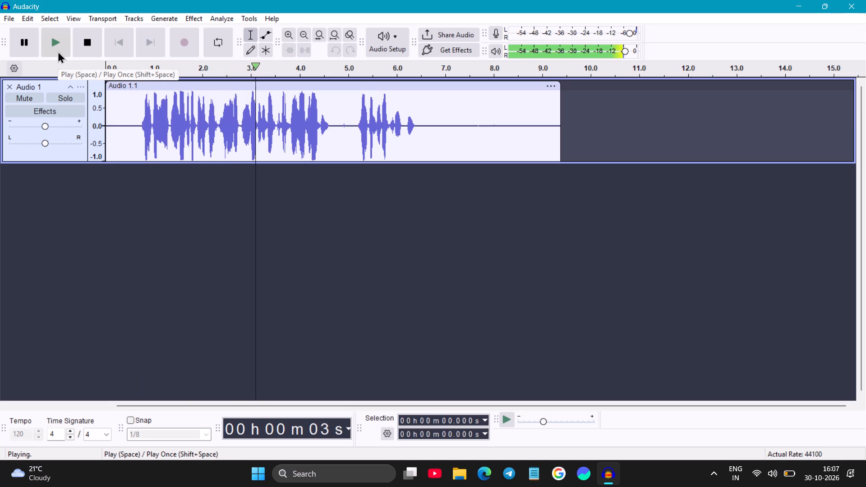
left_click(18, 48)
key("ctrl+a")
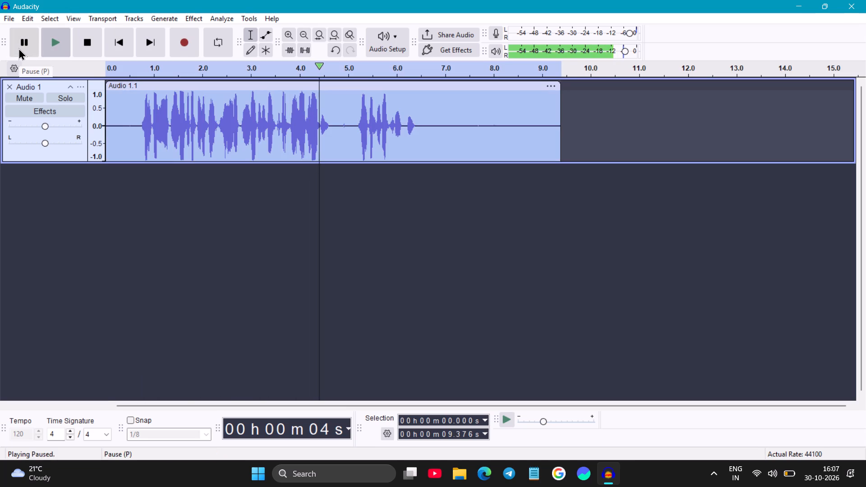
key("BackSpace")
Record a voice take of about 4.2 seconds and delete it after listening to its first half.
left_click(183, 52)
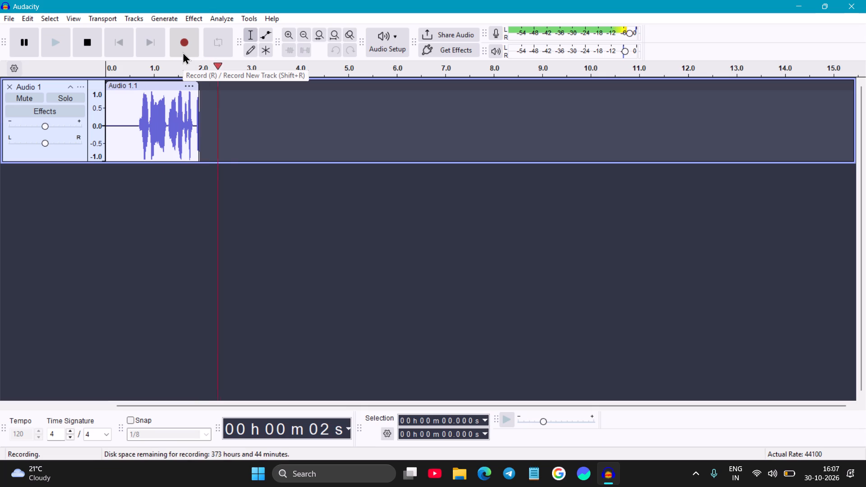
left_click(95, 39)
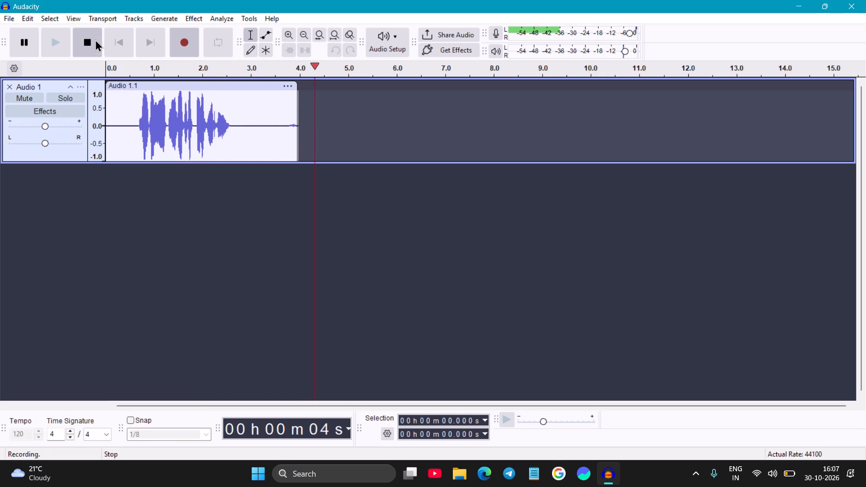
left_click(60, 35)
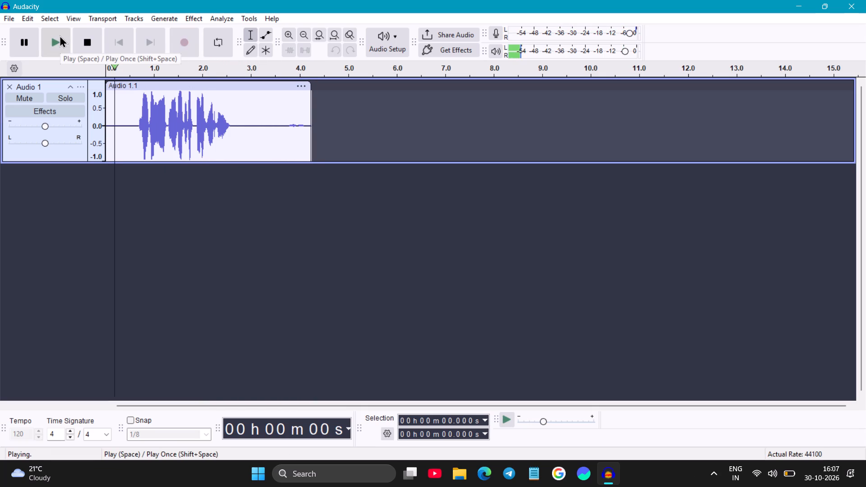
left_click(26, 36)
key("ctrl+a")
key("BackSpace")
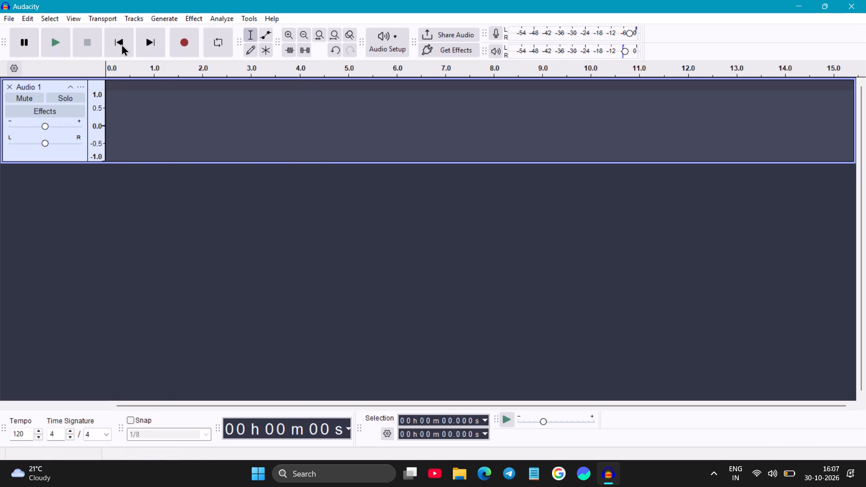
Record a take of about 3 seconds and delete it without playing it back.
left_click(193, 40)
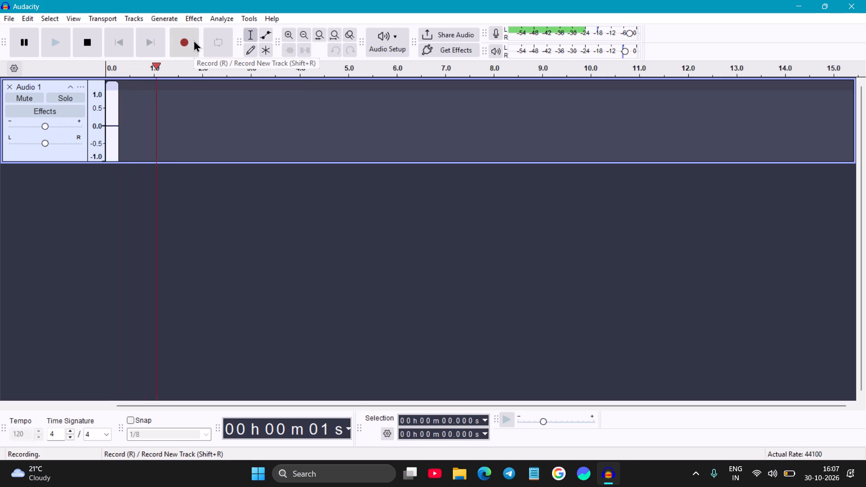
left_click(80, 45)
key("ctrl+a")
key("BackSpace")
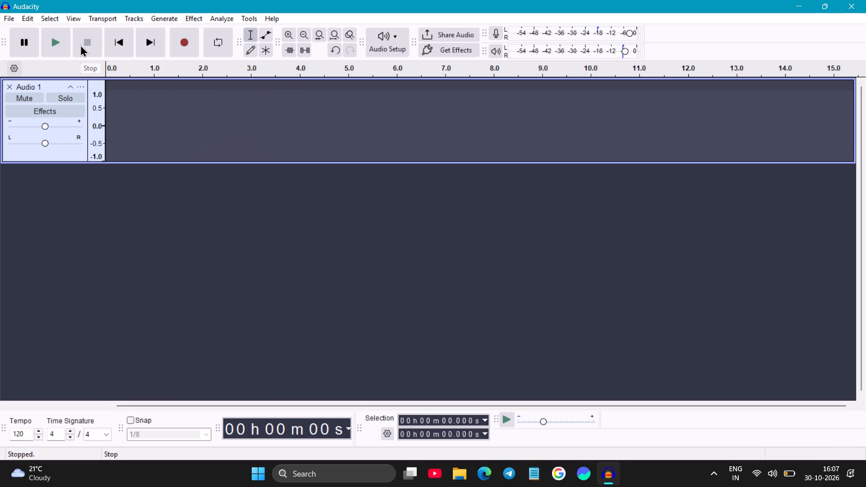
Record a new voice take from the start of the emptied track.
left_click(172, 50)
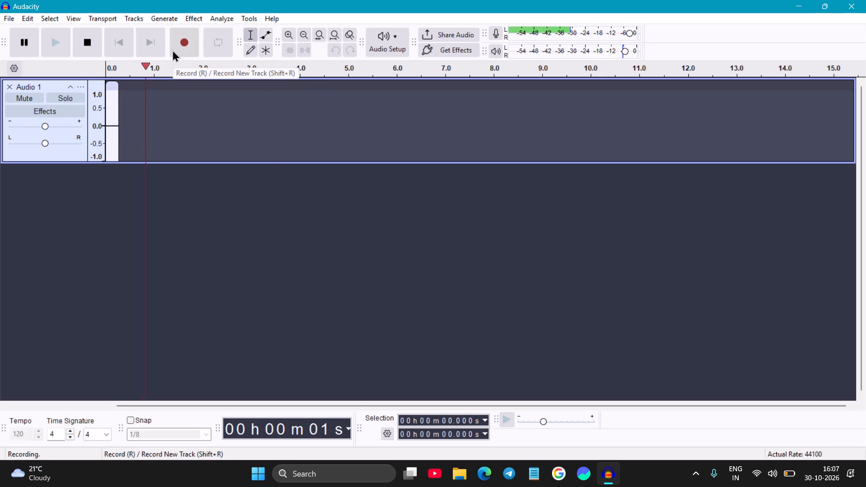
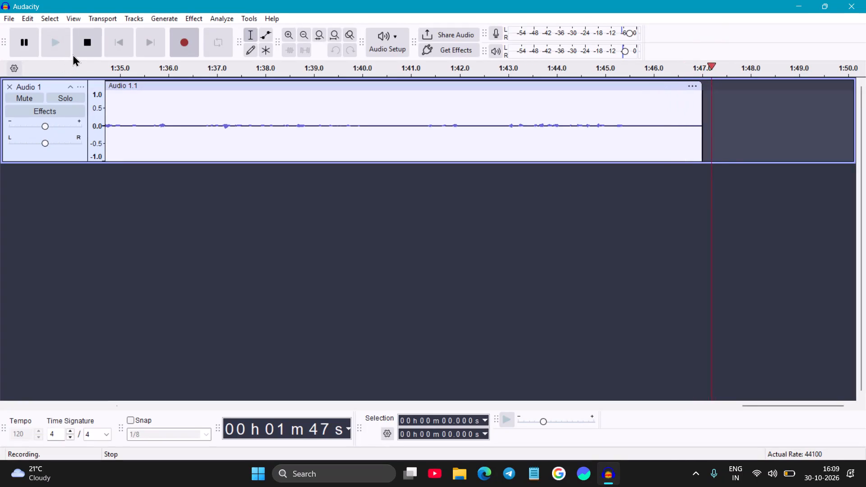
Stop the running recording at about 1 min 49 s and delete the whole take from the track.
left_click(76, 44)
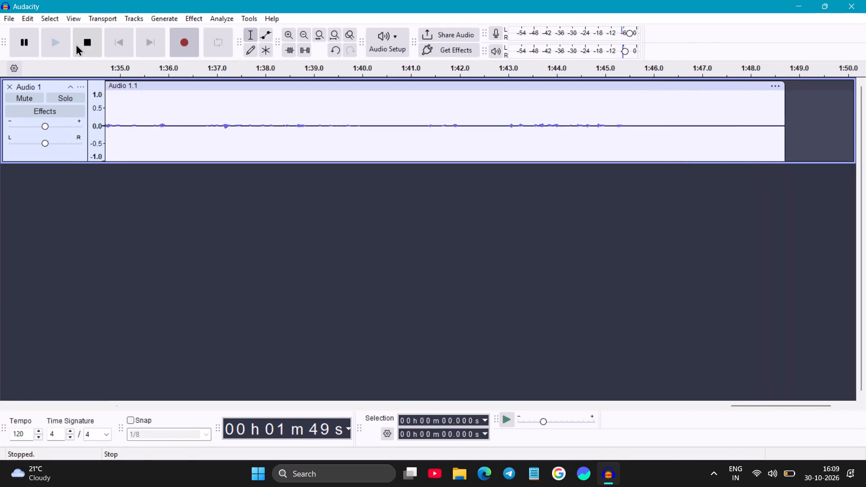
scroll(76, 44, "right", 4)
scroll(295, 197, "right", 20)
scroll(295, 197, "right", 20)
scroll(295, 197, "right", 1)
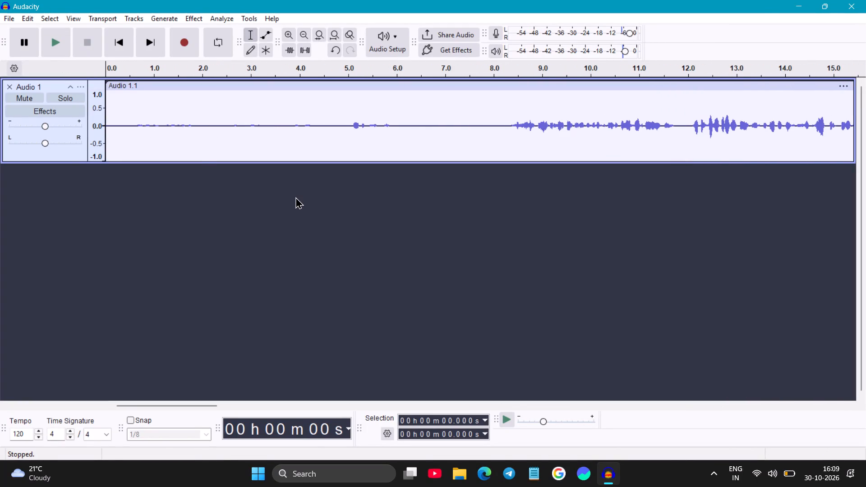
key("ctrl+a")
key("BackSpace")
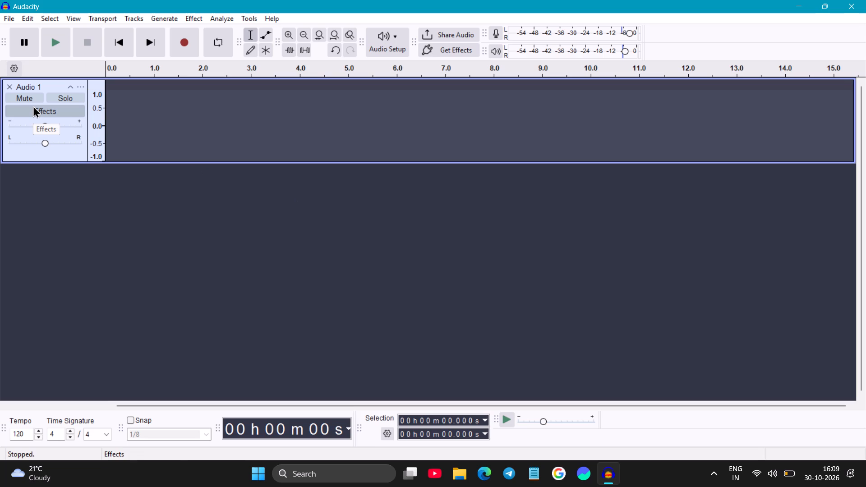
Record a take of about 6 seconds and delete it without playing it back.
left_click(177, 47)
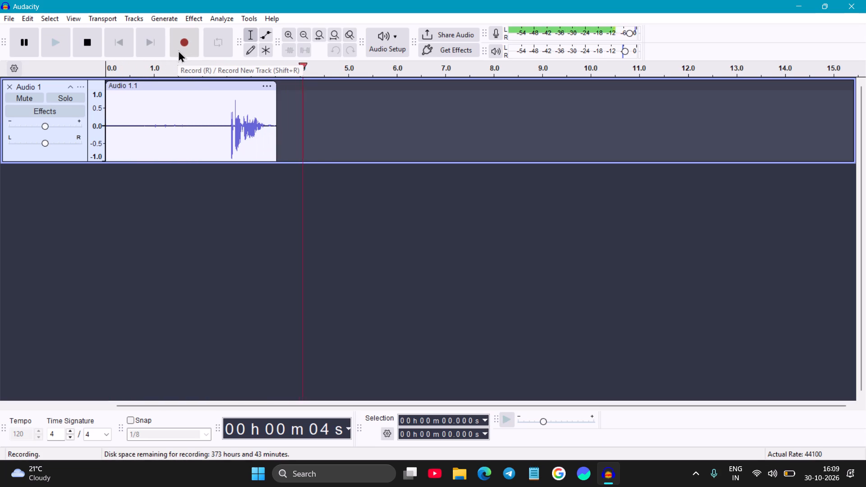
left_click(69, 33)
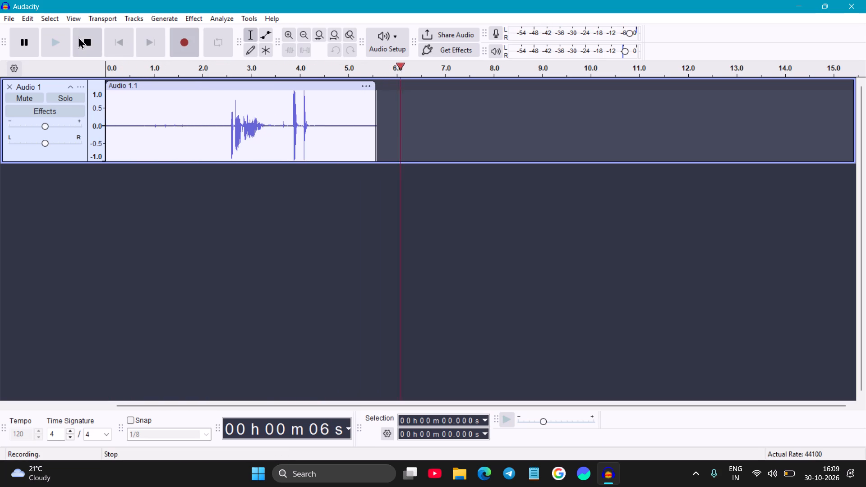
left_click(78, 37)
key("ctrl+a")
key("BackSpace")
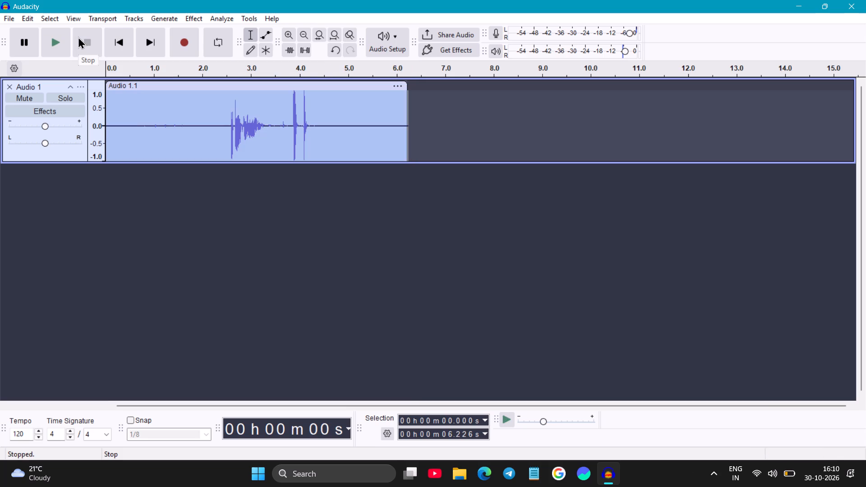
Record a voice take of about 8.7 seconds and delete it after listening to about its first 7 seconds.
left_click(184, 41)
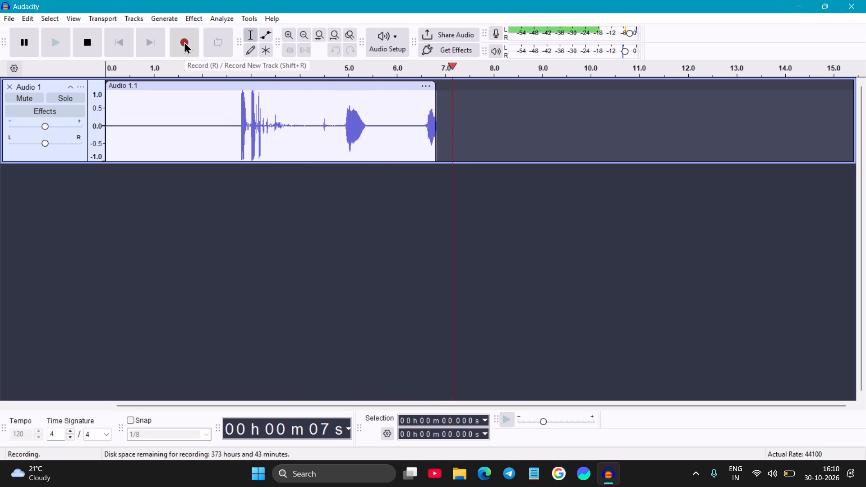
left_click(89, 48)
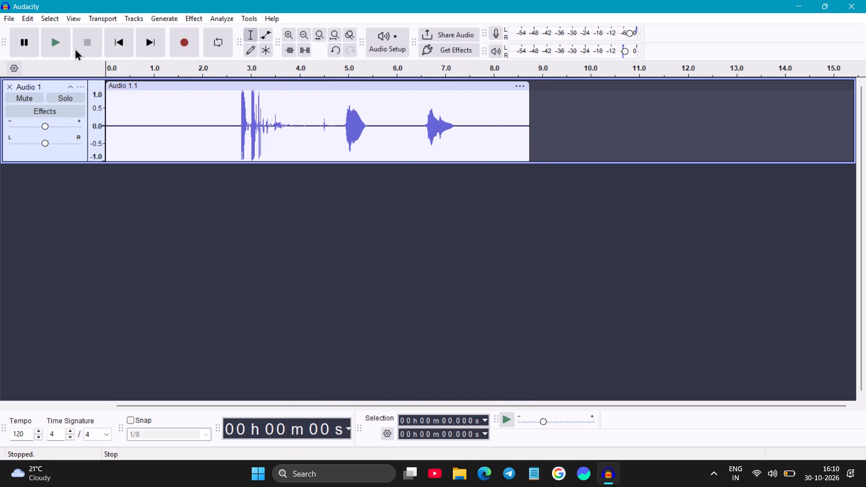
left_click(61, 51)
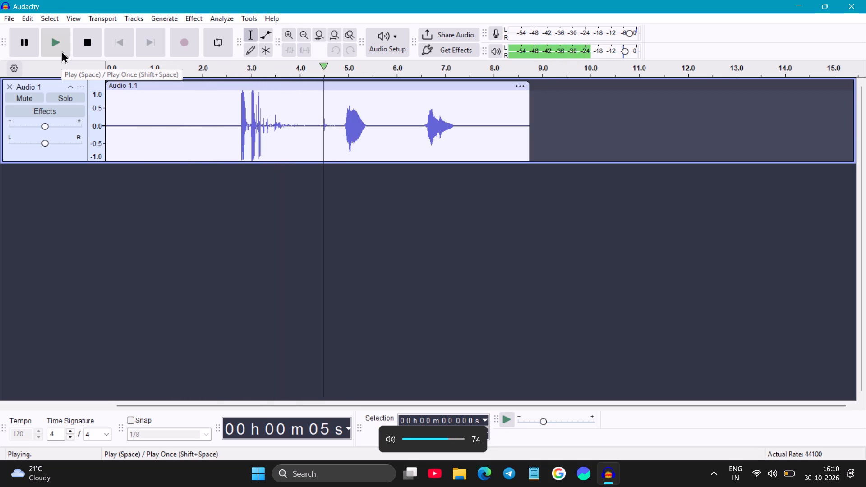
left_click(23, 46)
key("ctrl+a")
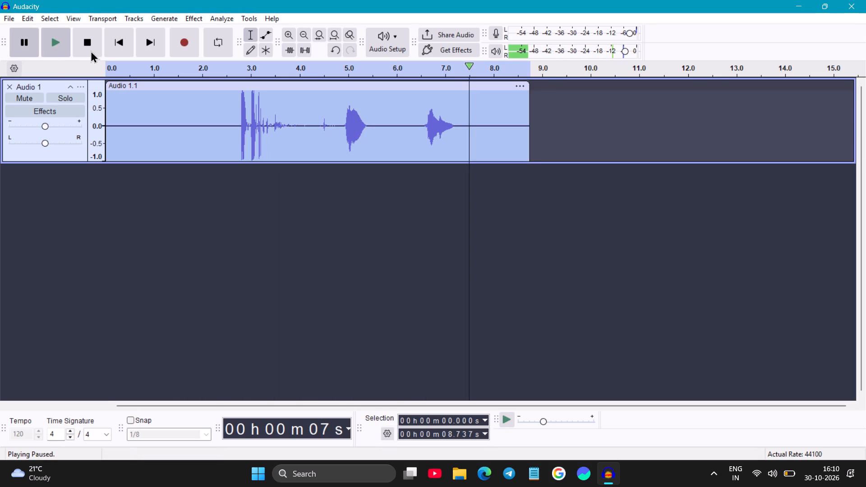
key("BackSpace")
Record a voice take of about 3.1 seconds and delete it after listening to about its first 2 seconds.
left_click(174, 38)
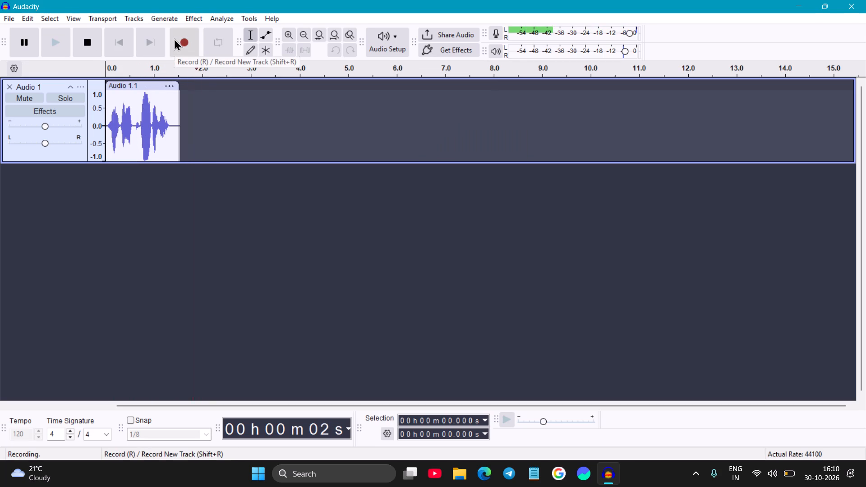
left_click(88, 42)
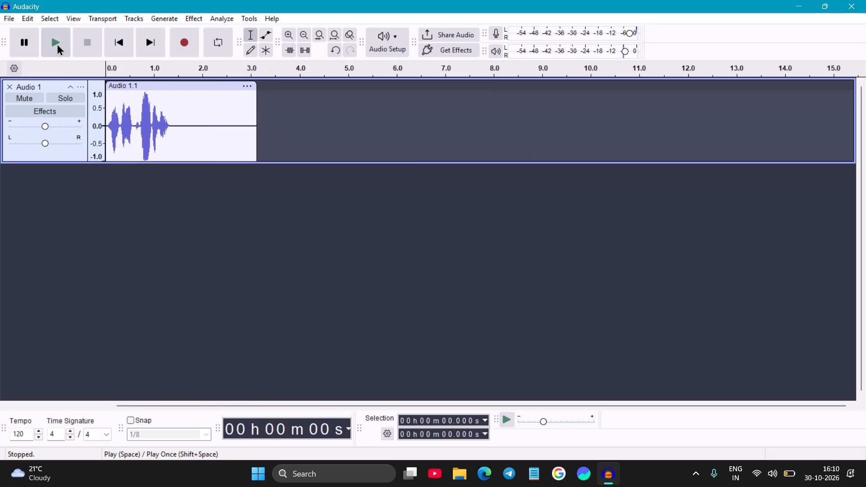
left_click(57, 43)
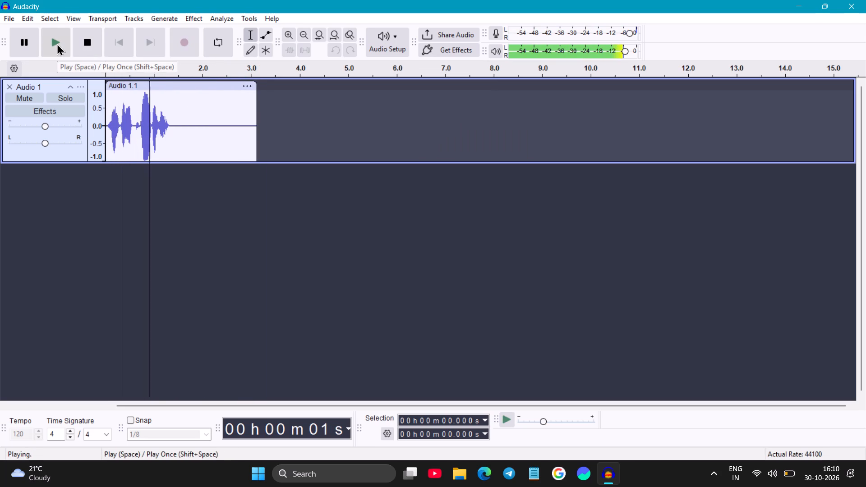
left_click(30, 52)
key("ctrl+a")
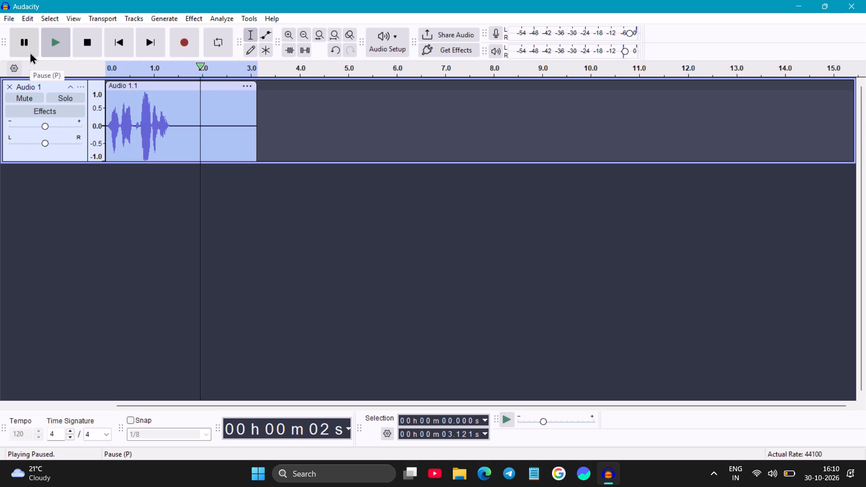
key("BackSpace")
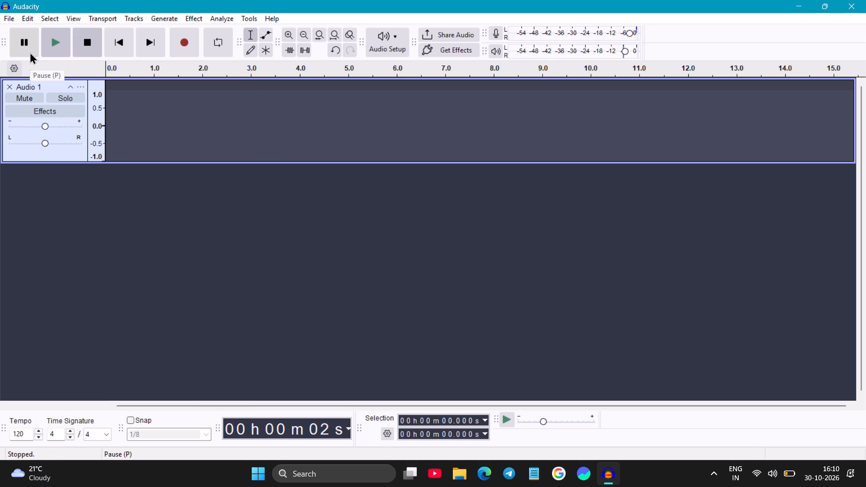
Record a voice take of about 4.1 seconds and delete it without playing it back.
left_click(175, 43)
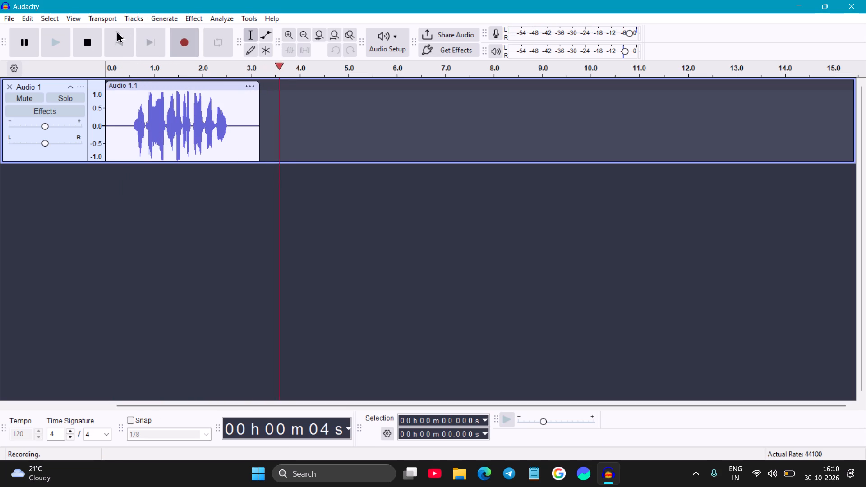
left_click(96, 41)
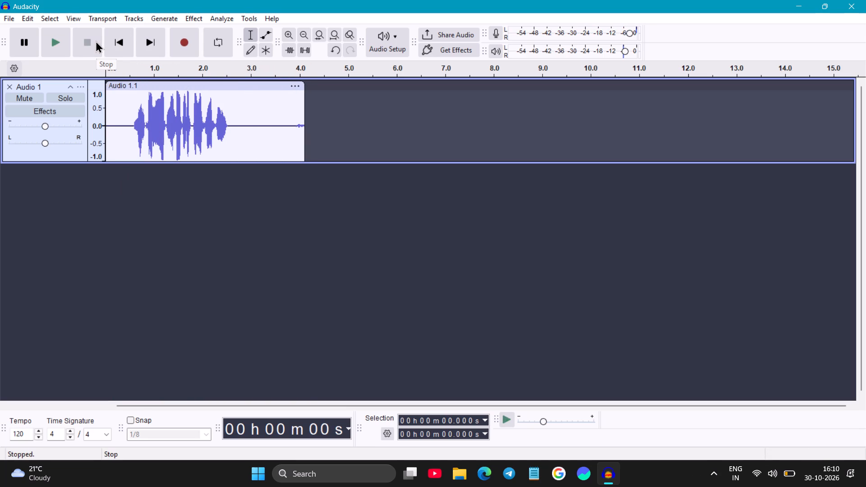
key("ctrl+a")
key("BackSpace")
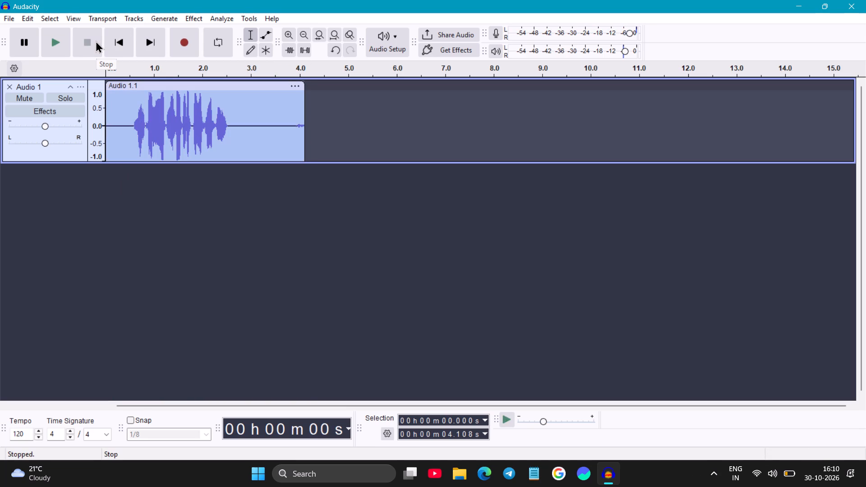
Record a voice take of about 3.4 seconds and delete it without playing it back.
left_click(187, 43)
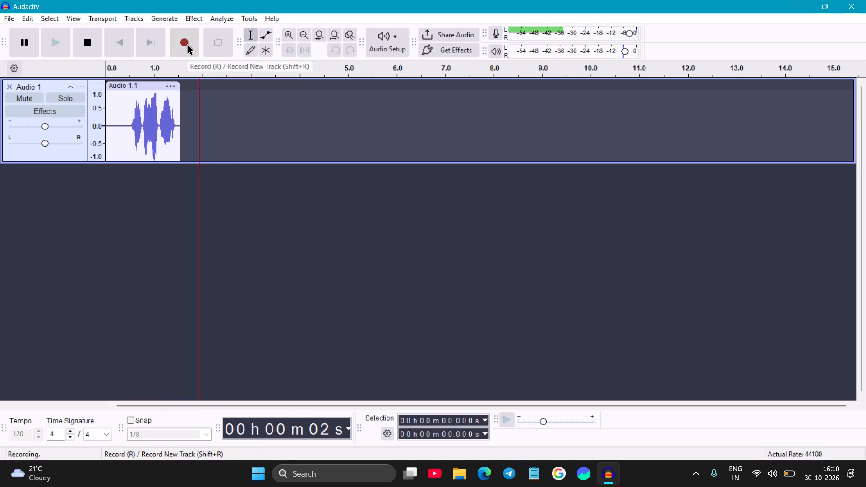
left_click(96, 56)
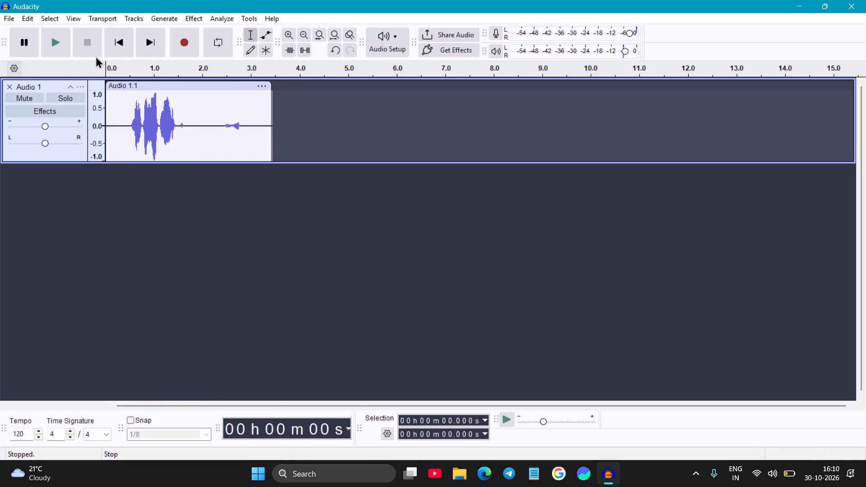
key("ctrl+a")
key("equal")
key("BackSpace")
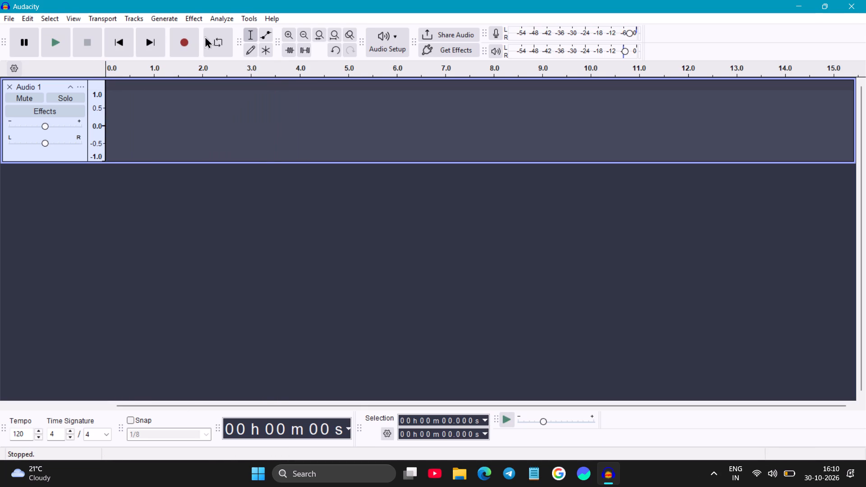
Record a new voice take from the start of the emptied track.
left_click(186, 43)
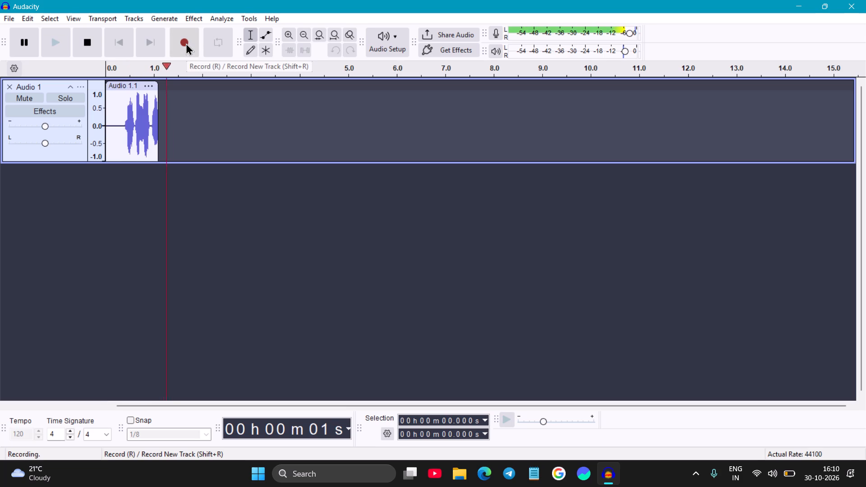
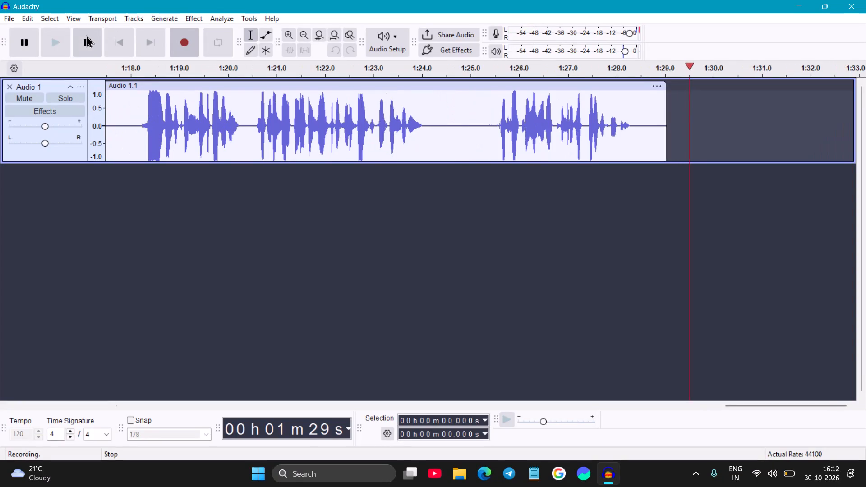
Stop recording the voice take at a length of about 1 minute 30 seconds.
left_click(86, 35)
Play the newly recorded voice take back from the start of the track.
left_click(42, 43)
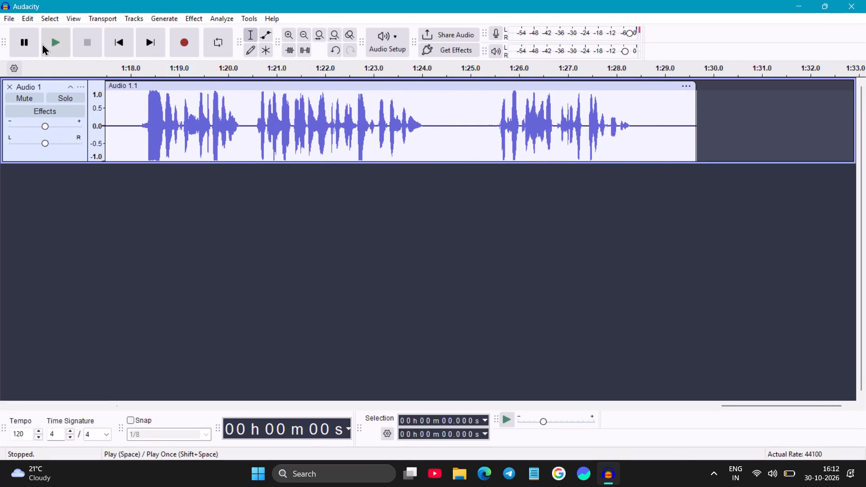
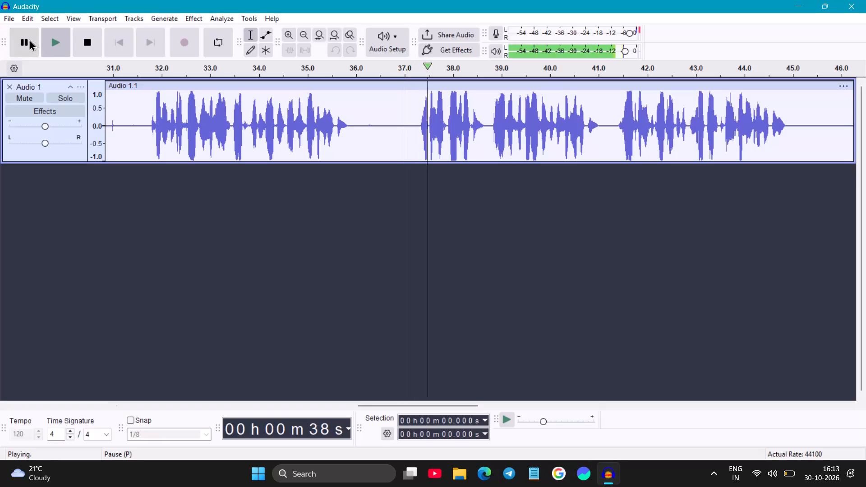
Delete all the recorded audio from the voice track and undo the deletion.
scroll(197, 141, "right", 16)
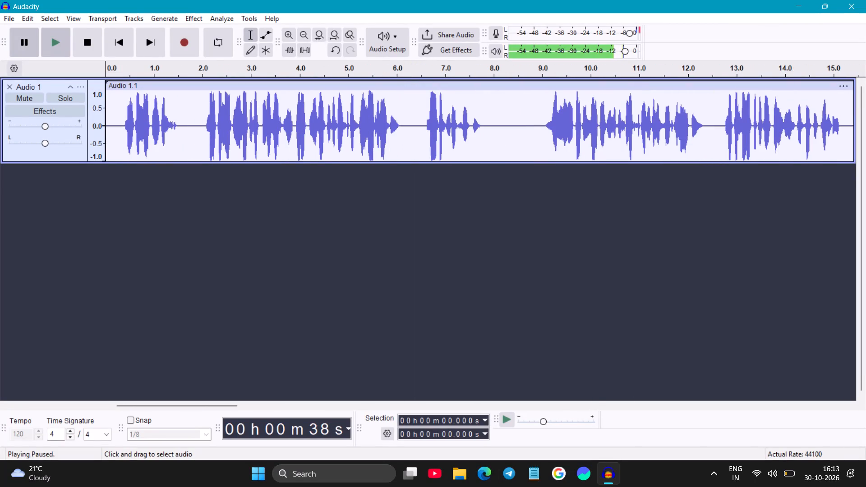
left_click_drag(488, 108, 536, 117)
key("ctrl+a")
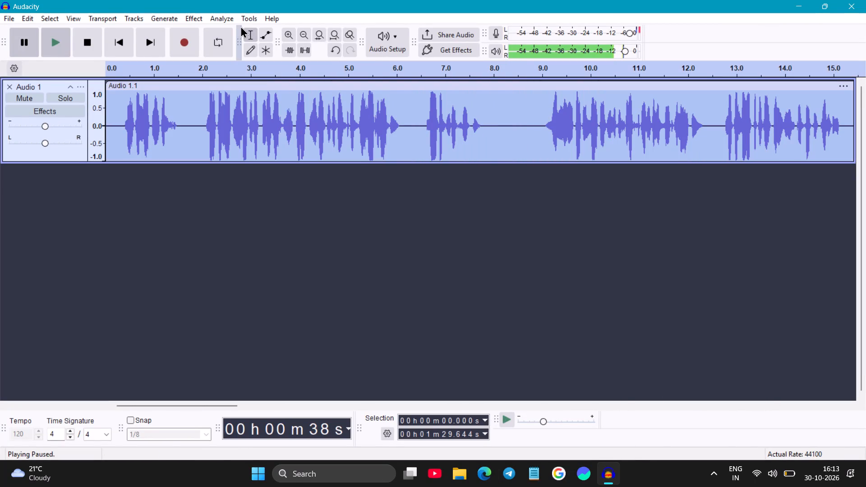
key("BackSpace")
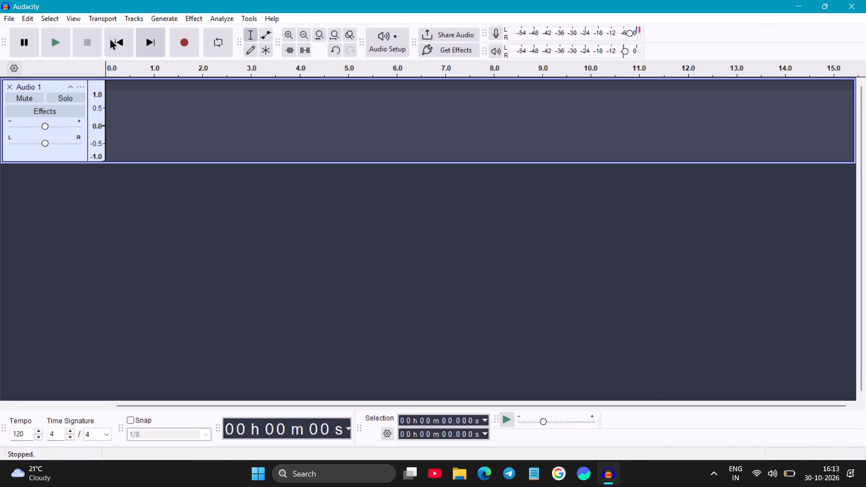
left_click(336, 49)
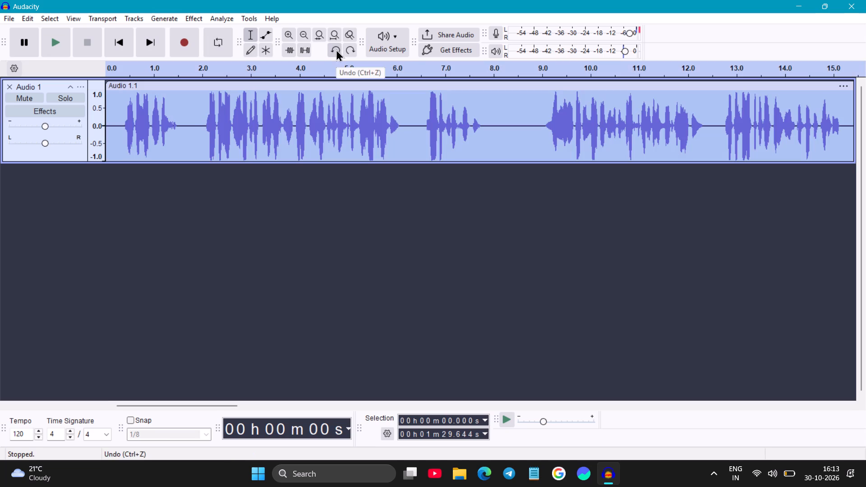
Capture a noise profile for Noise Reduction from the silent gap between about 7.9 and 8.9 seconds.
left_click(495, 341)
left_click_drag(488, 108, 535, 117)
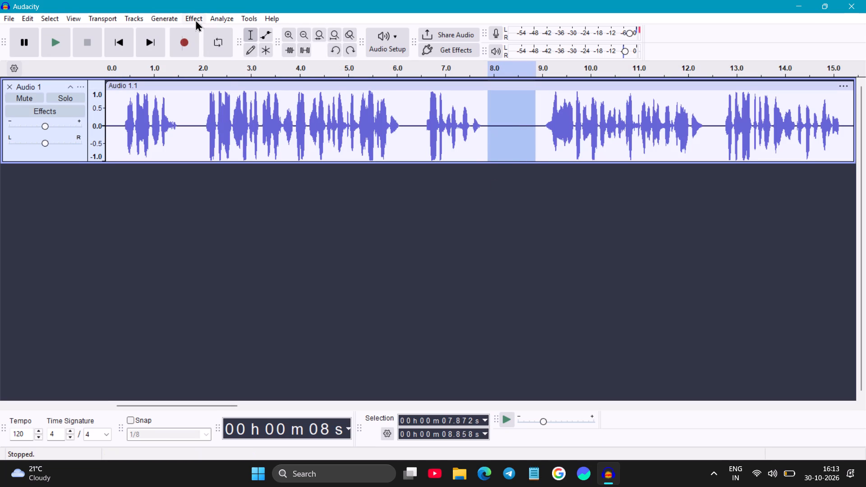
left_click(195, 19)
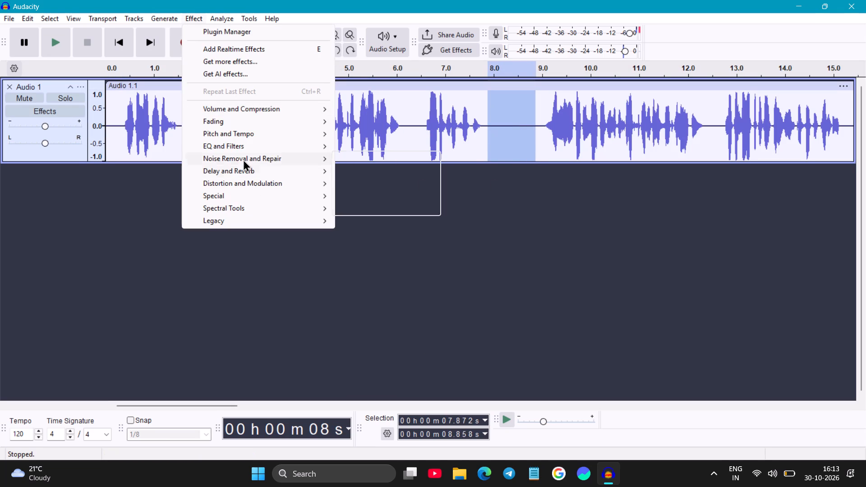
left_click(382, 194)
left_click(415, 181)
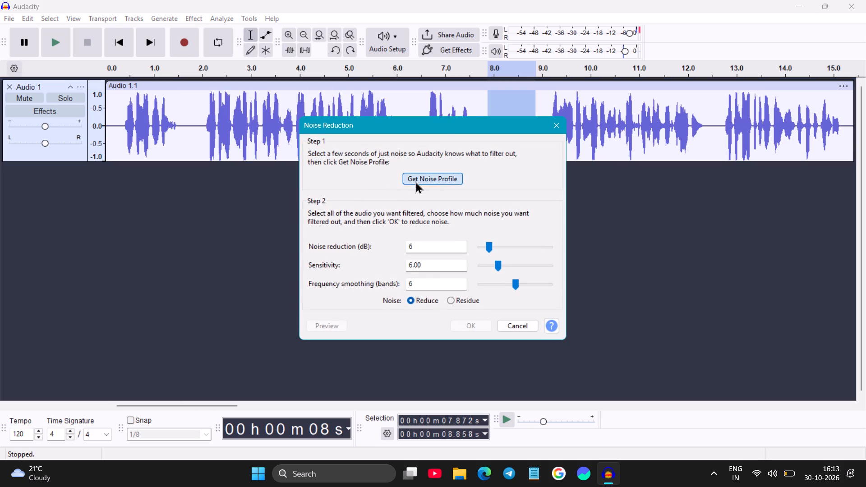
Apply Noise Reduction to the entire take with 6 dB reduction, sensitivity 6.00 and 6 frequency smoothing bands, in Reduce mode.
key("ctrl+a")
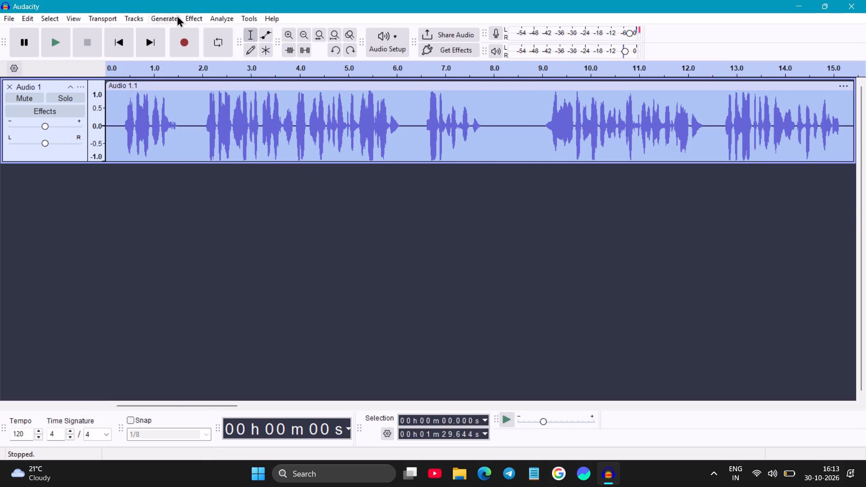
left_click(185, 20)
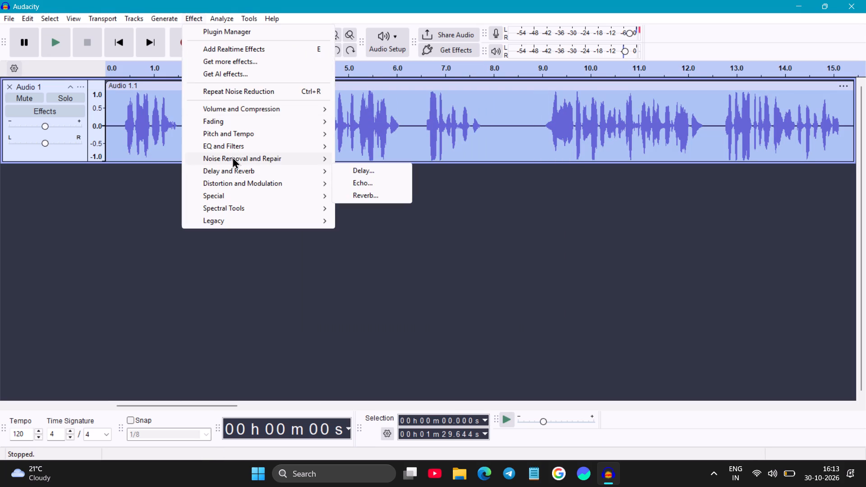
left_click(232, 156)
left_click_drag(364, 202, 362, 195)
left_click(362, 195)
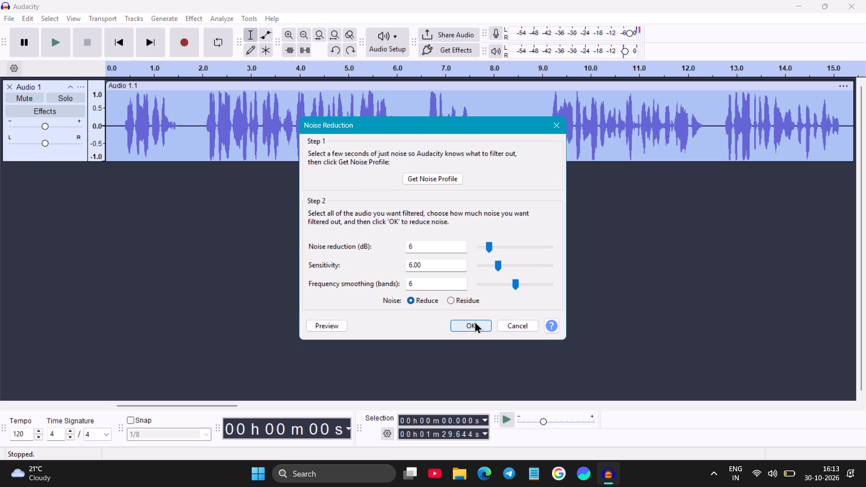
left_click(474, 321)
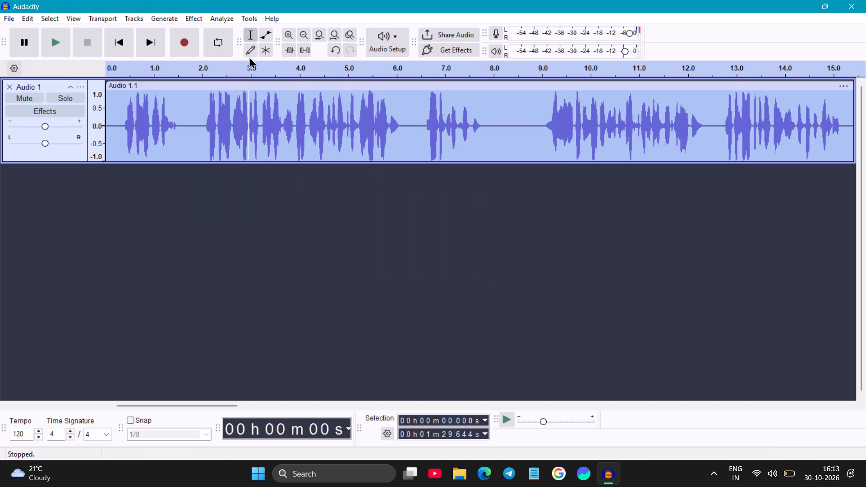
Apply Filter Curve EQ to the take with the Bass Boost preset, raising the low-frequency boost to about 11 dB below roughly 90 Hz.
left_click(189, 20)
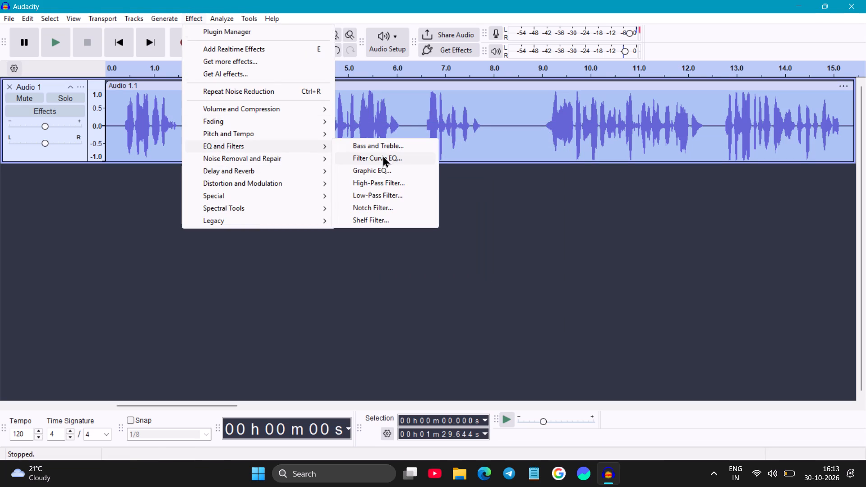
left_click(382, 155)
left_click(223, 111)
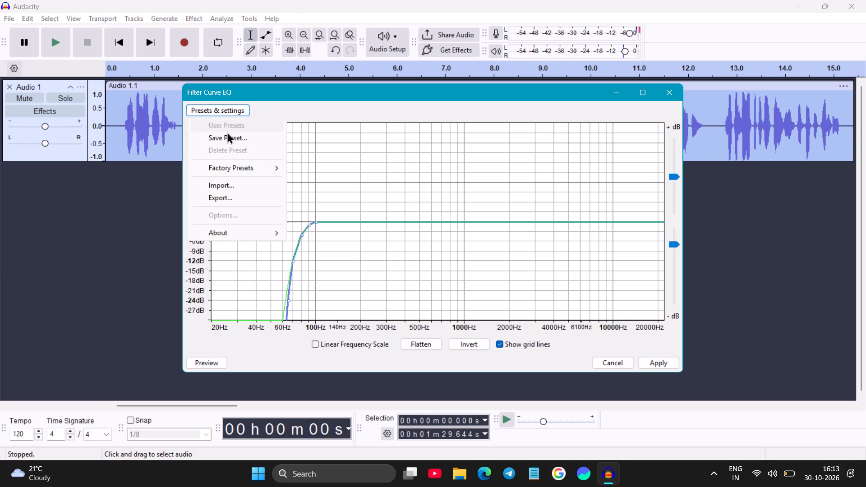
left_click(240, 166)
left_click(327, 209)
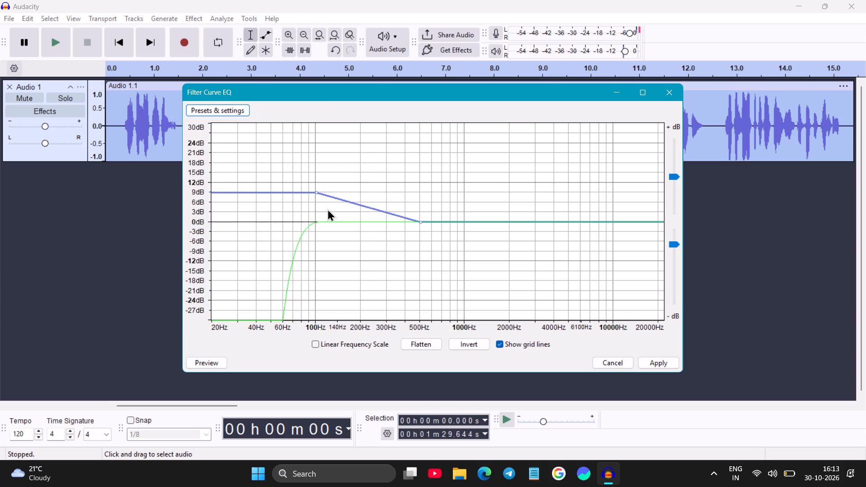
left_click_drag(313, 193, 308, 188)
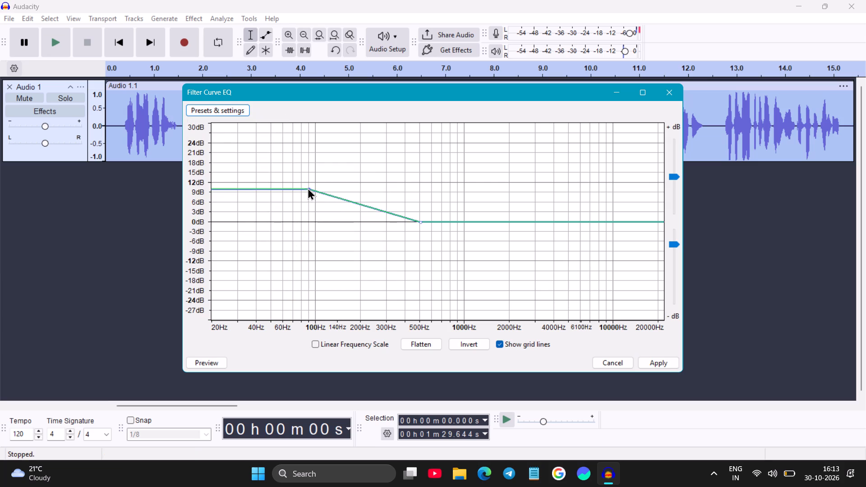
left_click_drag(308, 188, 307, 186)
left_click(646, 358)
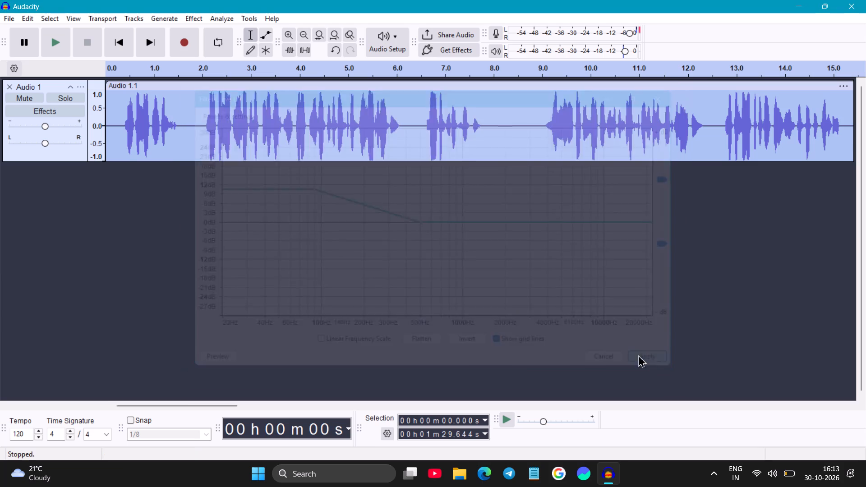
Apply Filter Curve EQ to the take with the Treble Boost preset, lowering the high-frequency boost to about 3 dB.
left_click(197, 19)
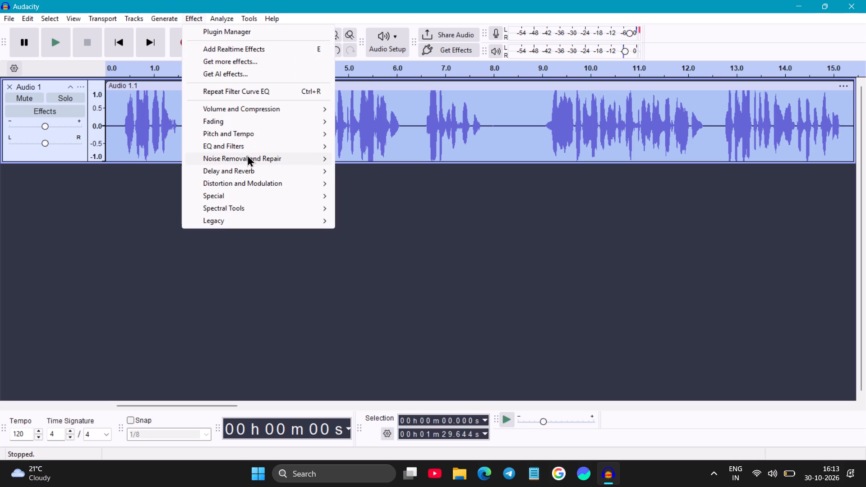
left_click(244, 149)
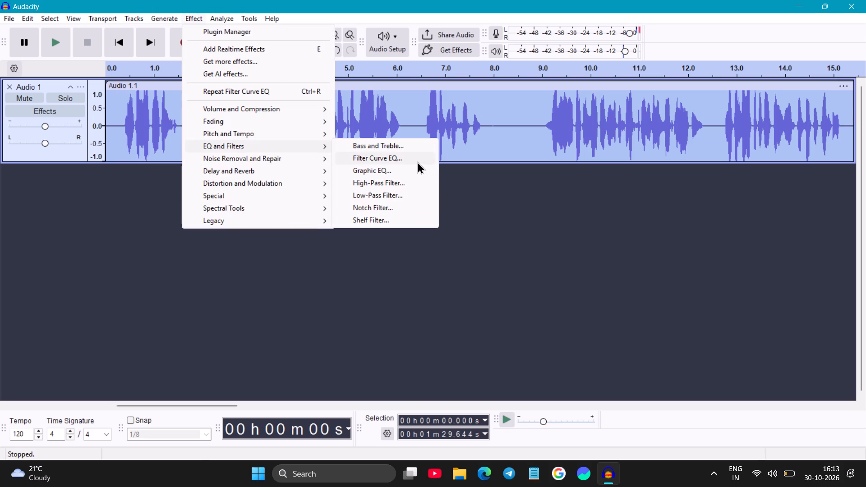
left_click(417, 161)
left_click(244, 110)
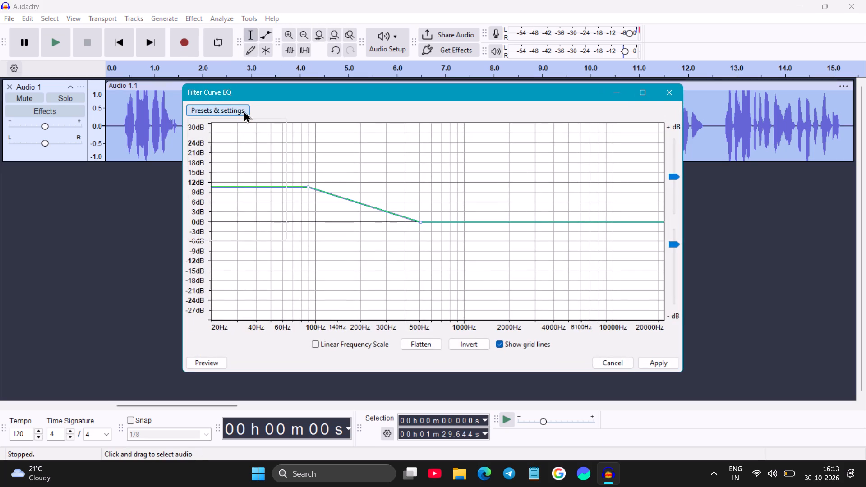
left_click(259, 168)
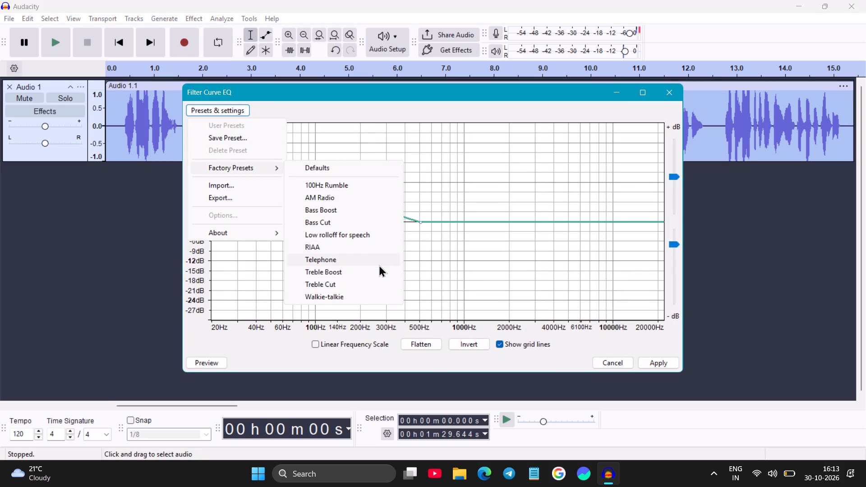
left_click(379, 272)
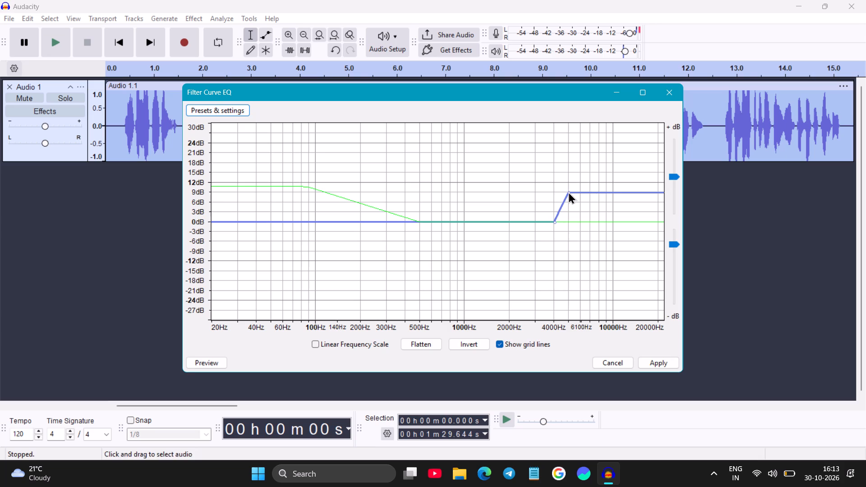
left_click_drag(568, 192, 569, 210)
left_click(656, 367)
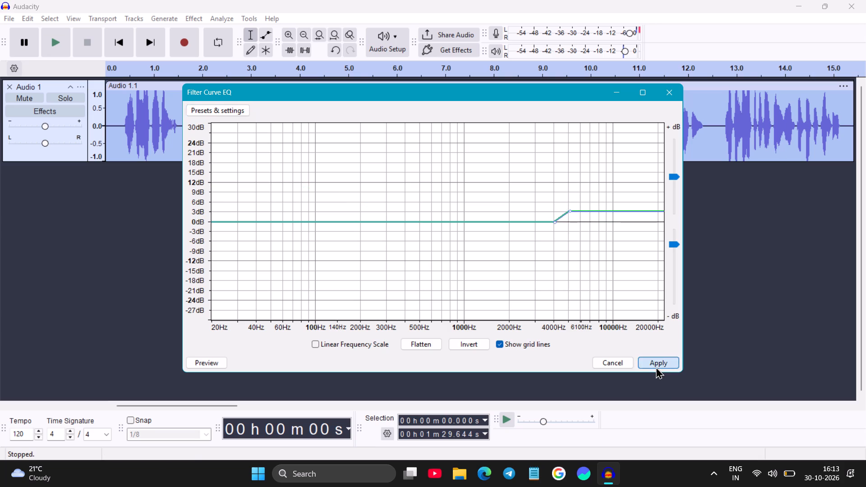
Apply Filter Curve EQ to the take with the Low rolloff for speech factory preset.
left_click(198, 18)
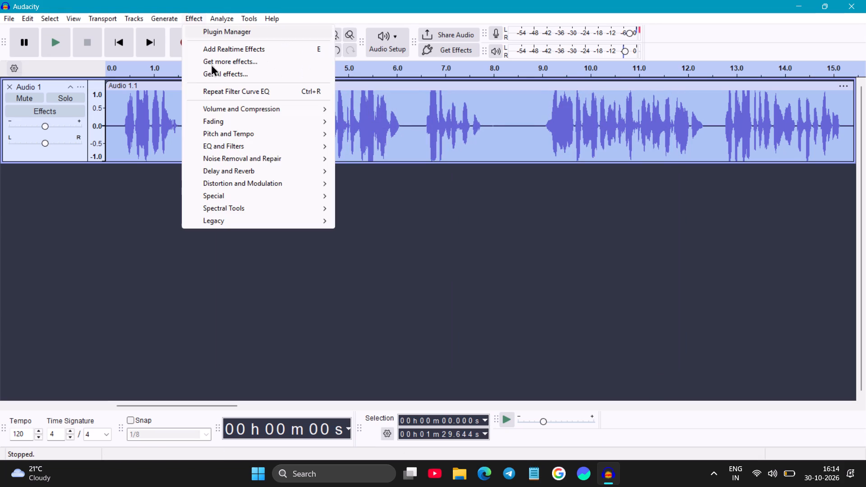
left_click(226, 147)
left_click(387, 159)
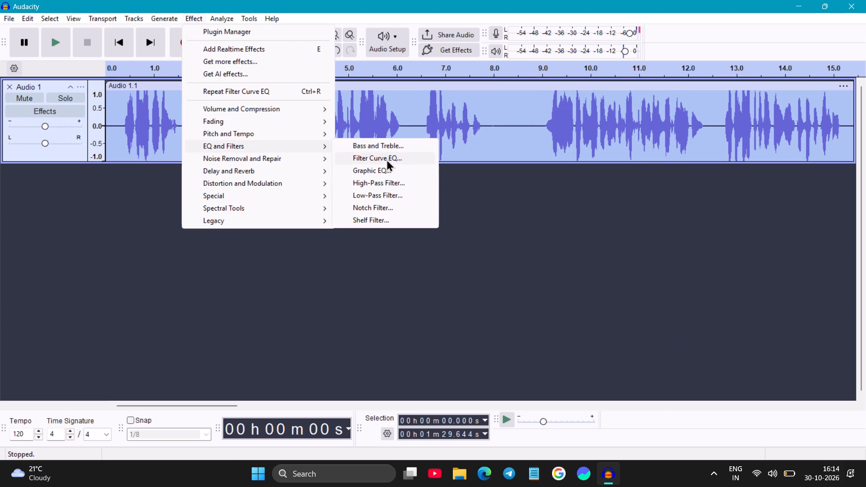
left_click(212, 111)
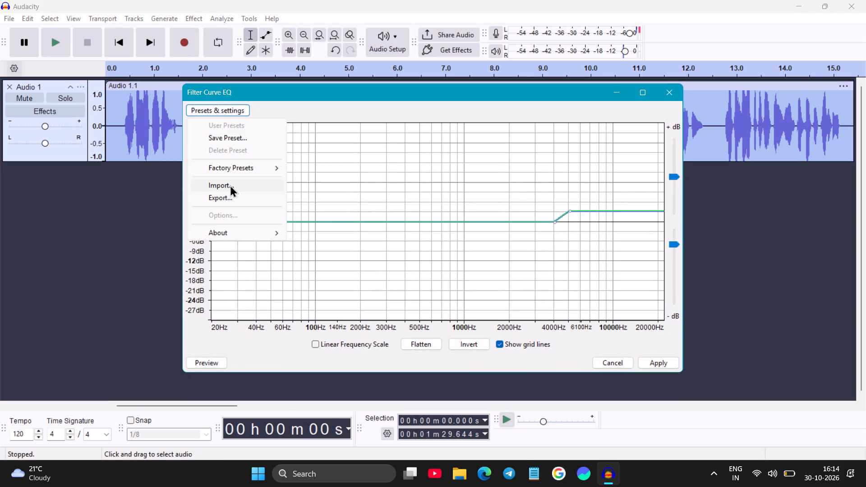
left_click(226, 170)
left_click(314, 239)
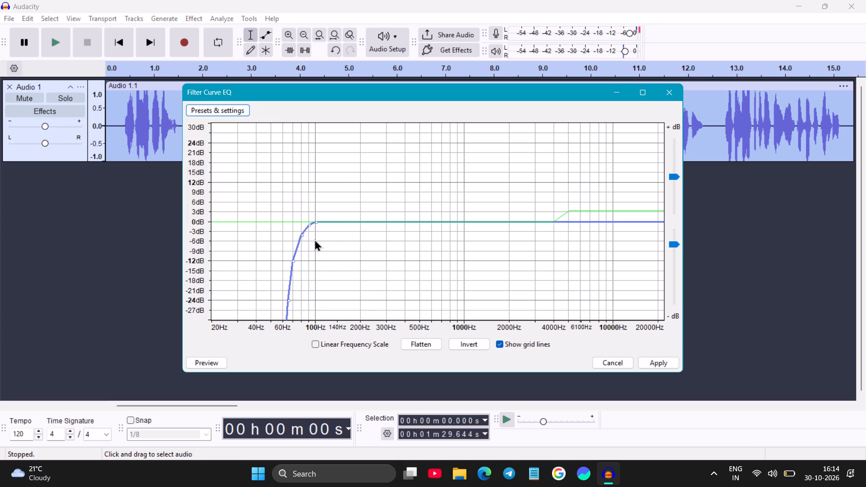
left_click(649, 364)
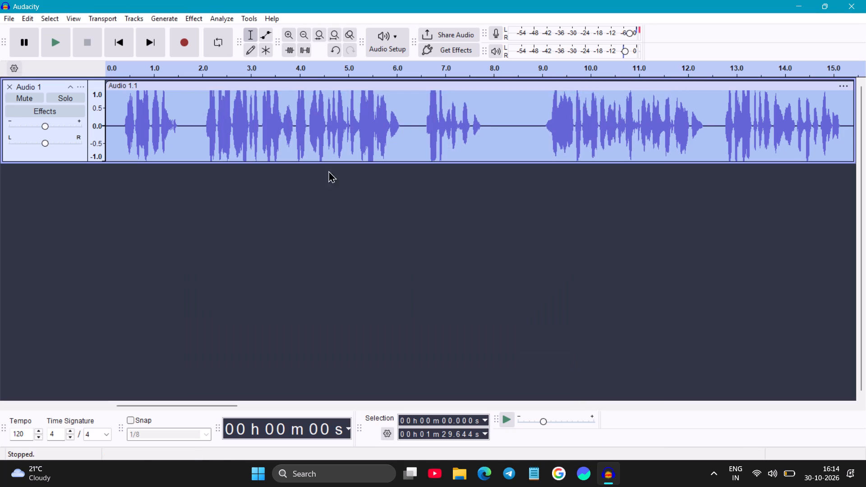
Apply the Compressor to the take with threshold -8.0 dB, make-up gain 4.5 dB, knee width 23.5 dB and ratio 3.0.
left_click(195, 21)
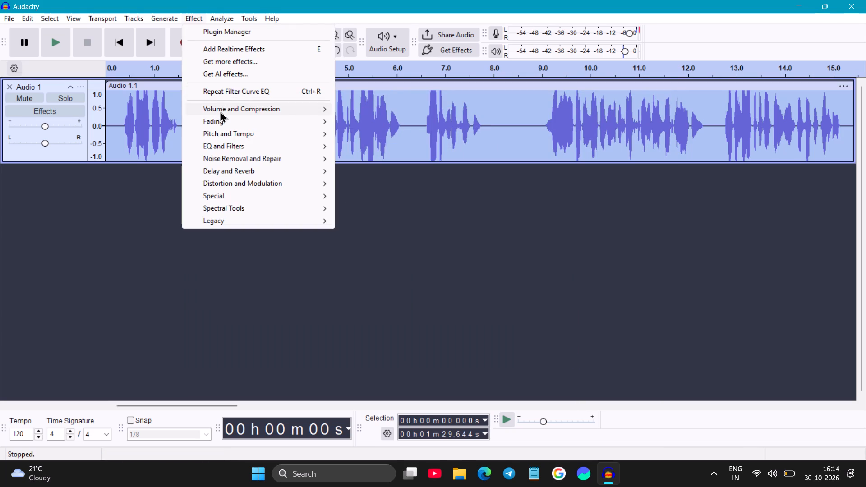
left_click(220, 110)
left_click(407, 130)
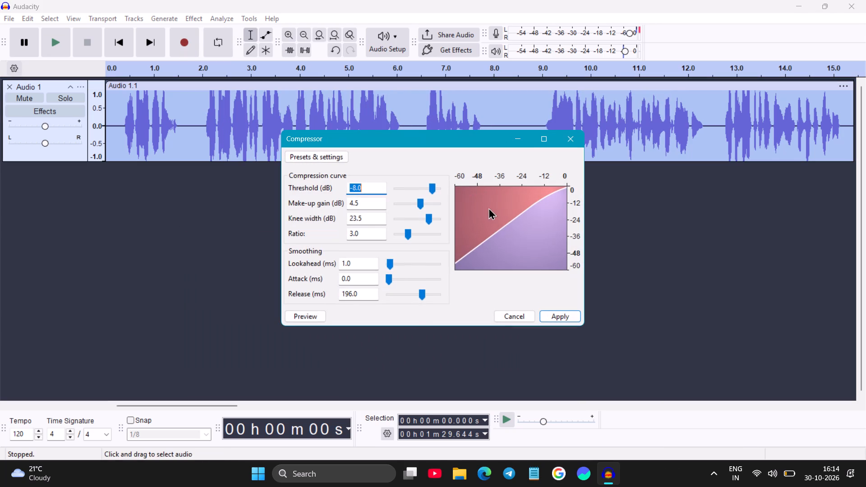
left_click(555, 312)
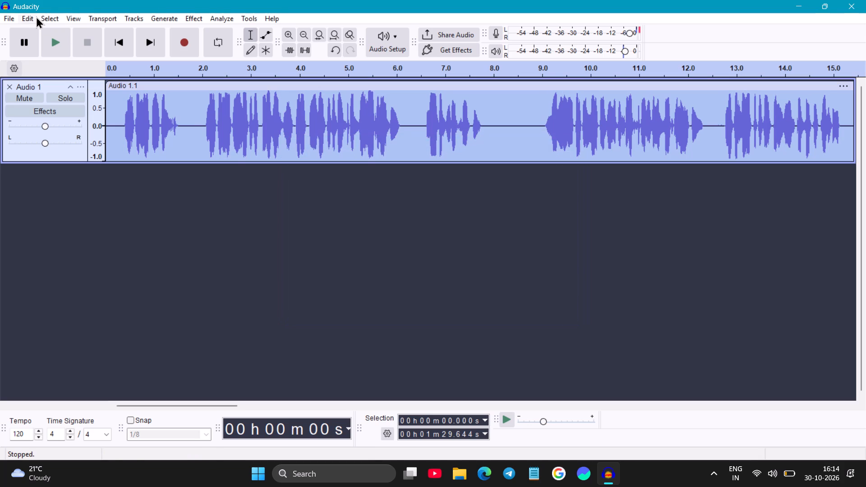
Play the compressed take from the start and pause at about 9 seconds.
left_click(54, 41)
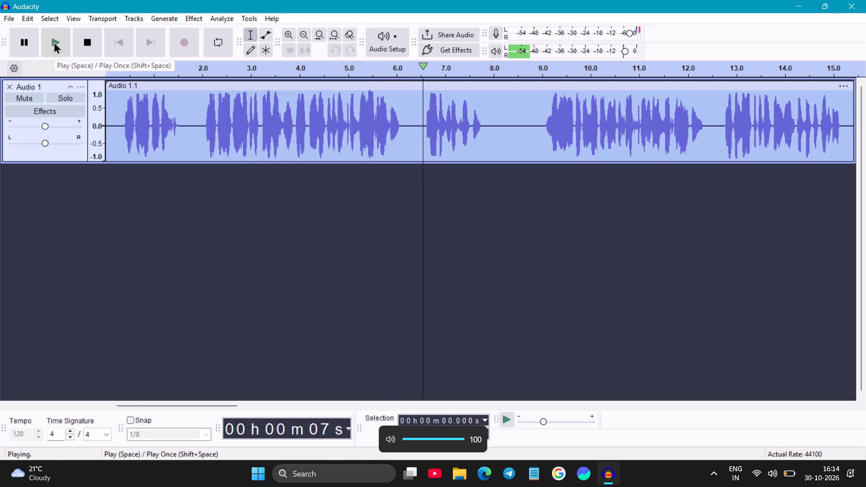
left_click(16, 48)
Normalize the take's peak amplitude to 0.0 dB, without DC offset removal or independent stereo channels.
left_click_drag(200, 24, 198, 20)
left_click(198, 20)
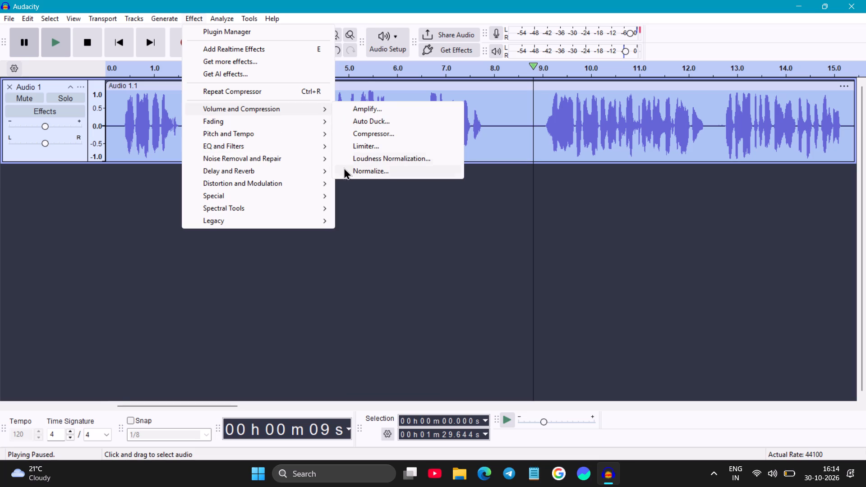
left_click(347, 173)
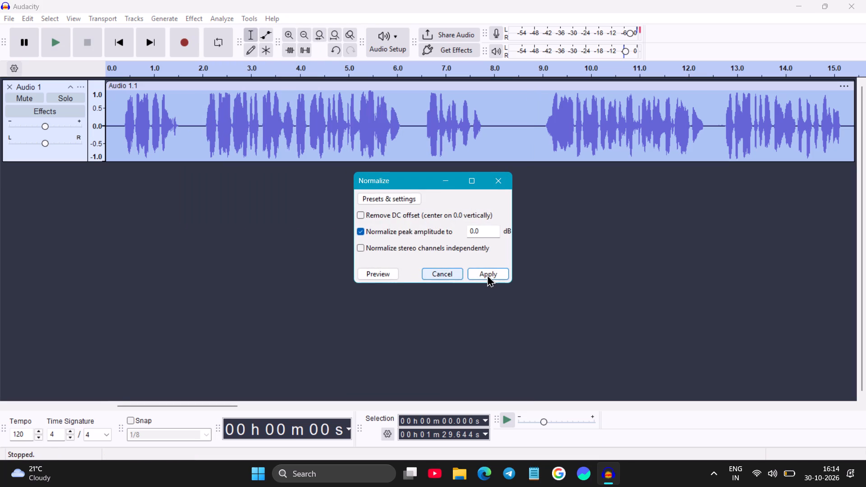
left_click(487, 275)
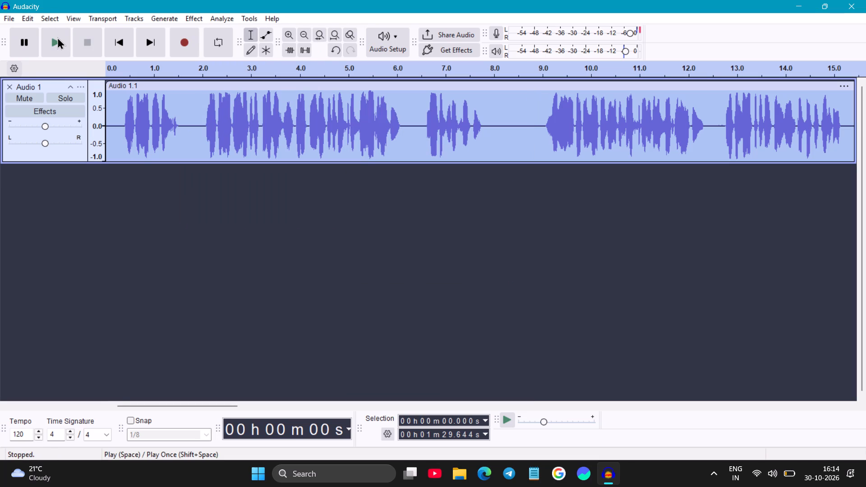
Play the normalized take from the start and pause at about 3 seconds.
left_click(57, 37)
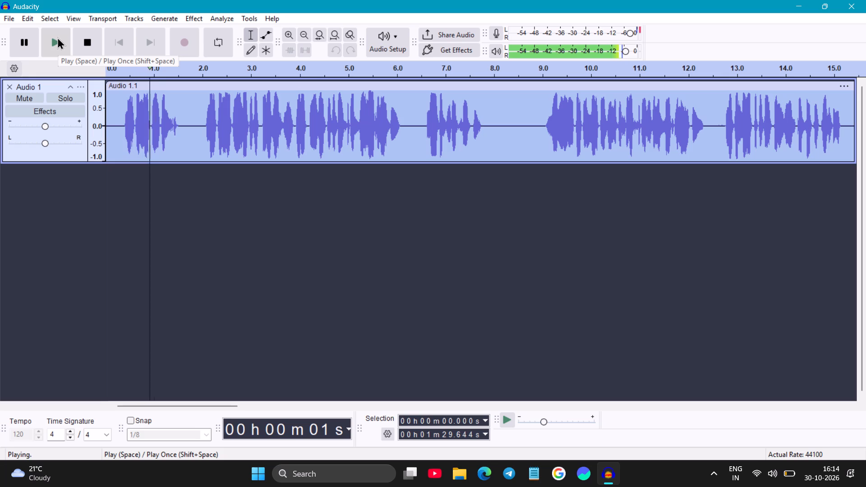
left_click(23, 36)
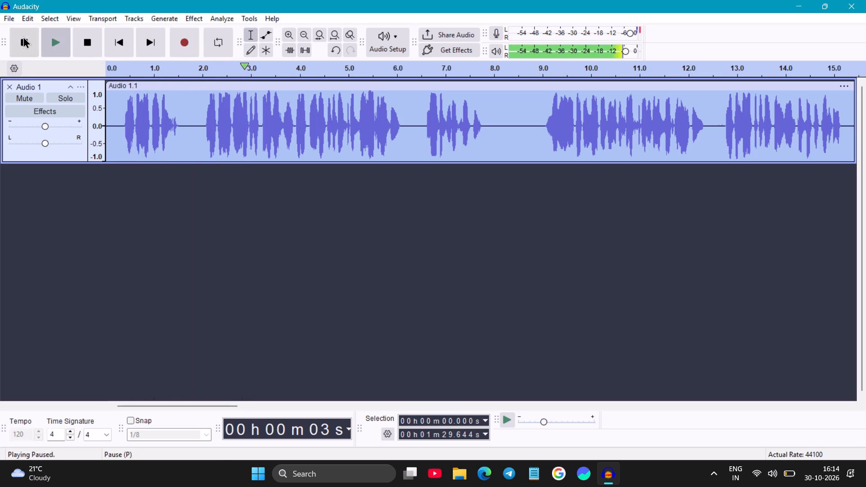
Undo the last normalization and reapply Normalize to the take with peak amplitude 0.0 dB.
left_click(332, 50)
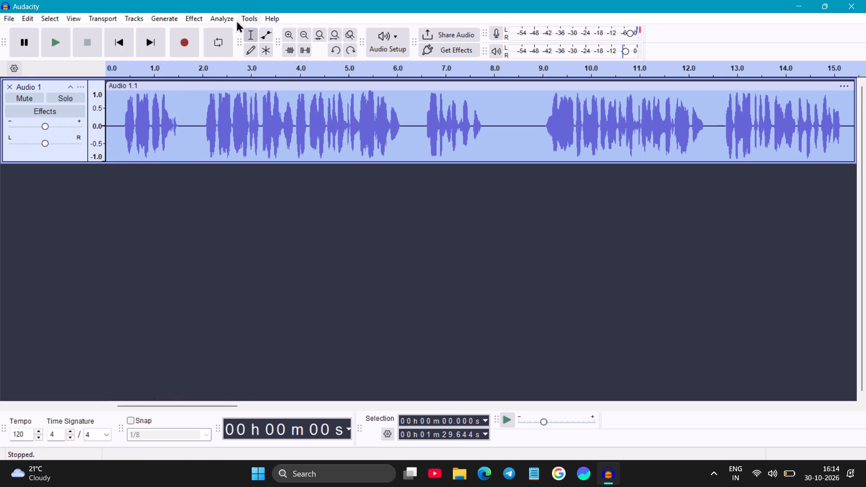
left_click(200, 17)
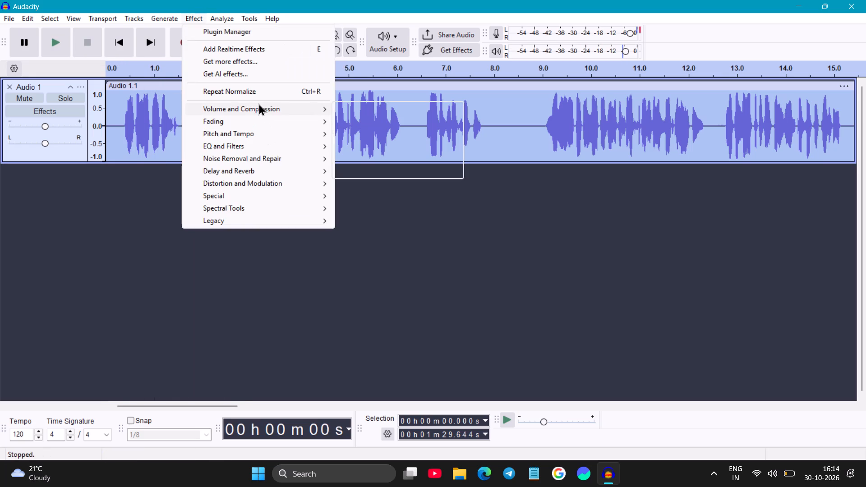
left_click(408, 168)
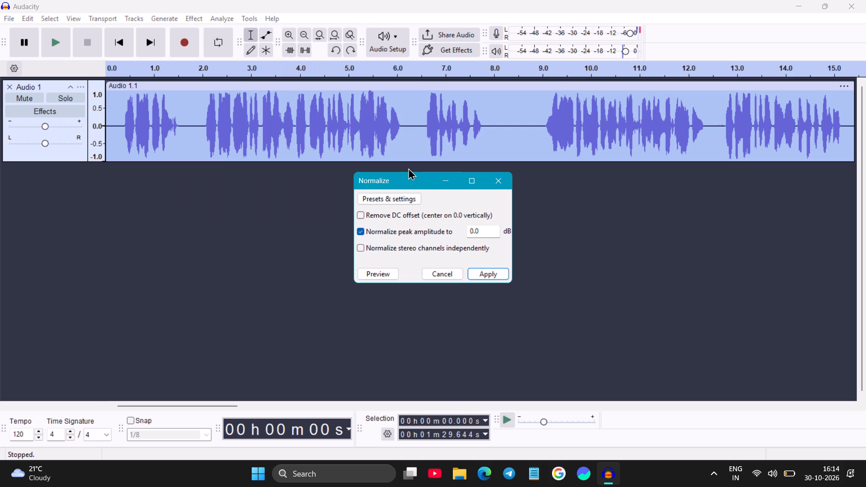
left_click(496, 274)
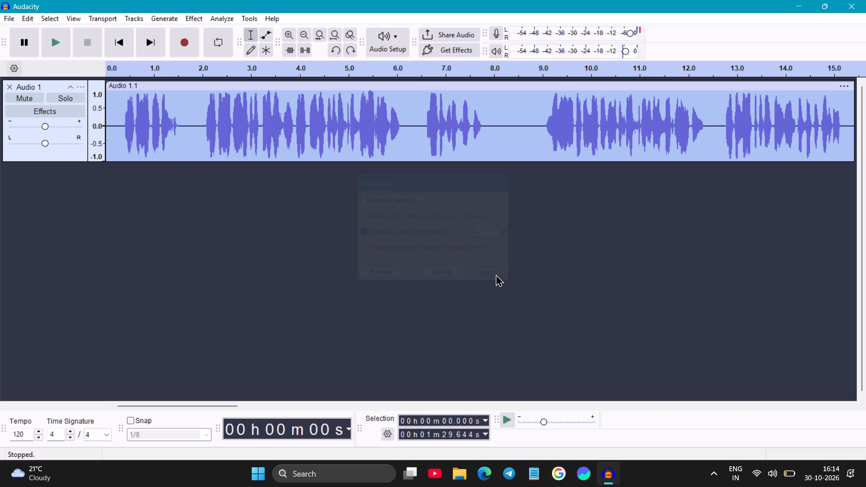
Play the normalized take from the start and pause at about 6 seconds.
left_click(49, 51)
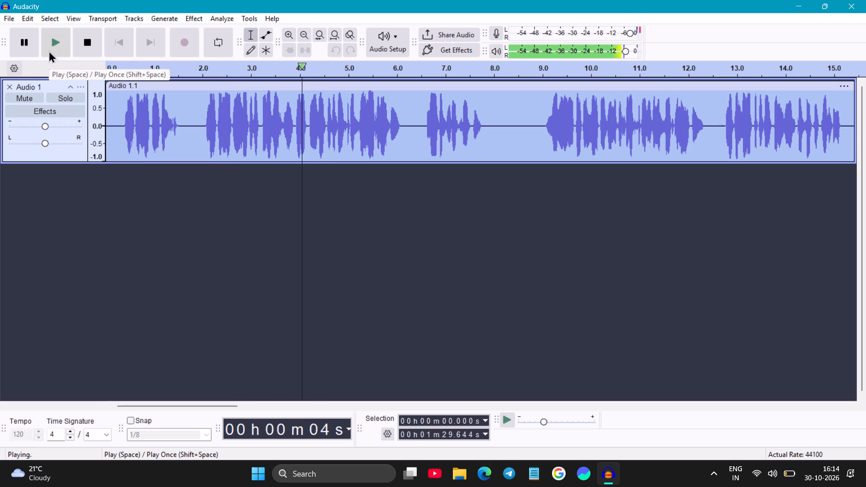
left_click(18, 47)
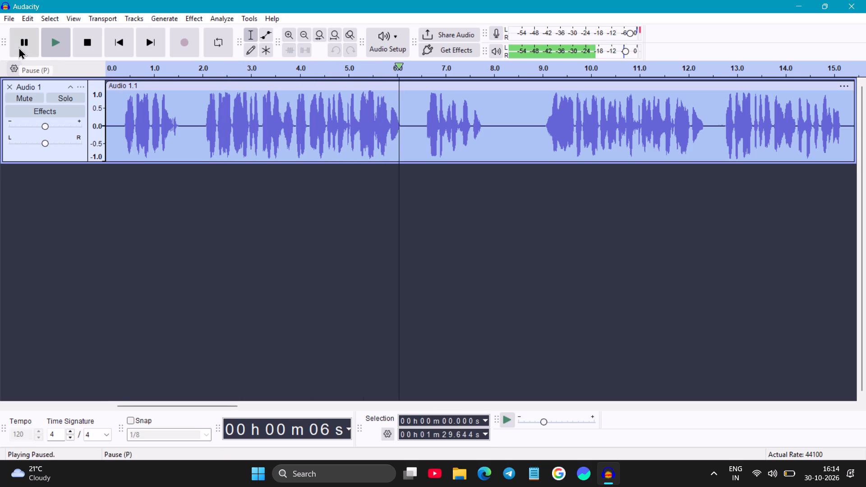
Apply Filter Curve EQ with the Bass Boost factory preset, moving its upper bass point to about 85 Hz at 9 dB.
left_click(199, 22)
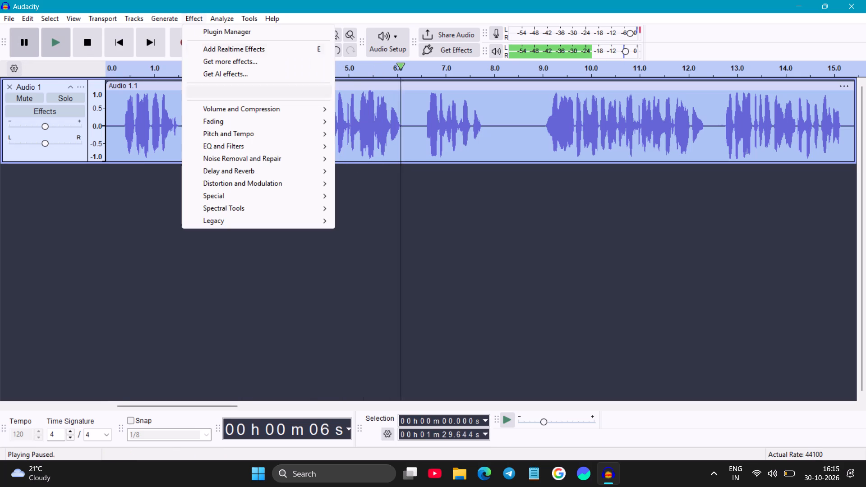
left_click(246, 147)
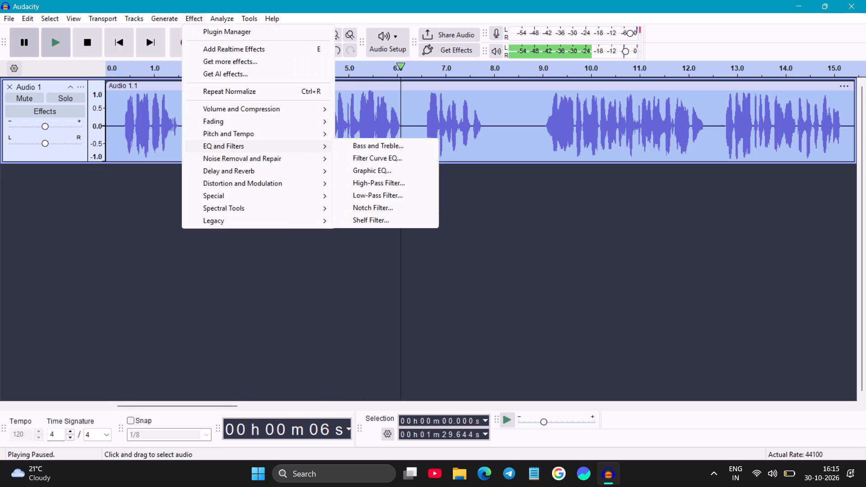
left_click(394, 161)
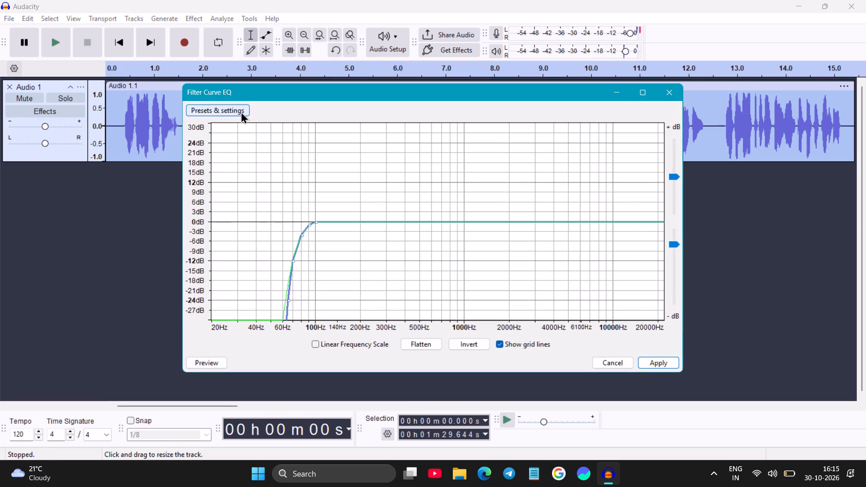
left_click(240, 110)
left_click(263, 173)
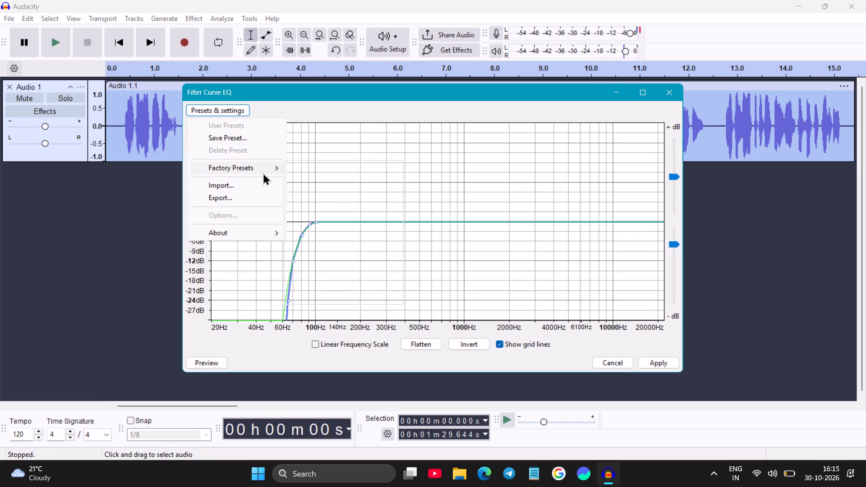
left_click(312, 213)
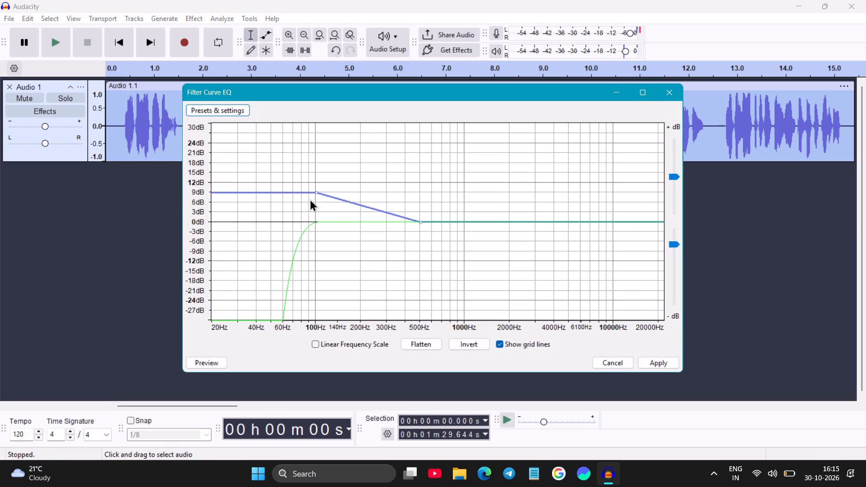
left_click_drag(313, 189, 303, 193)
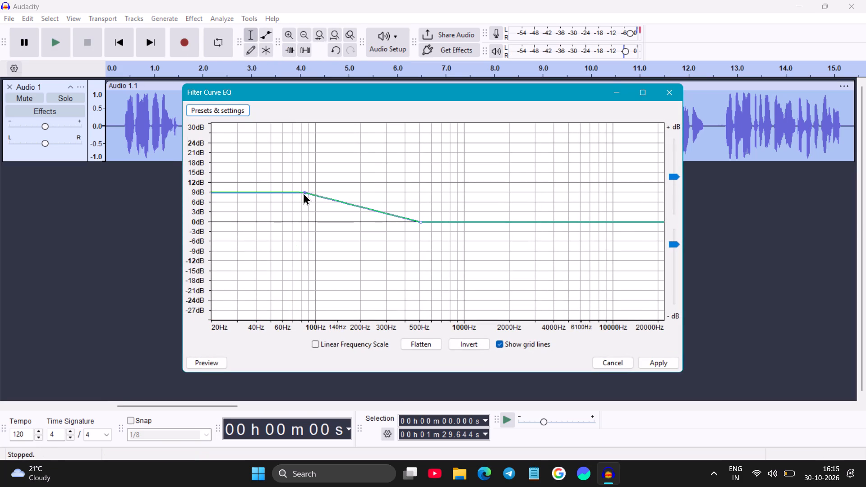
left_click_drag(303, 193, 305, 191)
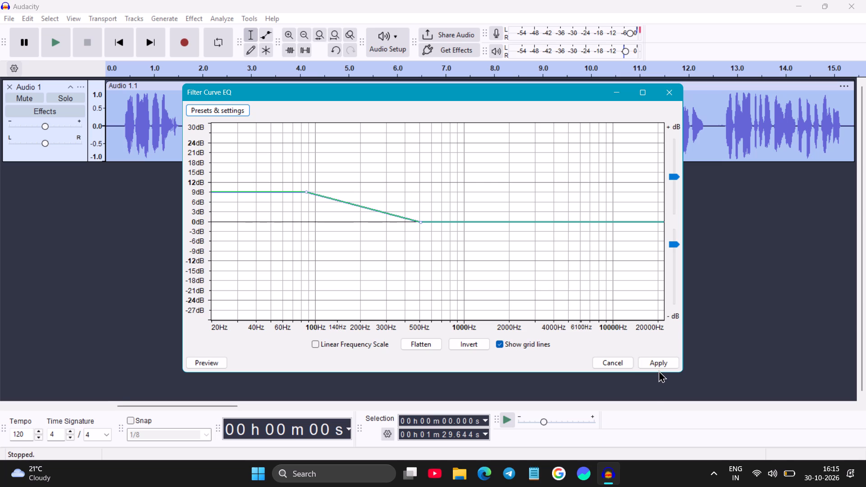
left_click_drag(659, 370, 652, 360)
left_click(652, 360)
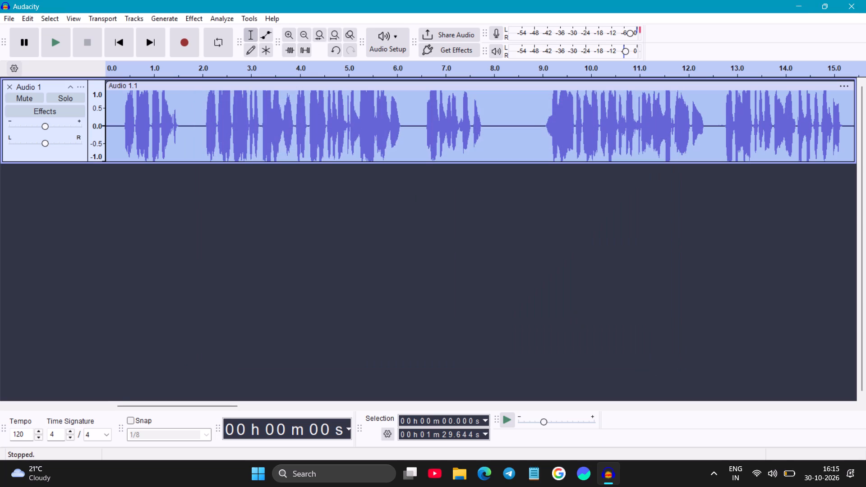
Undo back past the EQ, compression and normalization to the empty track, and redo until the take is restored.
left_click(328, 53)
left_click(328, 53)
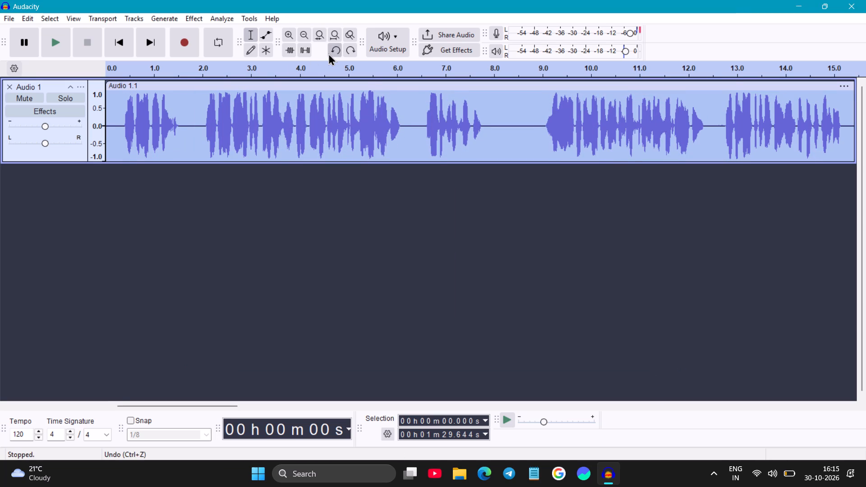
left_click(328, 53)
left_click(328, 53)
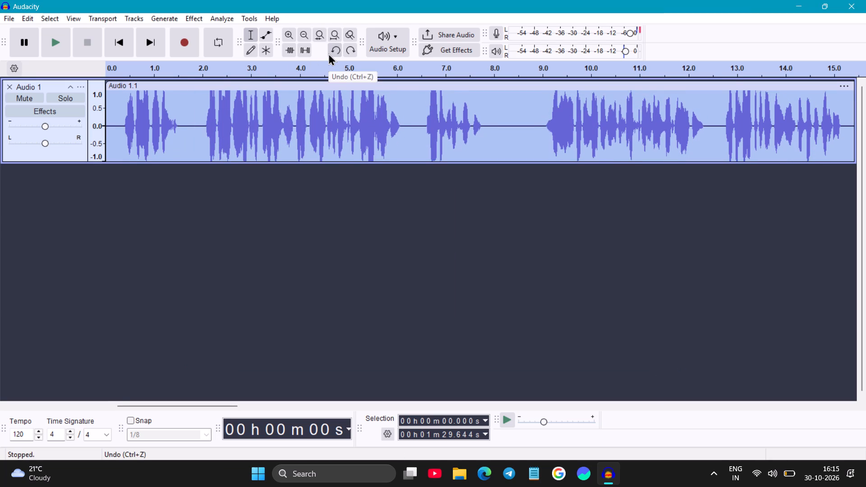
left_click(328, 53)
left_click(328, 53)
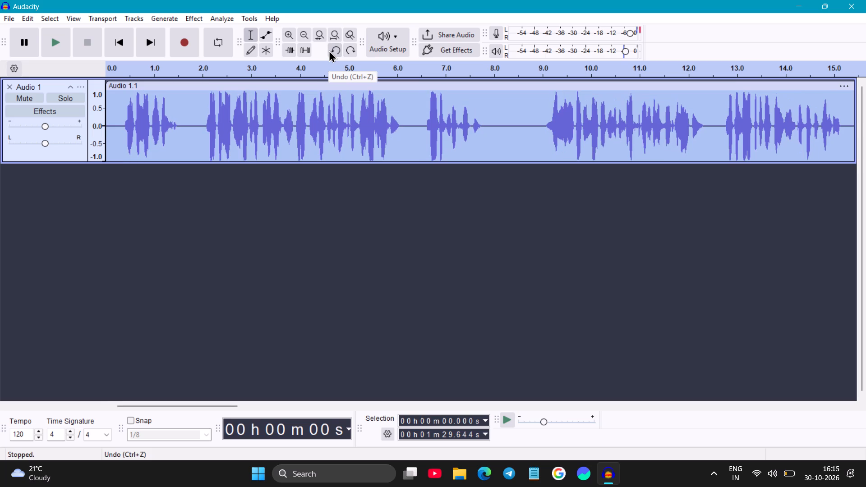
left_click(329, 50)
left_click(338, 54)
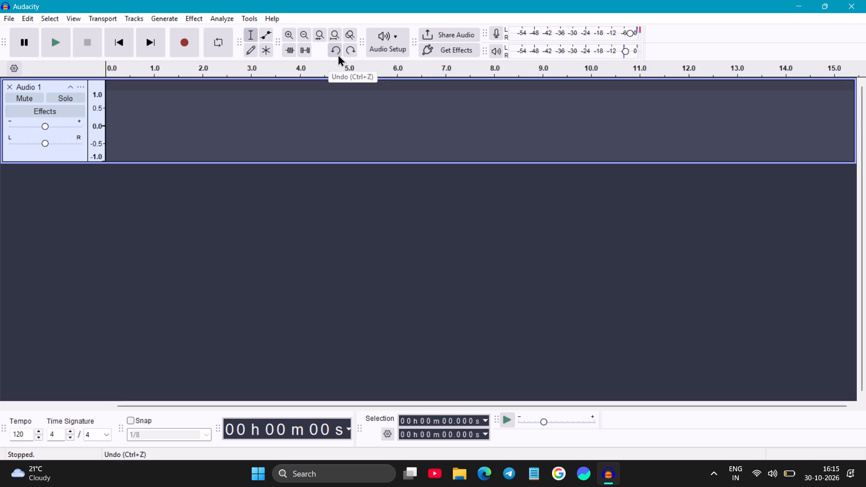
left_click(348, 54)
left_click(348, 54)
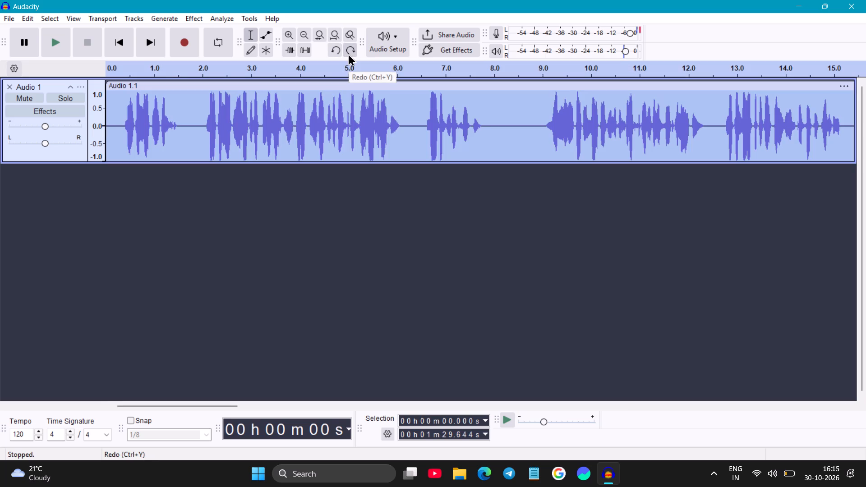
Apply Filter Curve EQ with the Bass Boost factory preset, moving its upper bass point to about 85 Hz at about 11 dB.
left_click(191, 20)
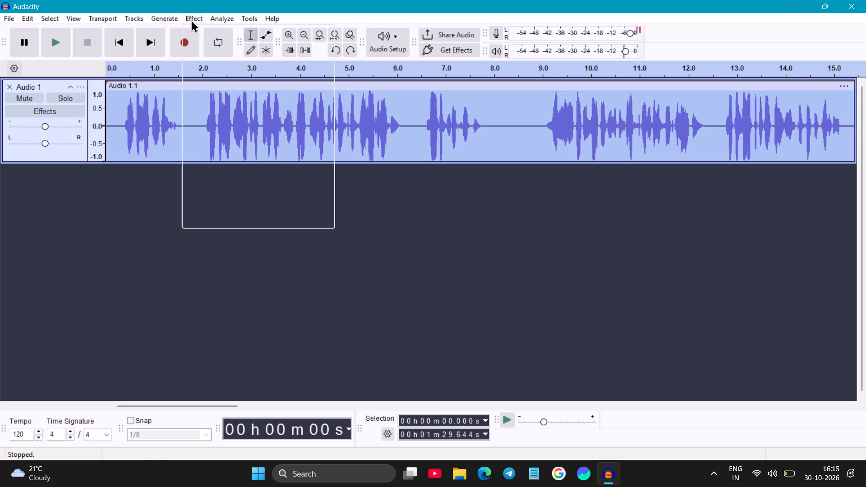
left_click(241, 147)
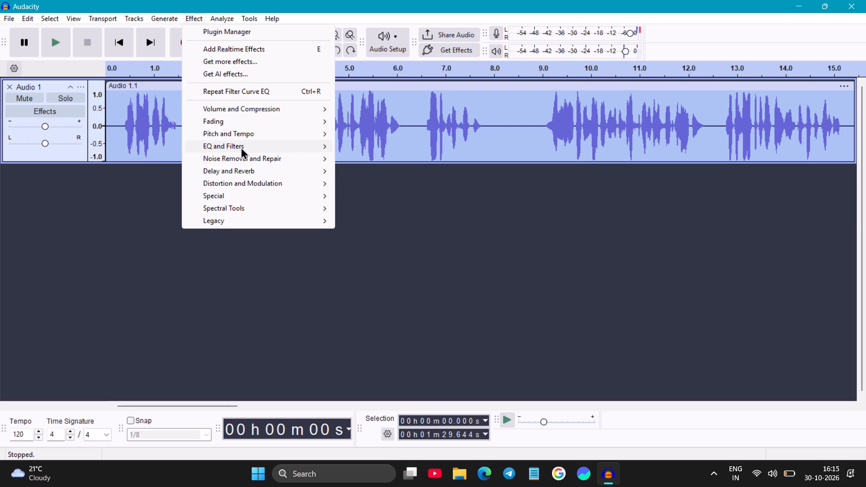
left_click(403, 155)
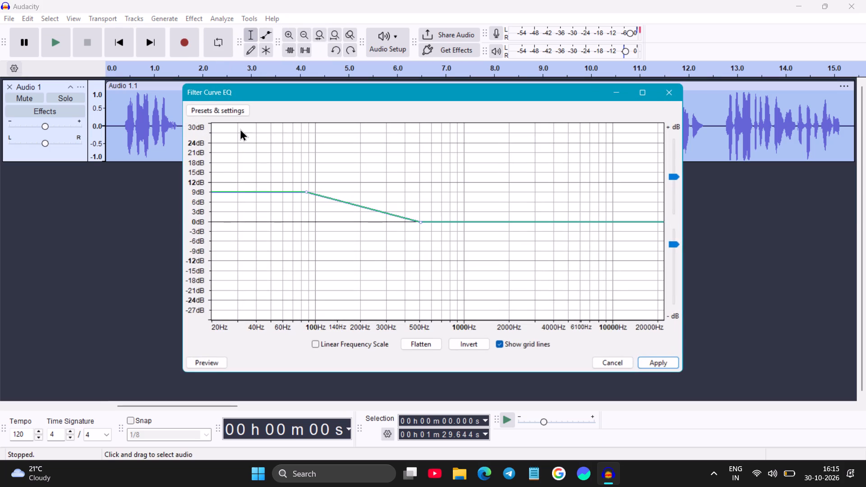
left_click(248, 103)
left_click(239, 106)
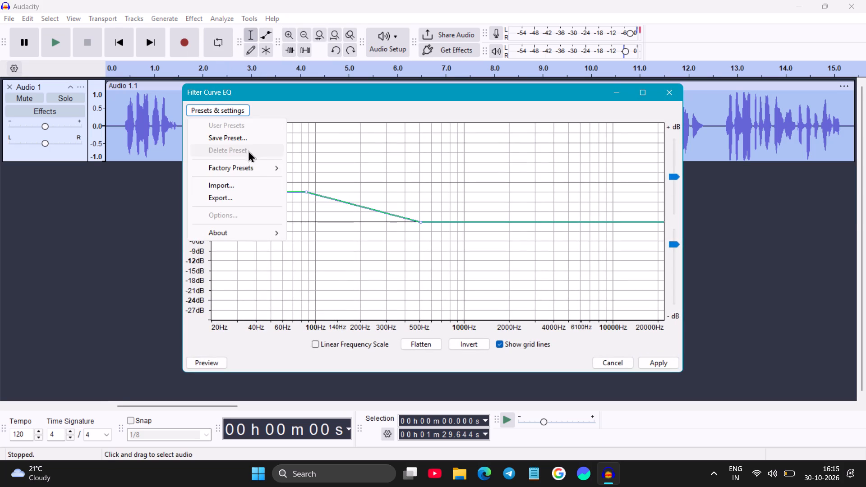
left_click(251, 165)
left_click(316, 210)
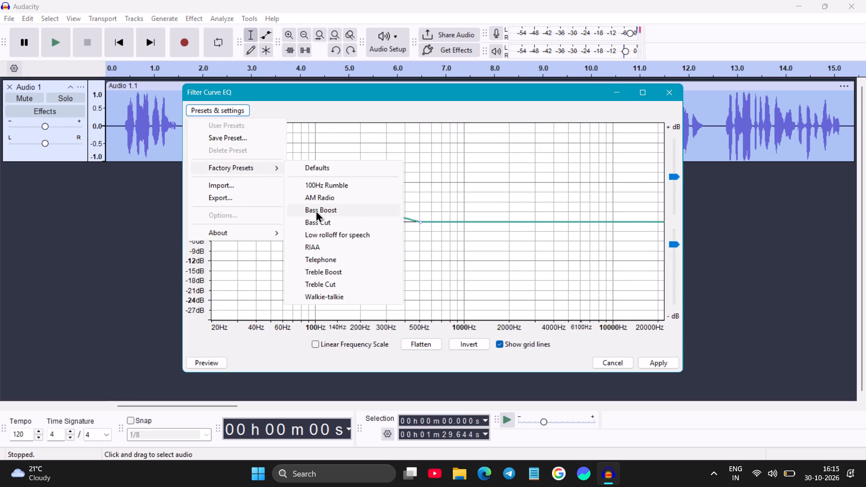
left_click_drag(316, 193, 306, 188)
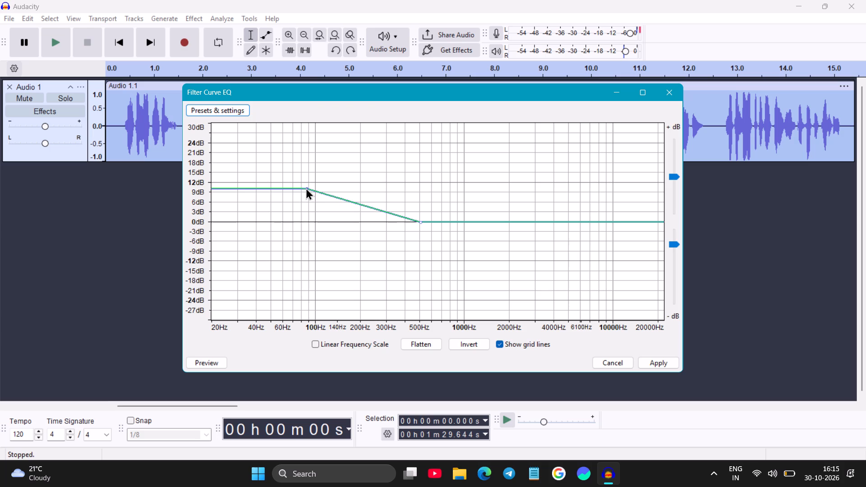
left_click_drag(306, 188, 304, 186)
left_click(656, 366)
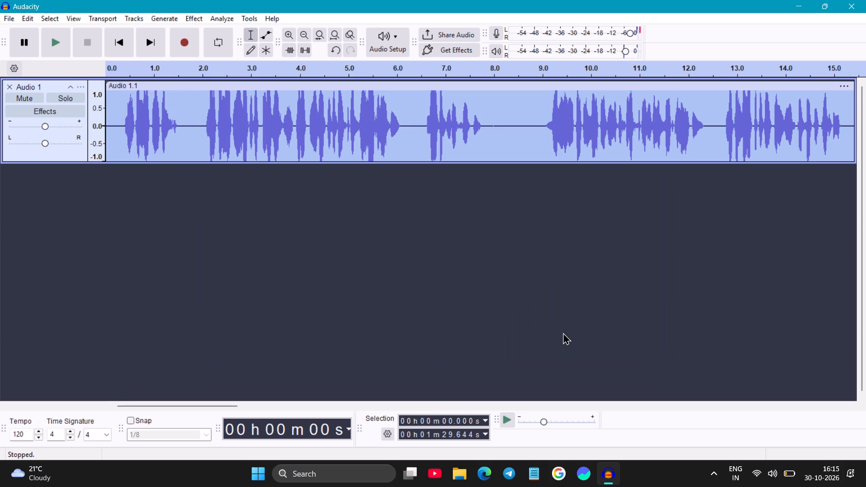
Apply Filter Curve EQ with the Treble Boost factory preset, lowering its boosted point near 5000 Hz to about 2 dB.
left_click_drag(180, 15, 186, 15)
left_click(186, 15)
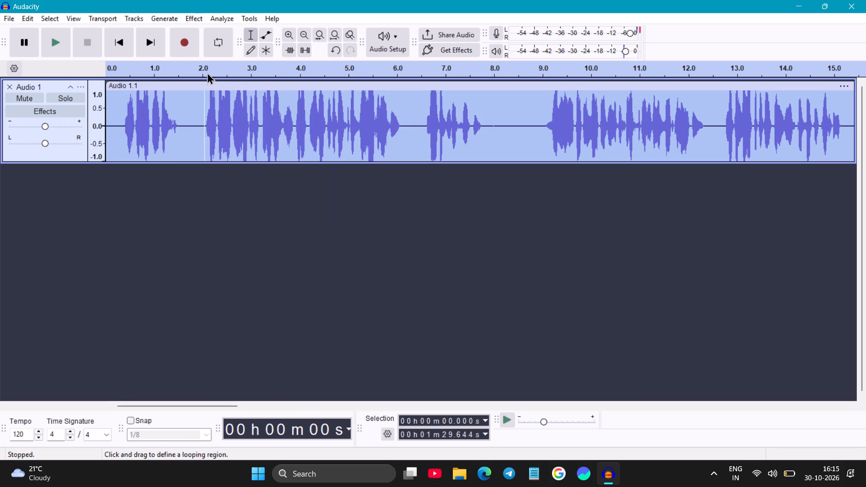
left_click(195, 14)
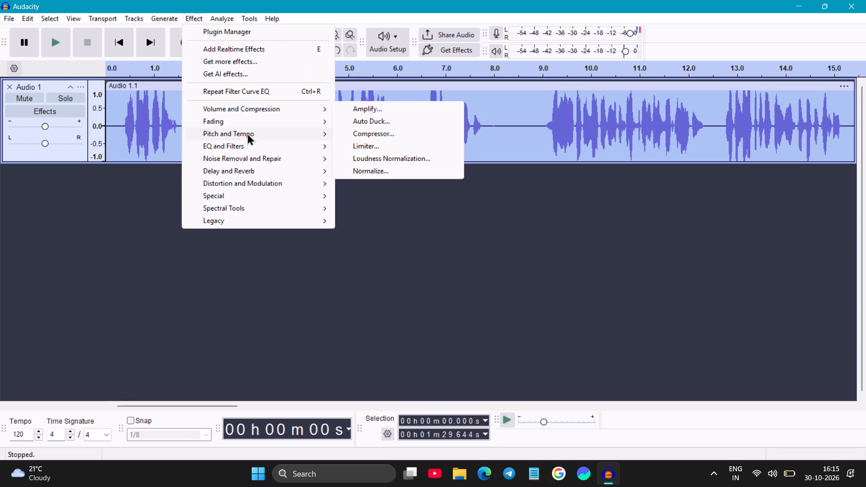
left_click(251, 144)
left_click(422, 159)
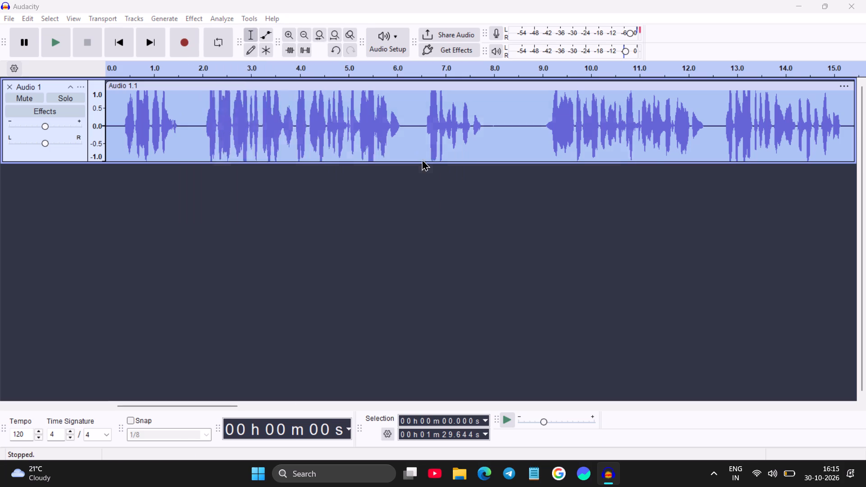
left_click(231, 105)
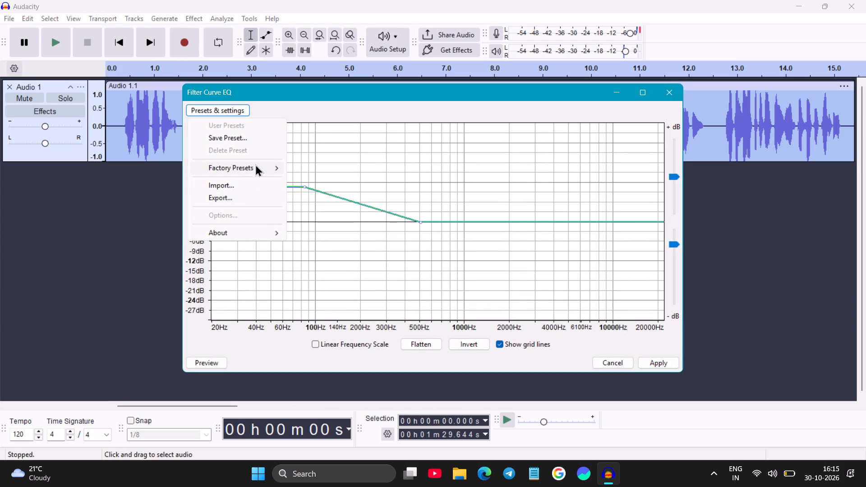
left_click(255, 164)
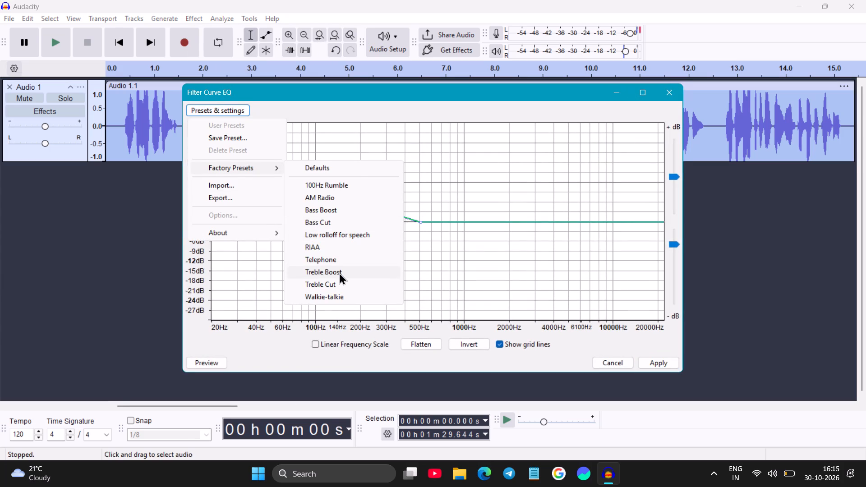
left_click(339, 272)
left_click_drag(567, 193, 569, 216)
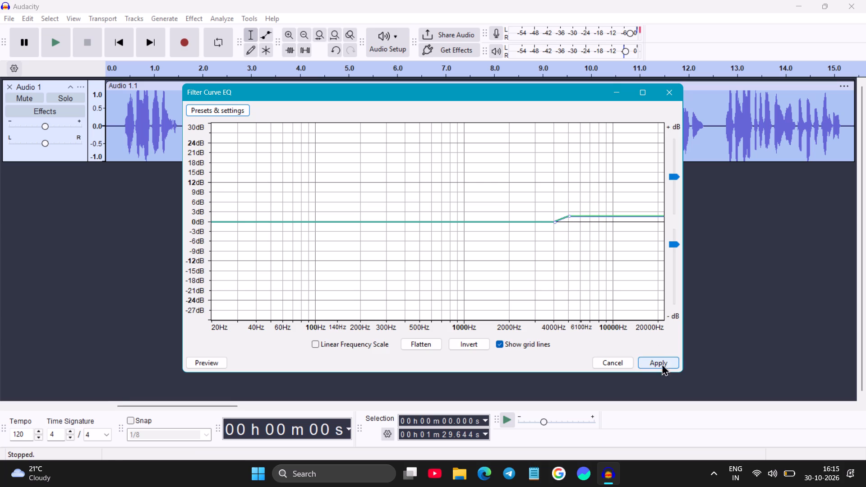
left_click(663, 368)
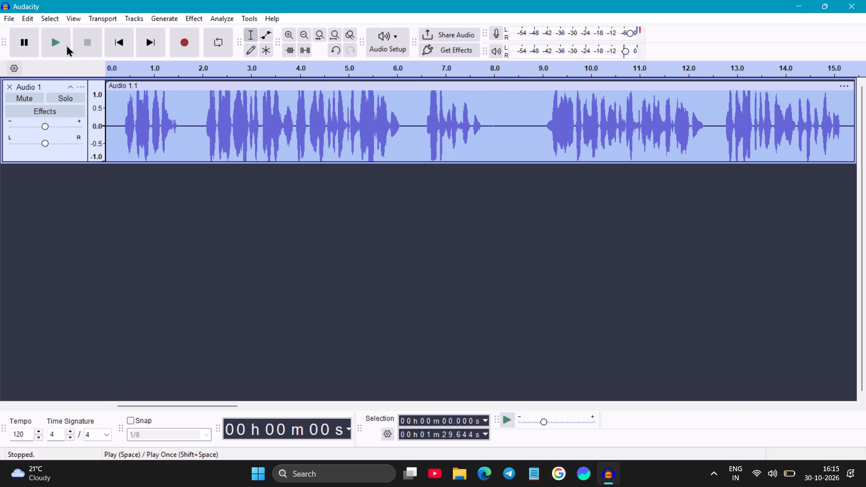
Play the start of the equalized take to check the treble boost, and pause after about 4 seconds.
left_click(57, 39)
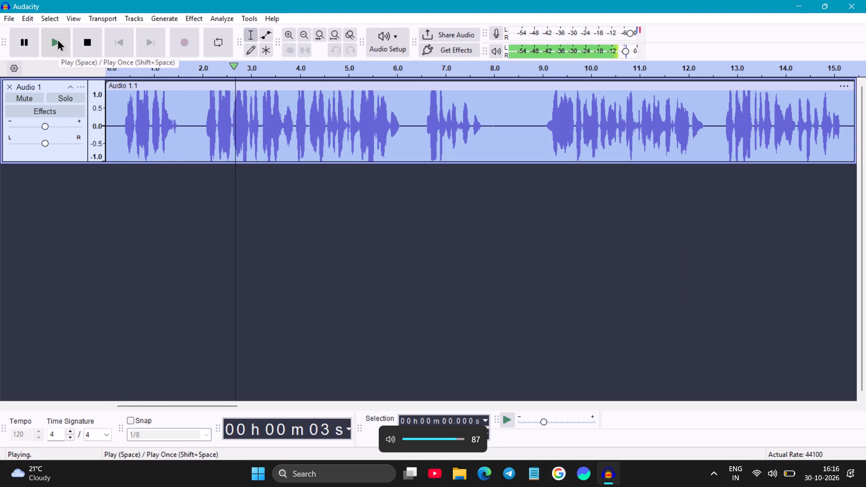
left_click(29, 37)
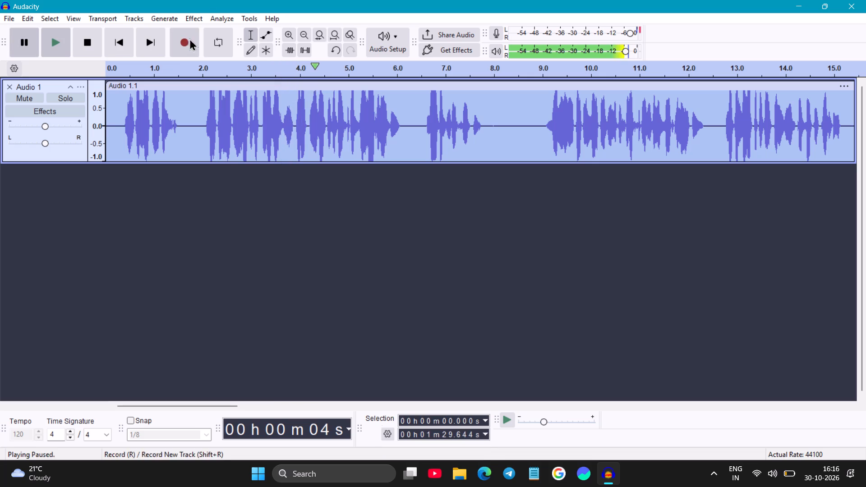
Apply Filter Curve EQ with the low roll-off factory preset that cuts frequencies below about 100 Hz.
left_click(198, 17)
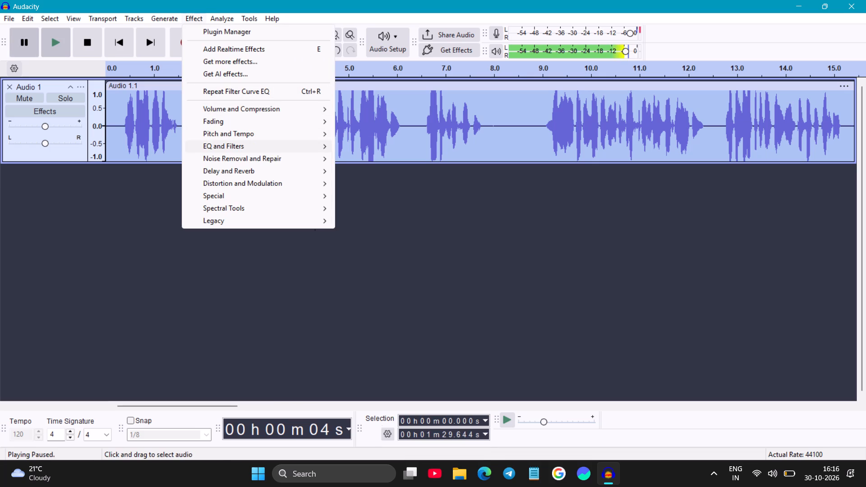
left_click(239, 140)
left_click(379, 163)
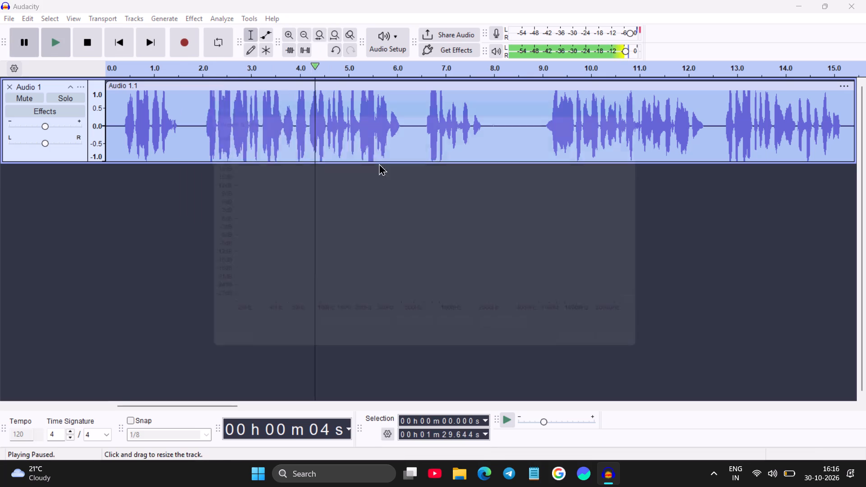
left_click(240, 111)
left_click(246, 172)
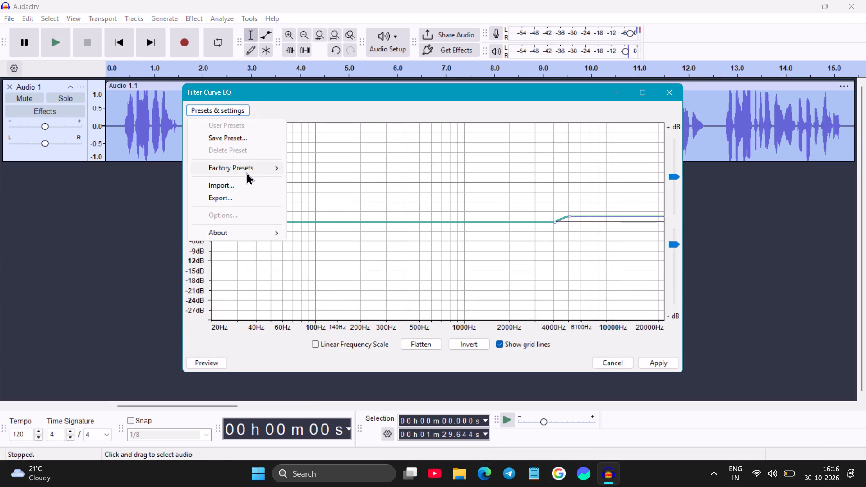
left_click(341, 236)
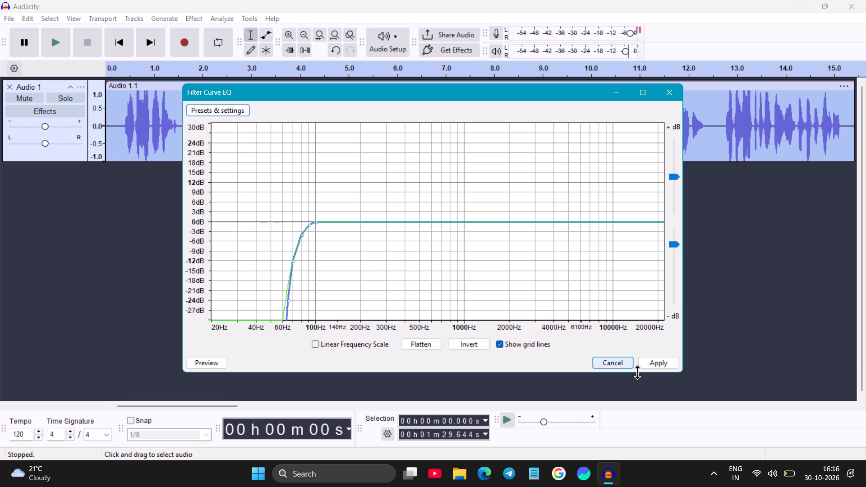
left_click(655, 364)
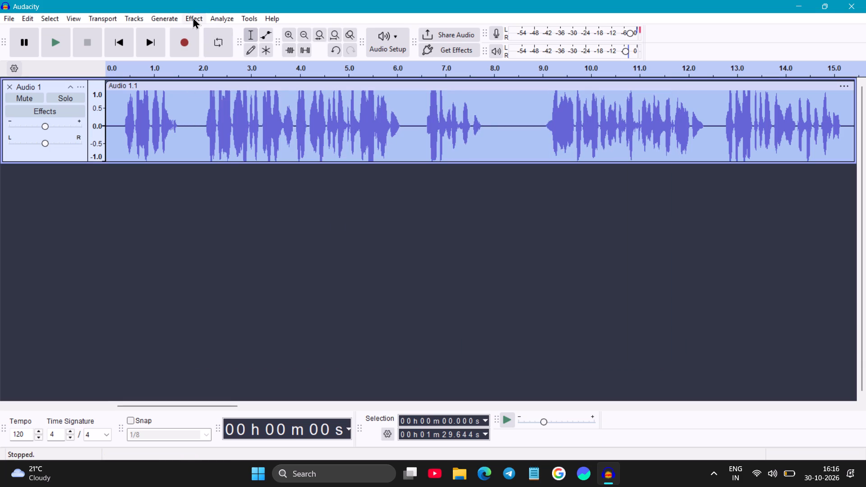
Apply the Compressor with threshold -8.0 dB, make-up gain 4.5 dB, knee width 23.5 dB, ratio 3.0 and release 196 ms.
left_click(193, 17)
left_click(242, 104)
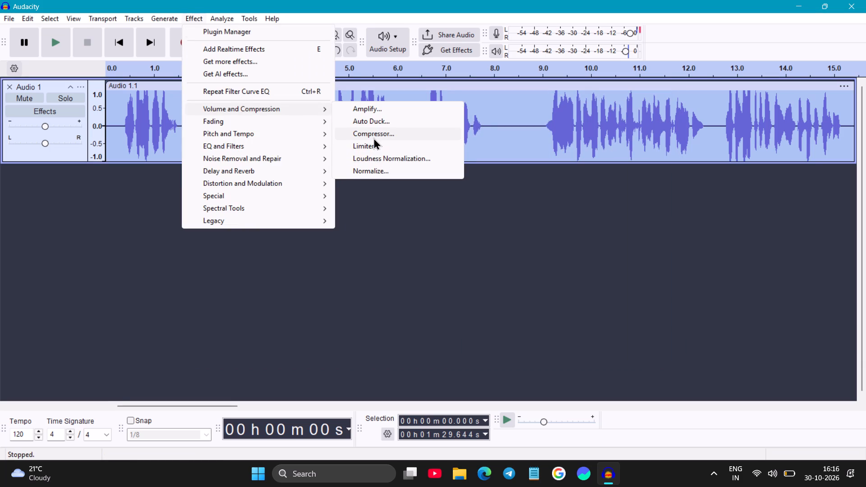
left_click(373, 138)
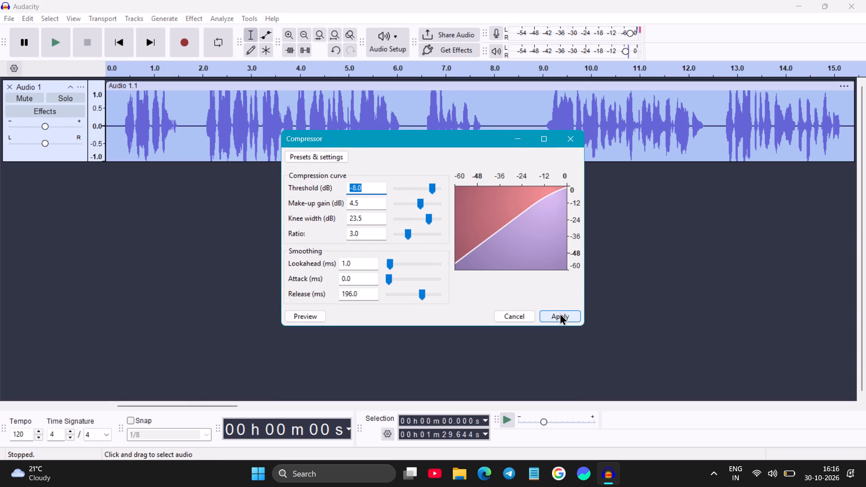
left_click(560, 313)
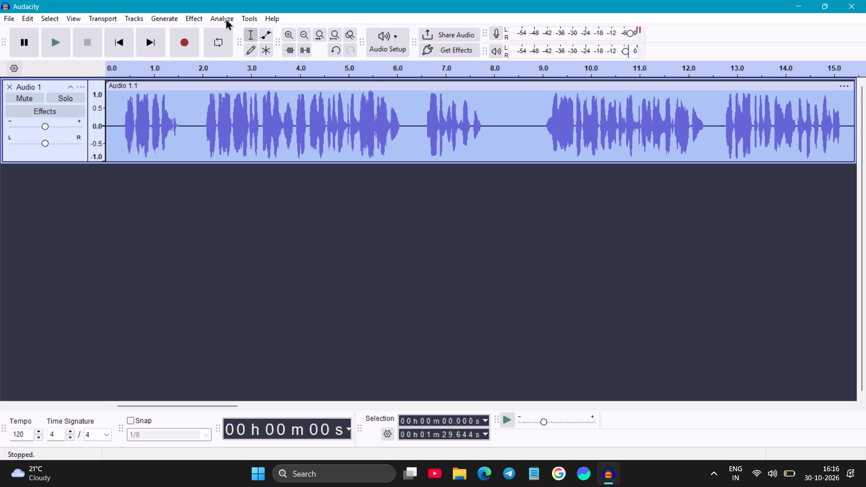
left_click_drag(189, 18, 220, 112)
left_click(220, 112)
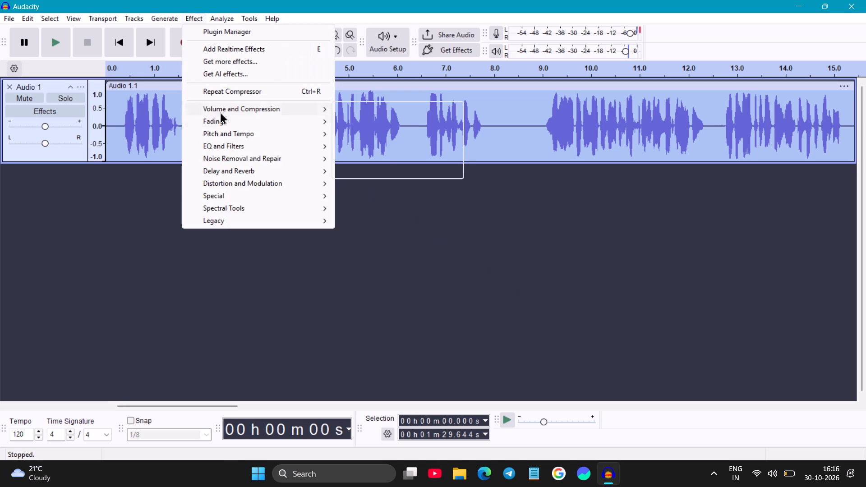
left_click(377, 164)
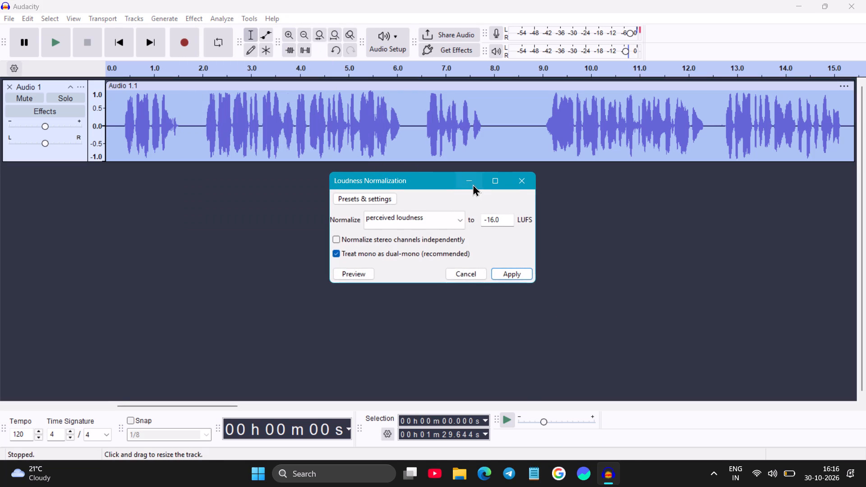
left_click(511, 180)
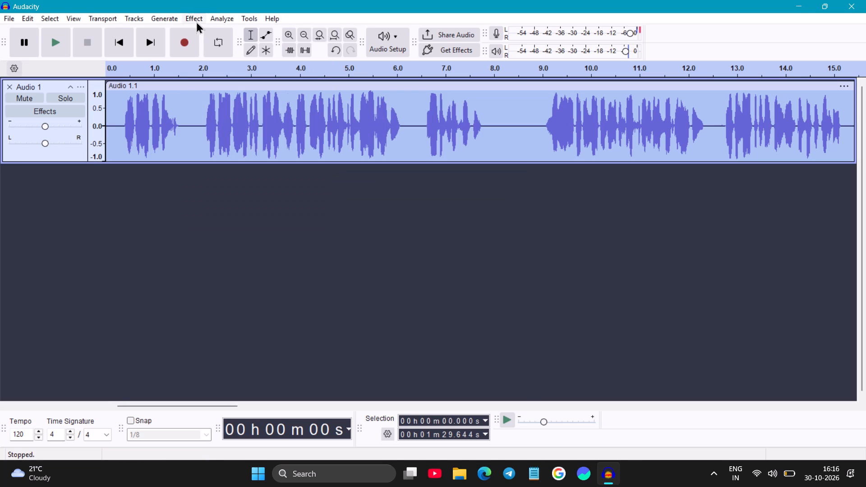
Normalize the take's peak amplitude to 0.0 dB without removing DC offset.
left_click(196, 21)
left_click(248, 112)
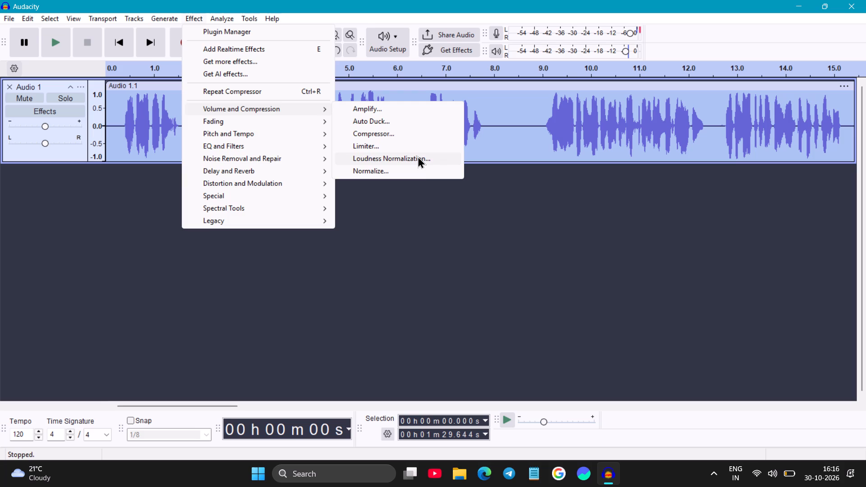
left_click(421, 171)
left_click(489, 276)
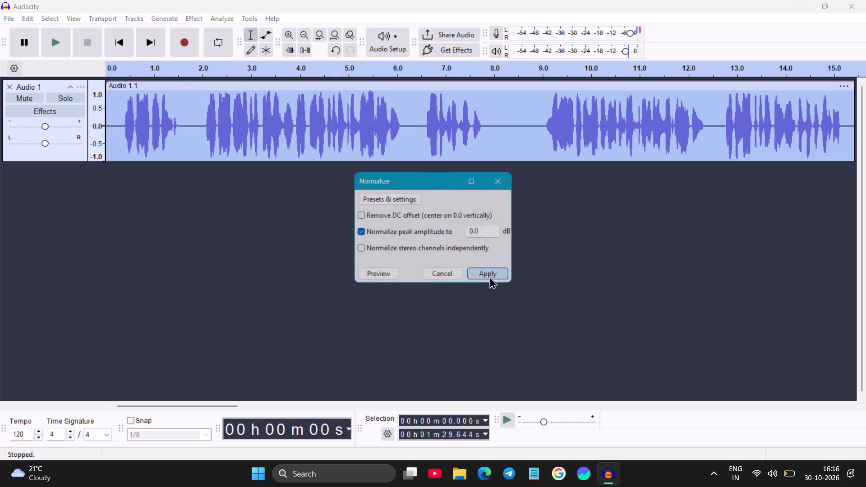
Play the compressed and normalized take from the beginning, and pause at about 22 seconds.
left_click(55, 51)
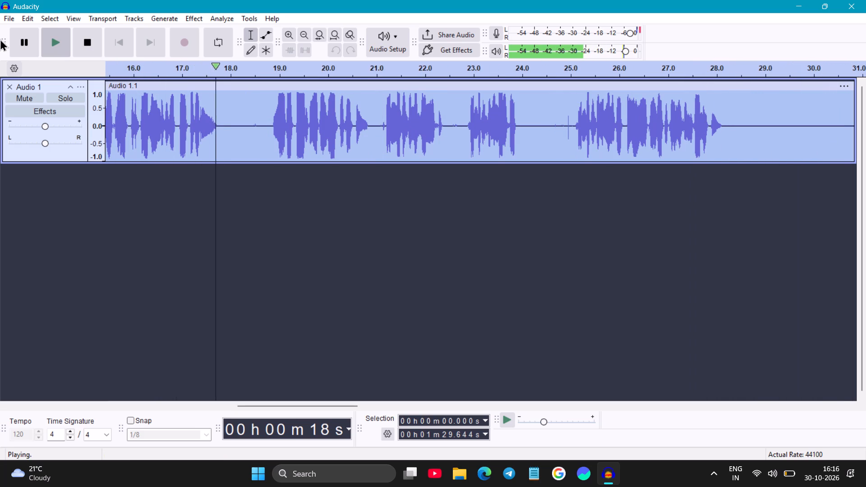
left_click(23, 43)
left_click(32, 47)
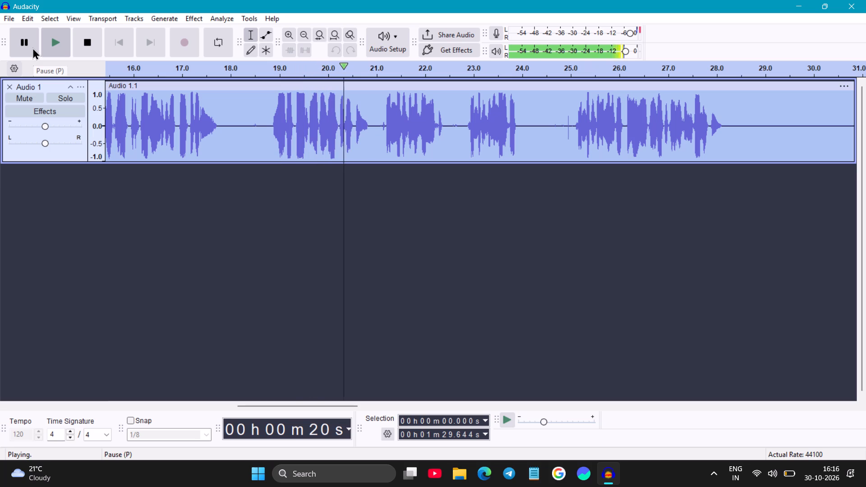
left_click(32, 47)
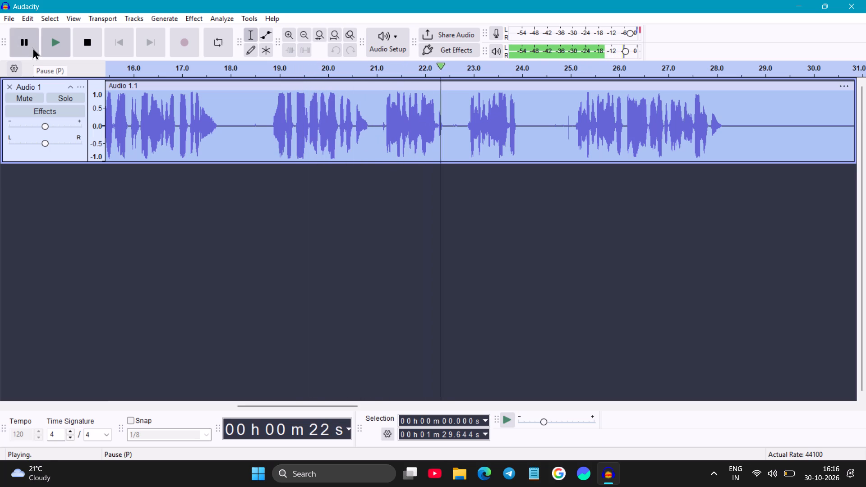
scroll(239, 283, "right", 7)
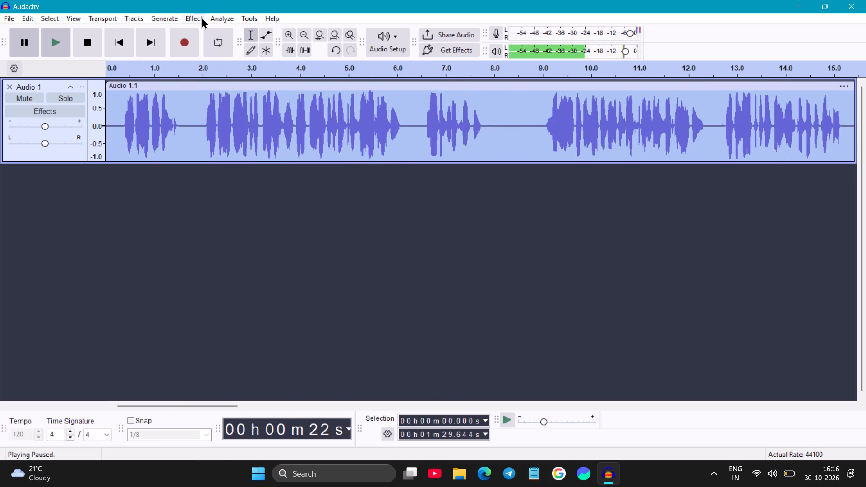
Normalize the take with the Defaults factory preset, removing DC offset and setting peak amplitude to -1.0 dB.
left_click(192, 15)
left_click(237, 108)
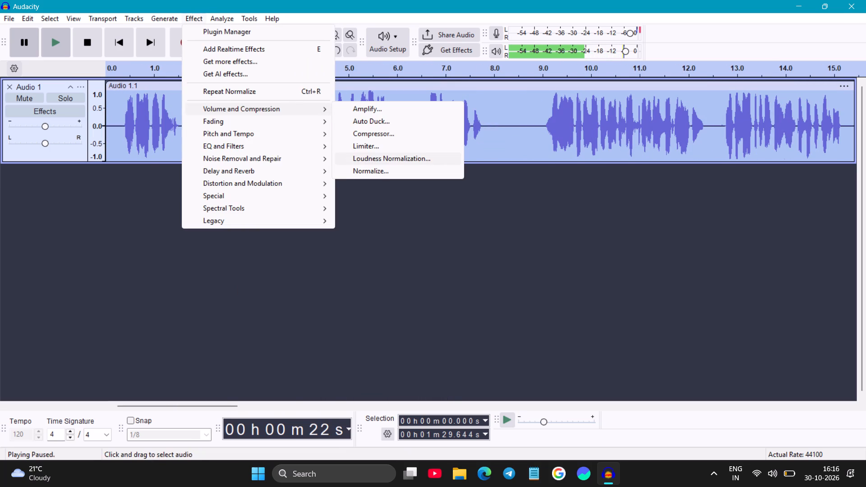
left_click(355, 167)
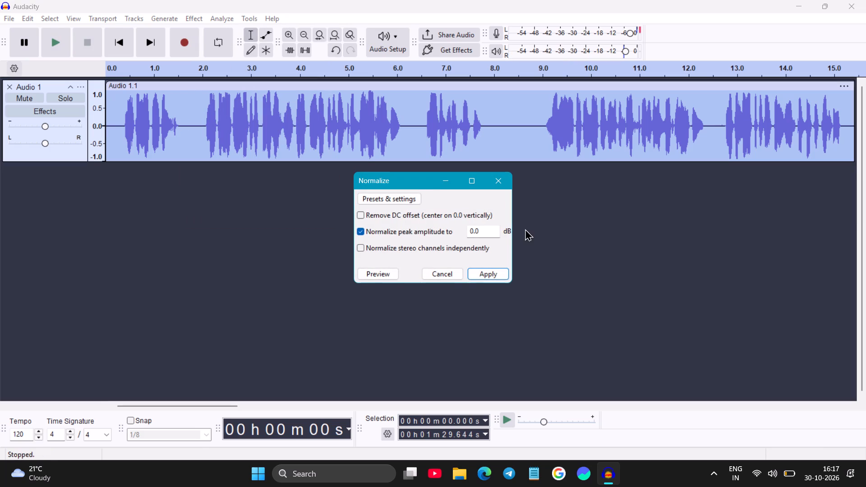
left_click(497, 230)
left_click(410, 203)
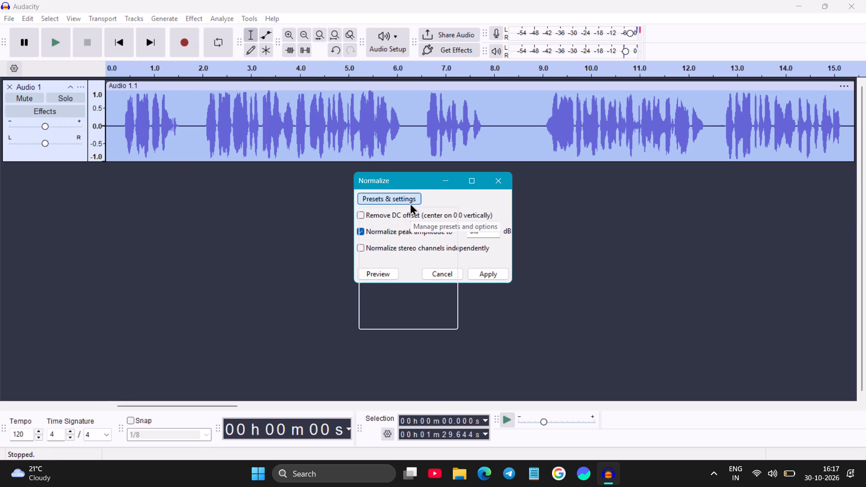
left_click(423, 257)
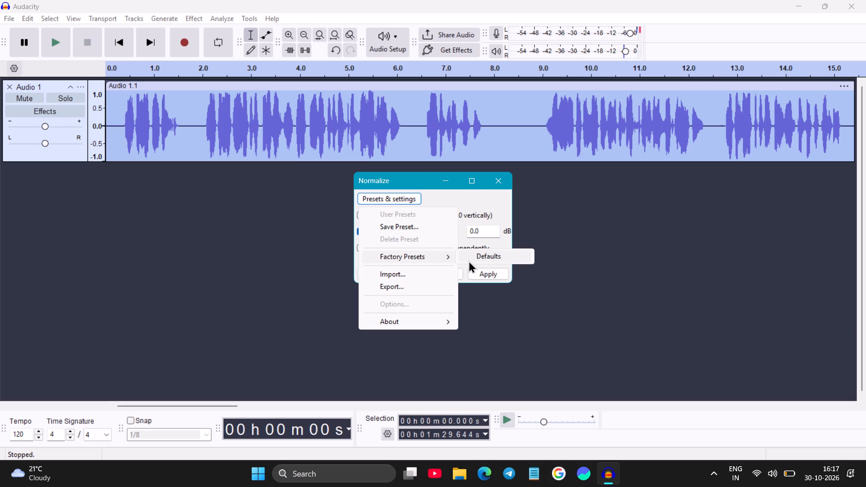
left_click(470, 256)
left_click(478, 271)
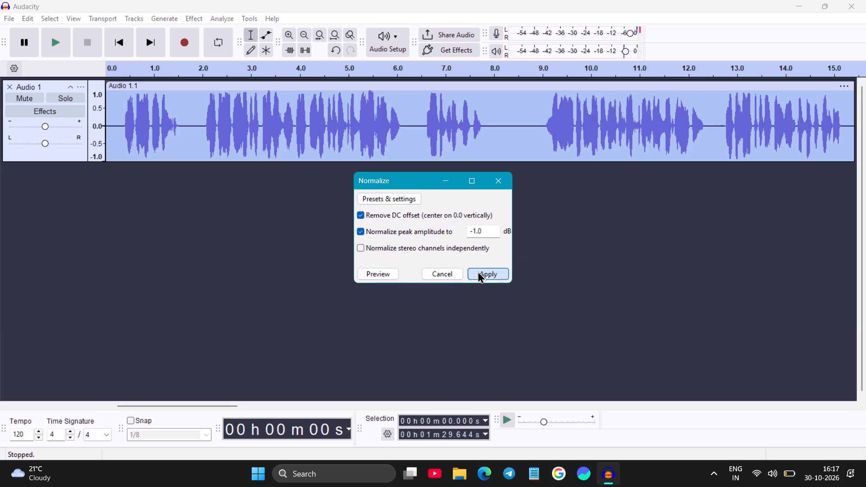
Play the newly normalized take from the beginning, and pause at about 16 seconds.
left_click(62, 51)
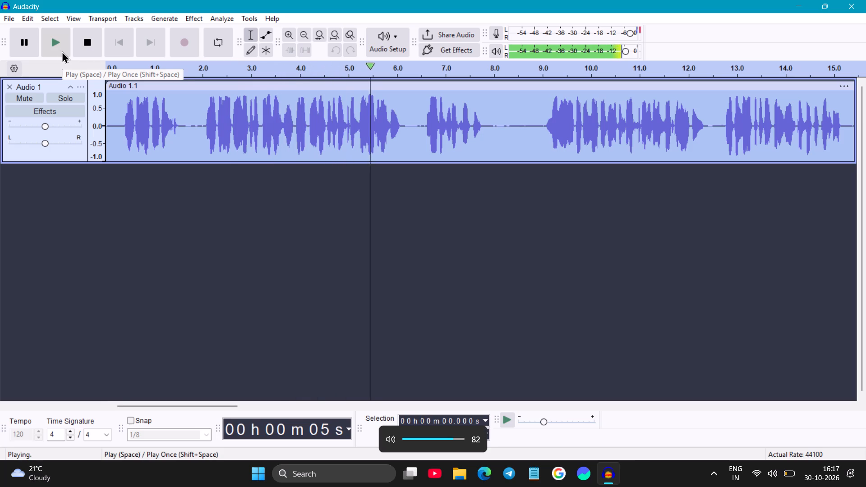
left_click(31, 45)
left_click(46, 46)
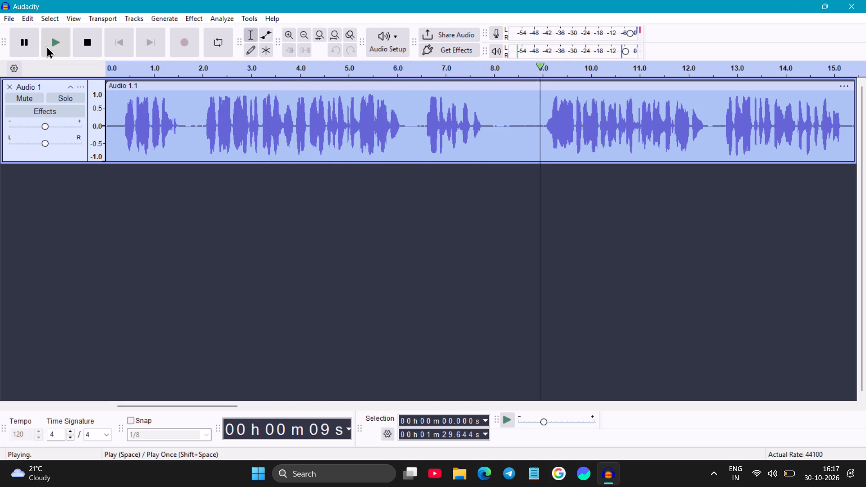
scroll(326, 190, "left", 2)
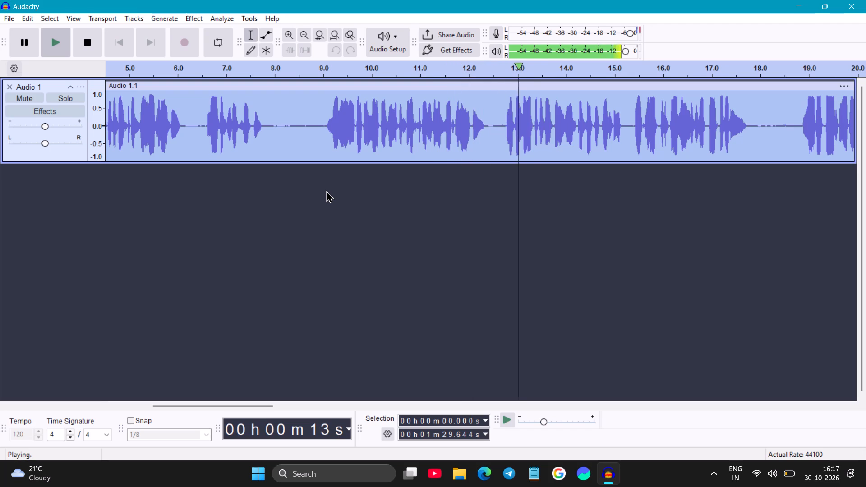
scroll(326, 190, "right", 2)
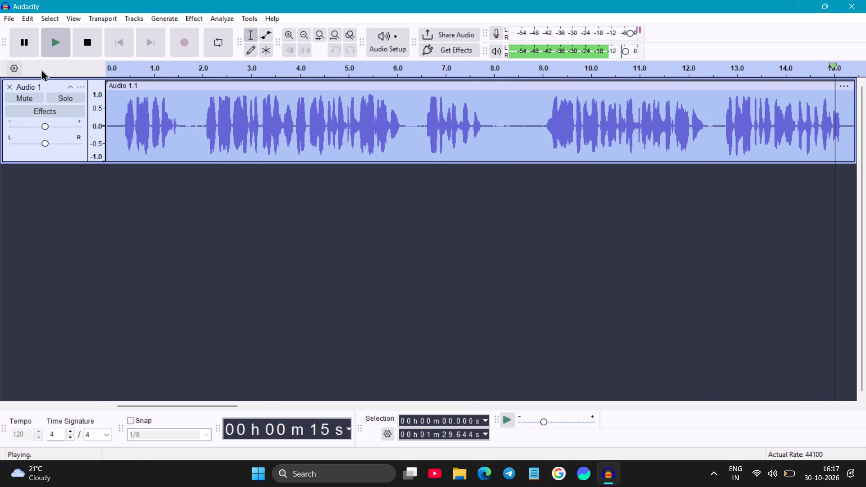
left_click(24, 50)
Start saving or exporting the processed take.
left_click(9, 23)
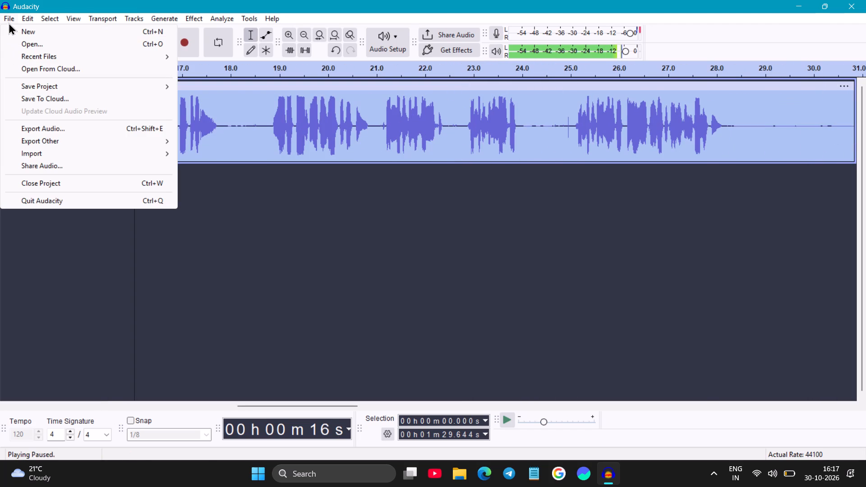
Export the processed take as a stereo WAV file named "yt 91" in the Music folder.
left_click(64, 122)
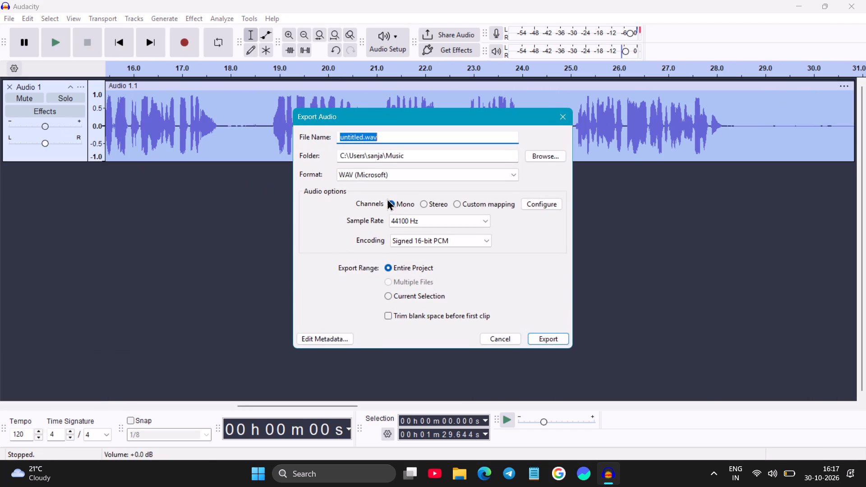
left_click(541, 157)
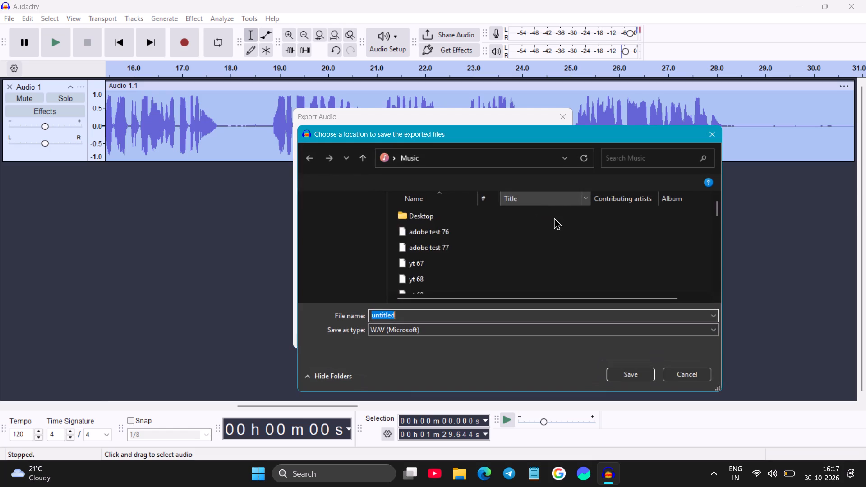
scroll(554, 217, "down", 9)
scroll(525, 262, "down", 2)
key("BackSpace")
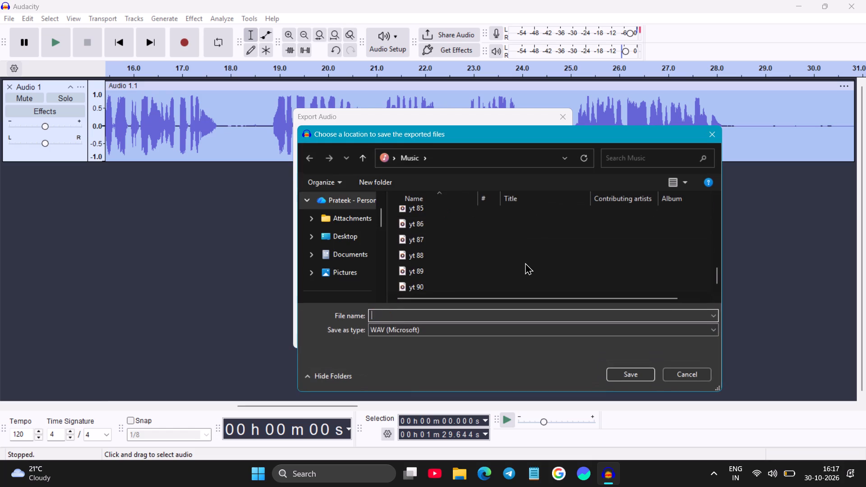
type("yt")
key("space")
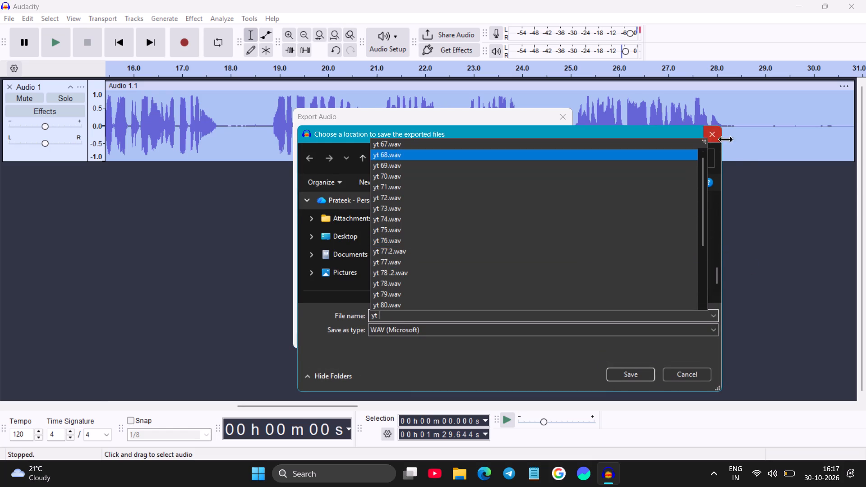
left_click(773, 188)
scroll(688, 201, "down", 1)
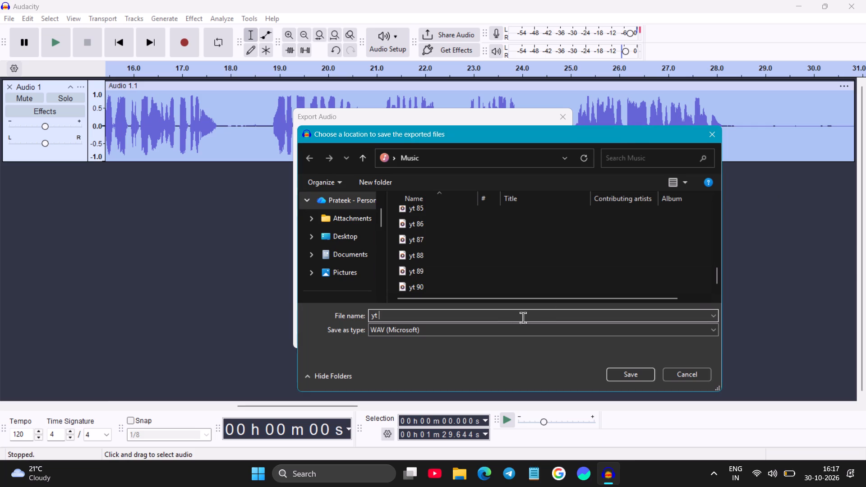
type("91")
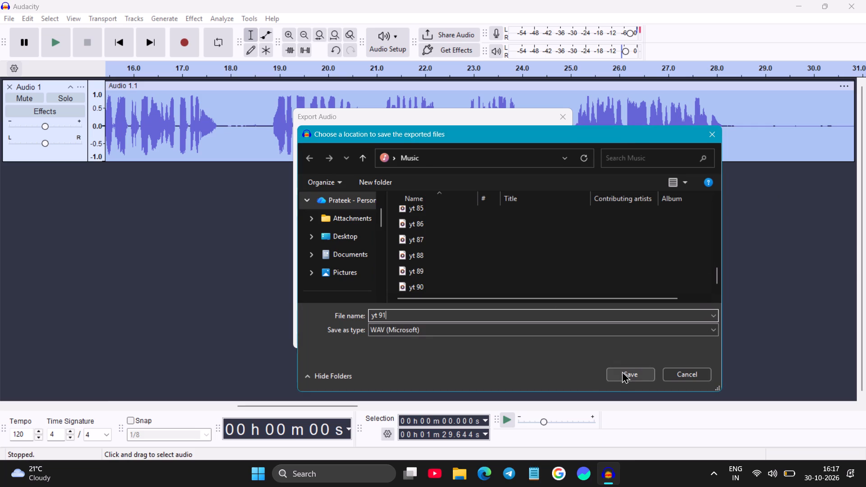
left_click(623, 375)
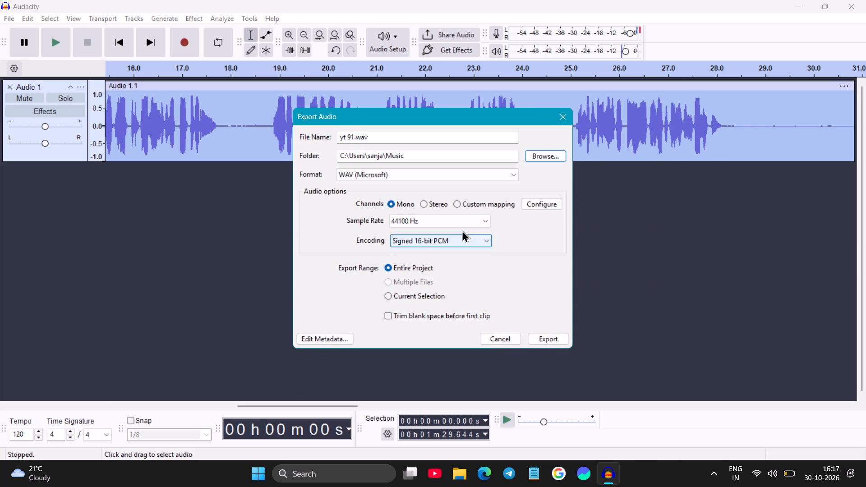
left_click(425, 202)
left_click(548, 336)
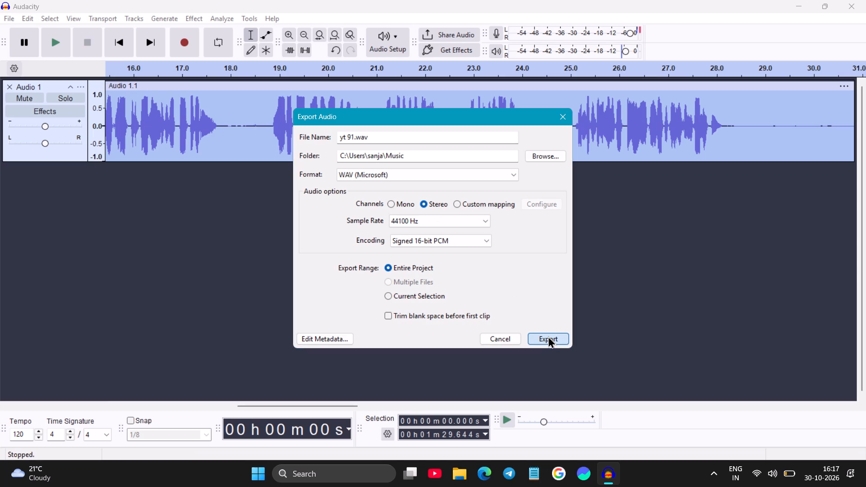
Close the audio editor without saving the untitled project.
left_click(865, 0)
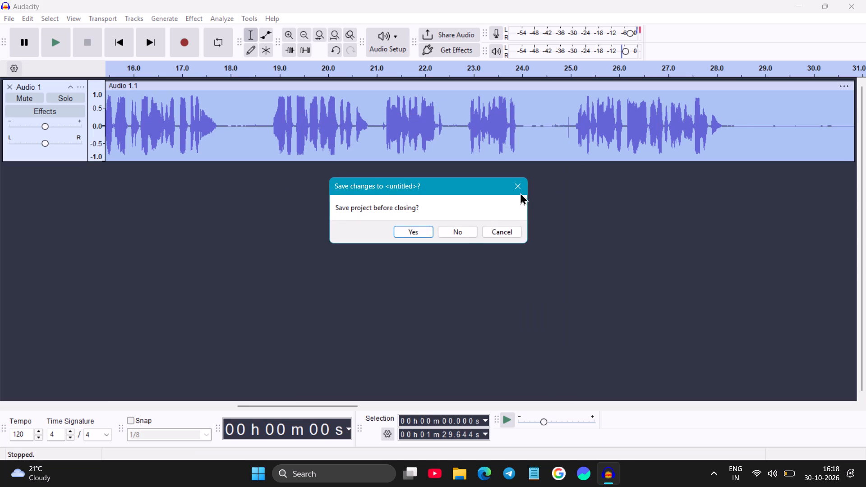
left_click(461, 230)
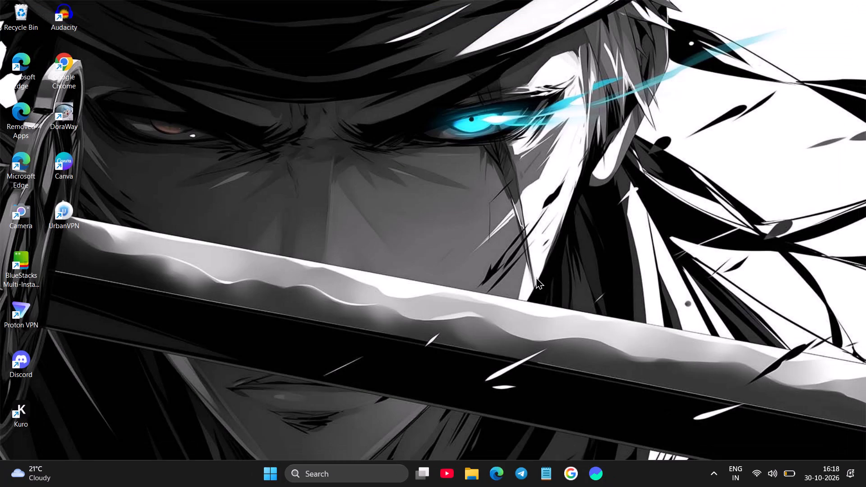
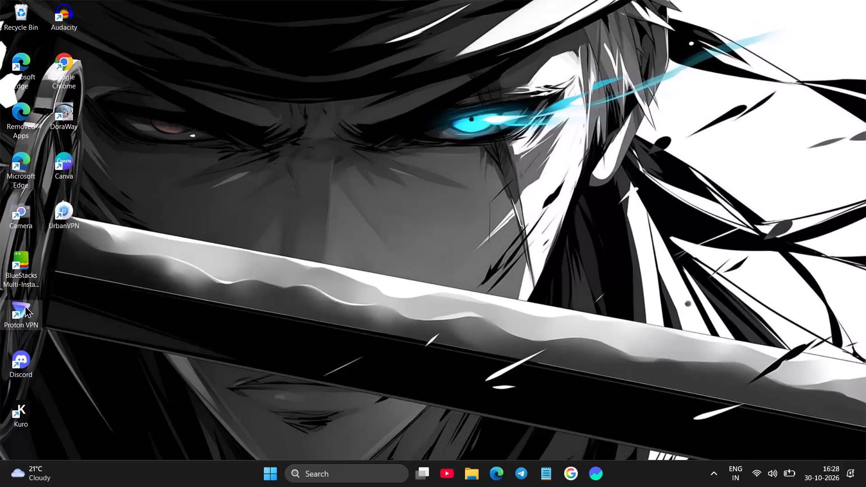
Launch Proton VPN from the desktop.
double_click(28, 304)
double_click(31, 303)
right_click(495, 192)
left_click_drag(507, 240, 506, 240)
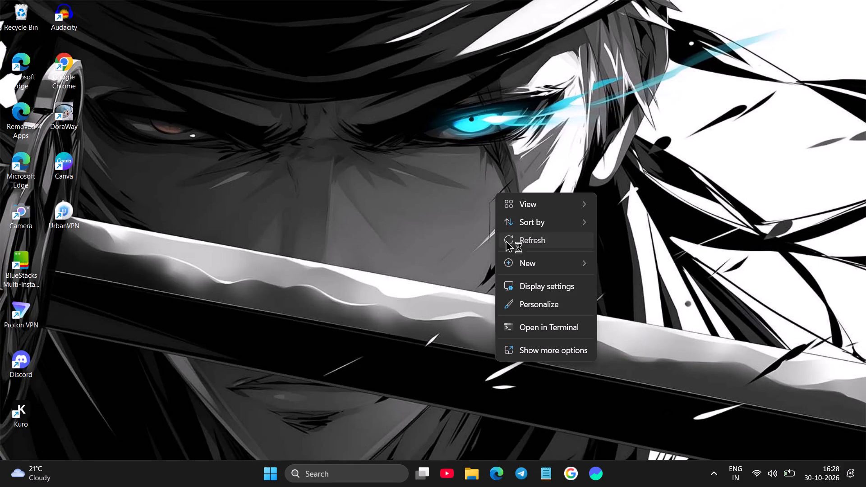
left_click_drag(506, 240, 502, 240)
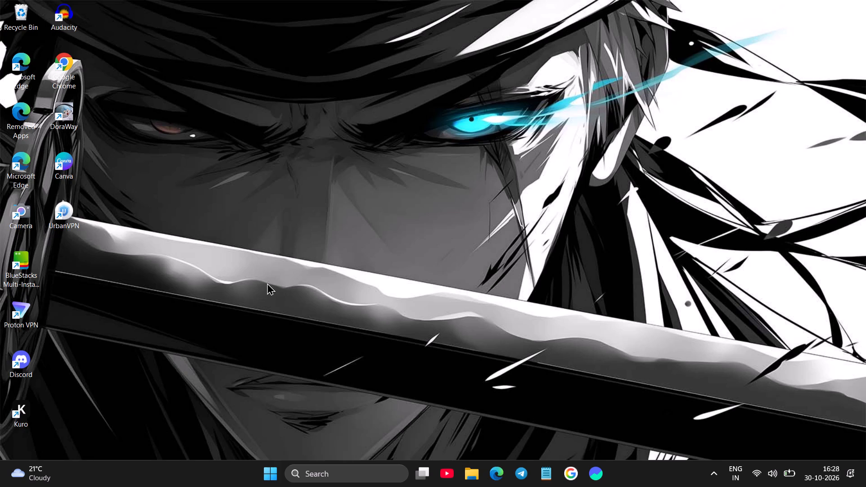
Launch Discord from the desktop.
double_click(32, 368)
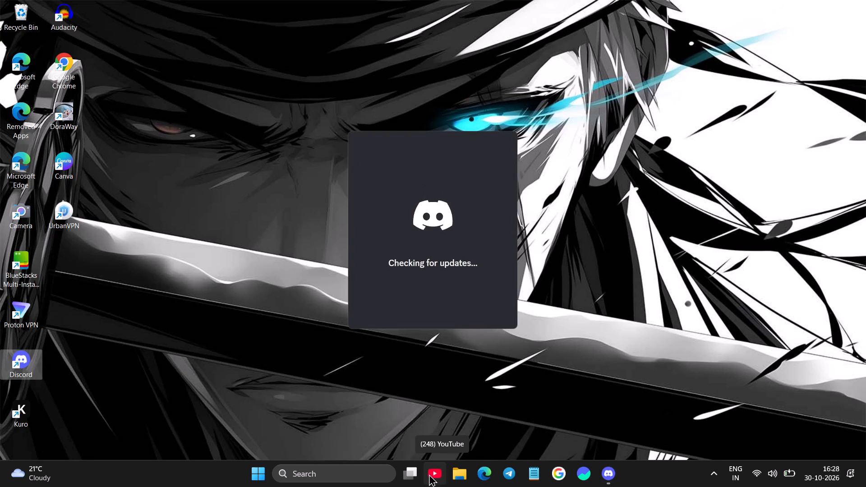
Bring up the taskbar options for the running Discord app.
right_click(597, 471)
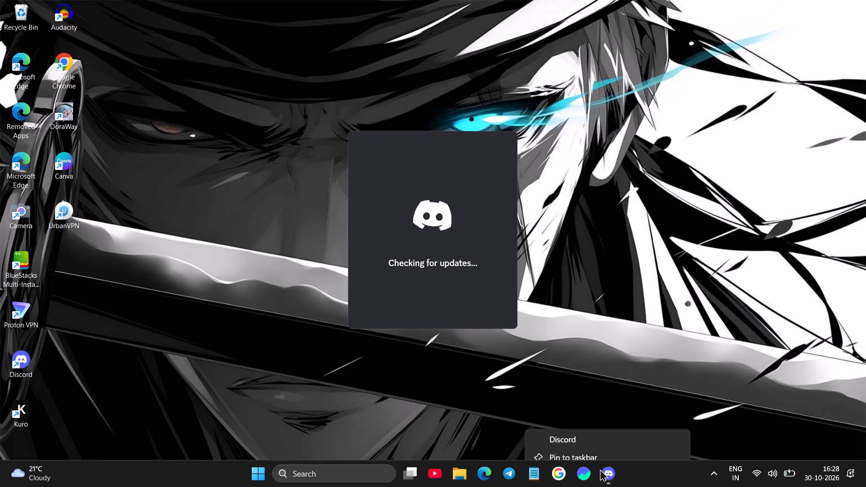
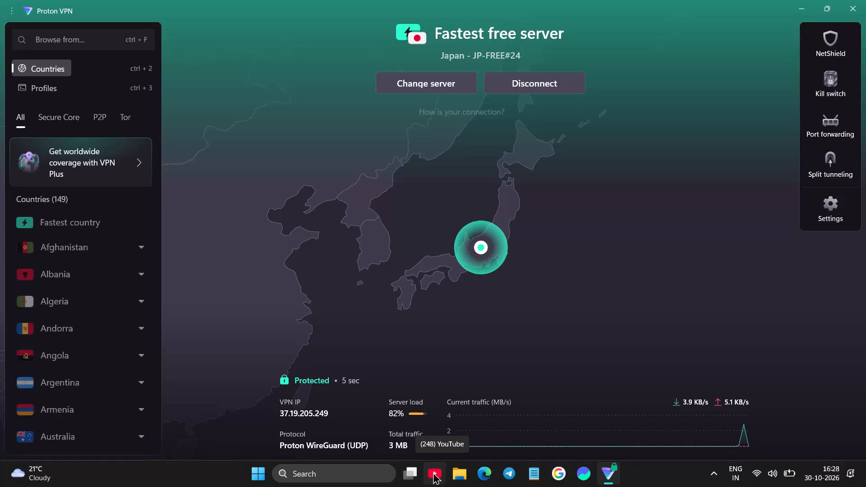
Open YouTube in the browser.
left_click(433, 472)
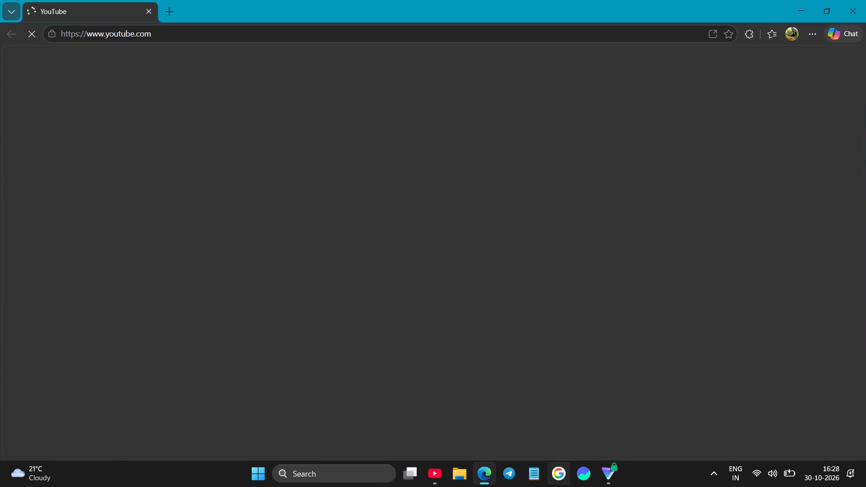
Disconnect Proton VPN from its current server and minimize its window.
left_click(614, 470)
left_click(510, 79)
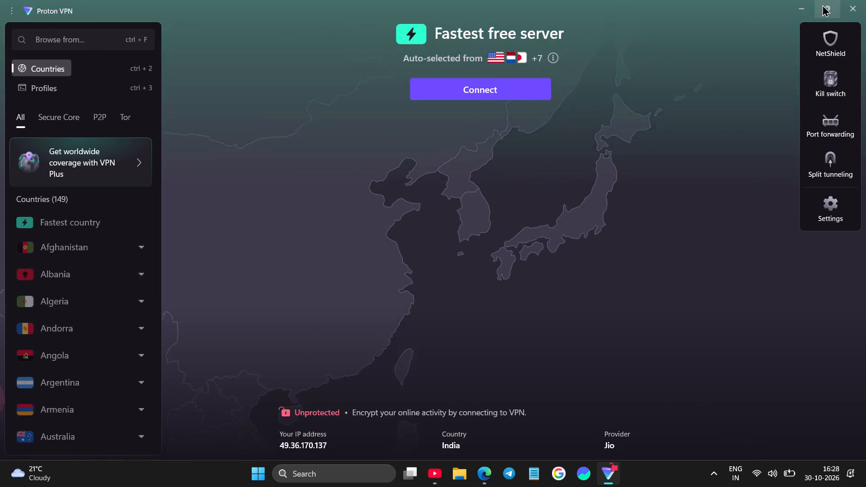
left_click(809, 1)
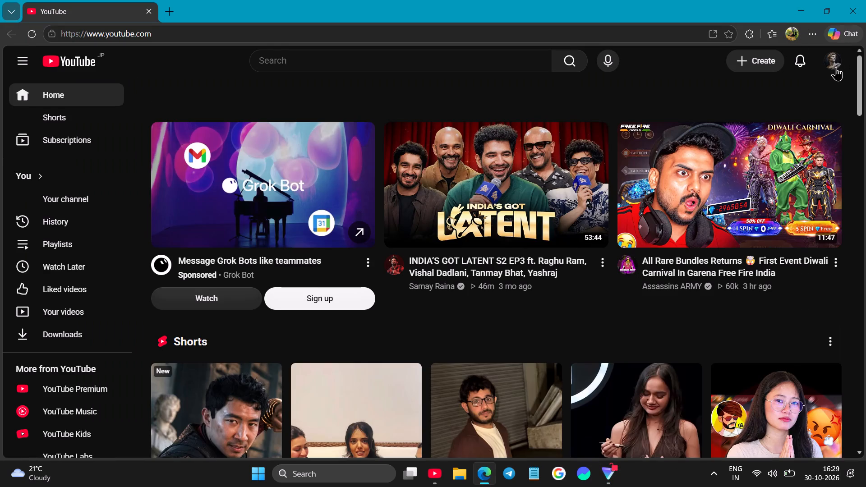
Check the YouTube notifications and dismiss them.
left_click(802, 60)
left_click(685, 60)
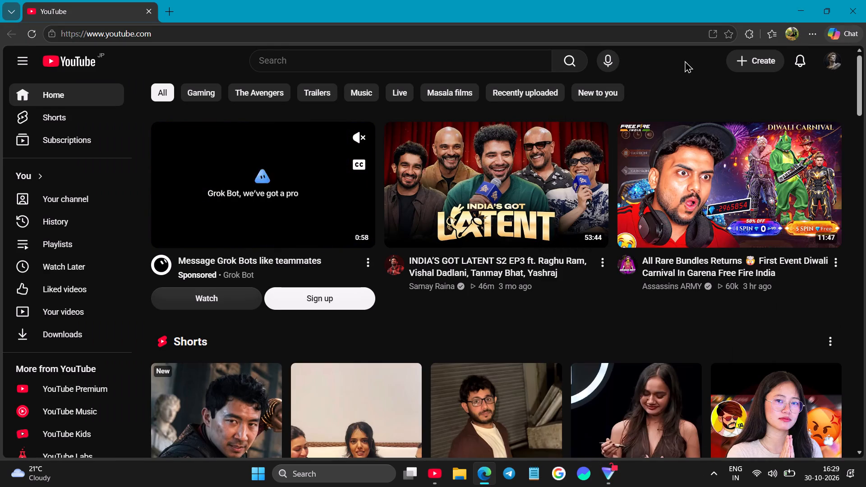
Look through the YouTube watch history down to Tuesday's videos.
left_click(50, 221)
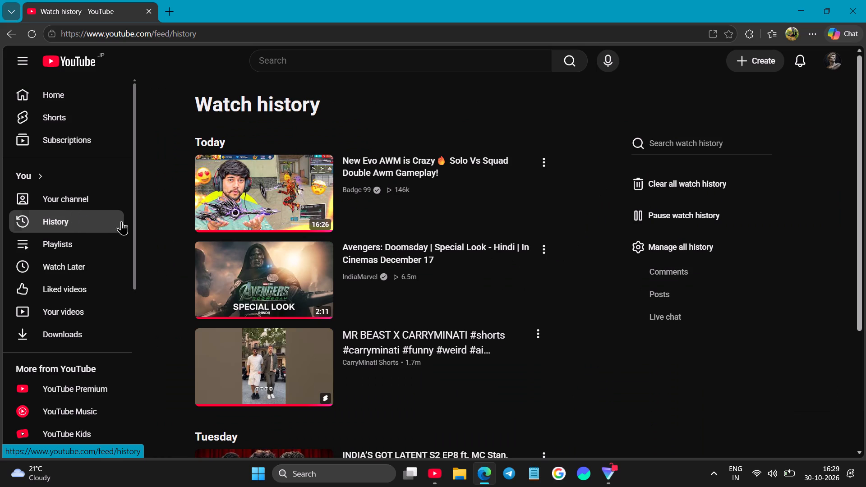
scroll(339, 263, "down", 3)
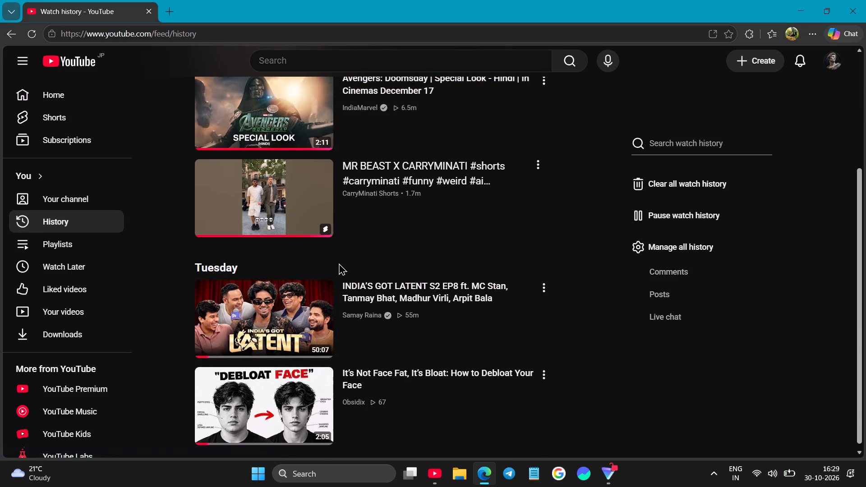
scroll(339, 263, "down", 1)
View the signed-in account's own YouTube channel page.
left_click(71, 198)
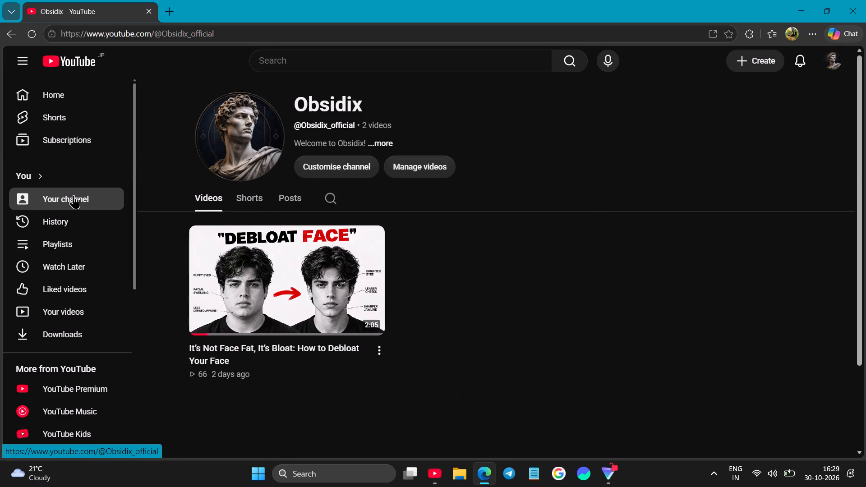
Switch YouTube to the first account listed under Other accounts and close the browser window.
left_click(836, 61)
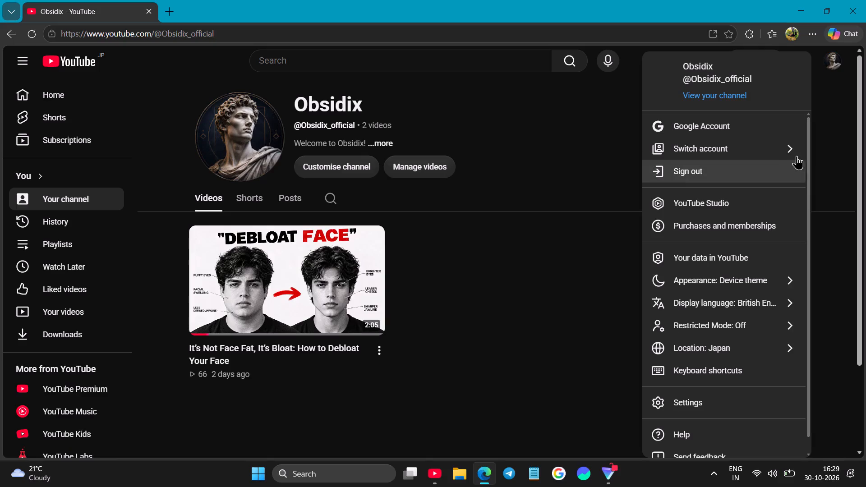
left_click(782, 144)
left_click(717, 238)
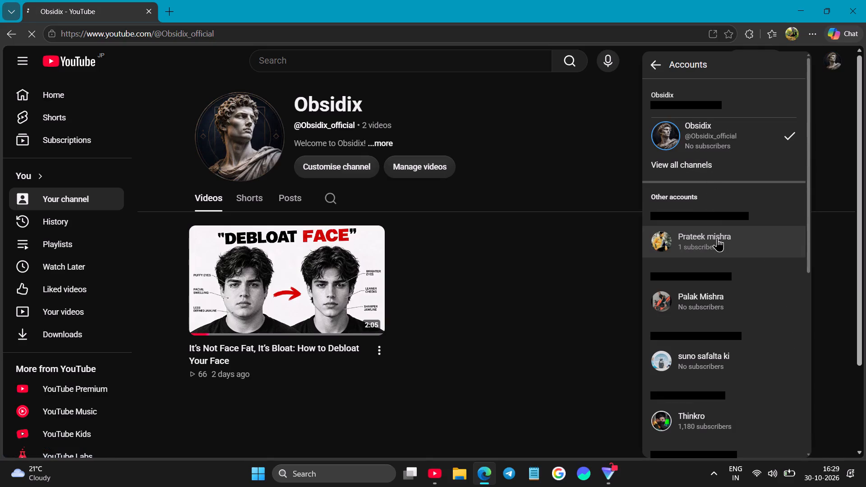
left_click(865, 0)
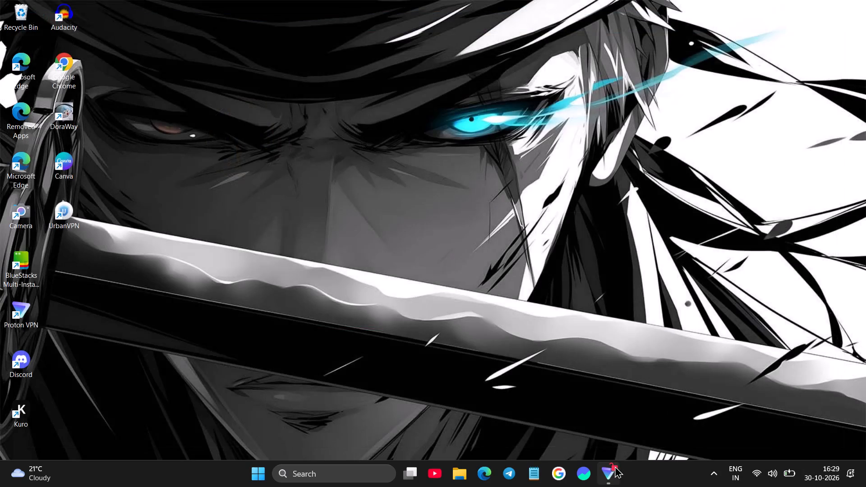
Return to Proton VPN and connect to the fastest free server.
left_click(614, 466)
left_click(458, 86)
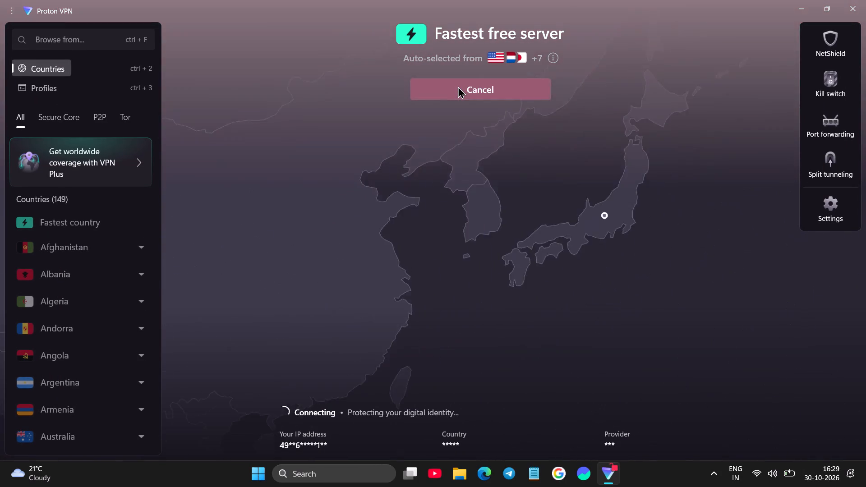
Change the VPN connection to a different free server and minimize the Proton VPN window.
left_click(418, 92)
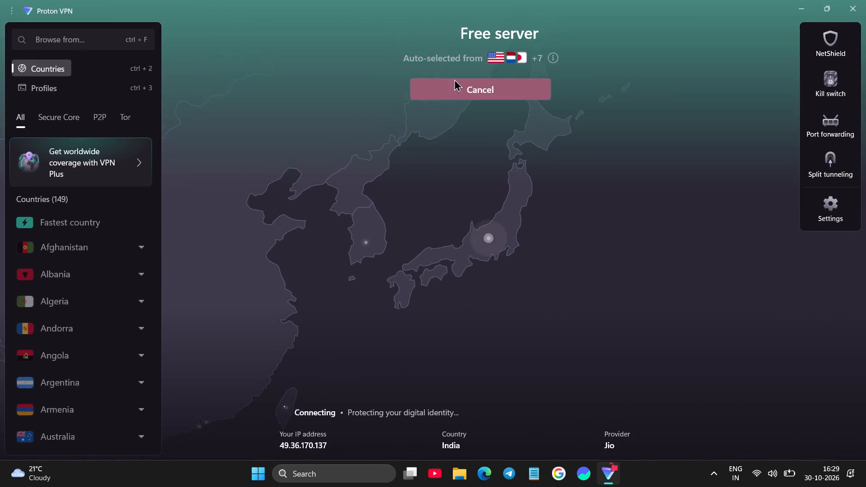
left_click(792, 0)
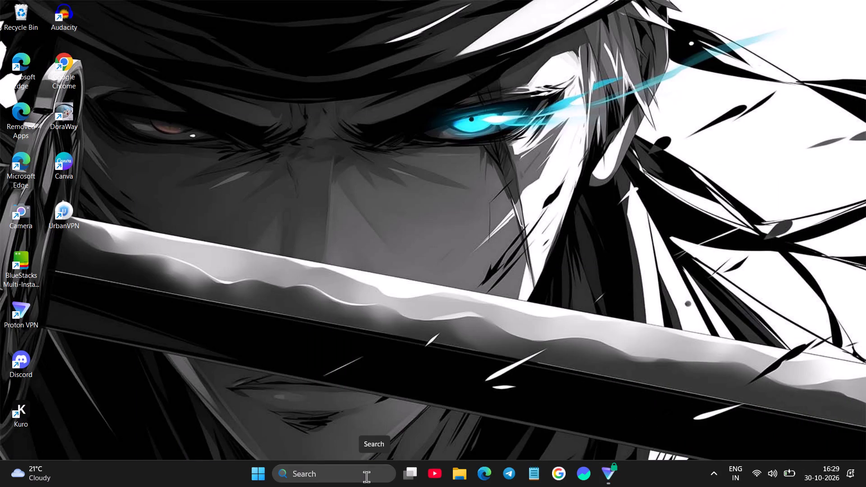
Open the Windows search with its recent searches.
left_click(368, 476)
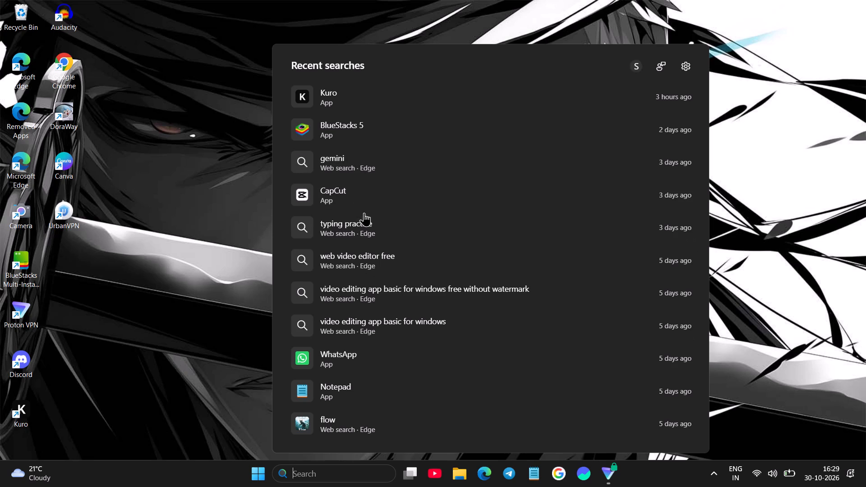
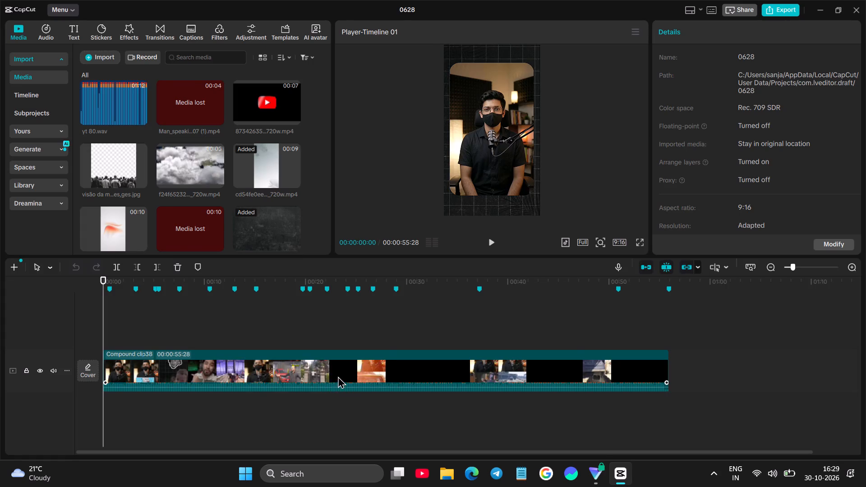
Undo the compound clip on the timeline so its individual tracks are available for editing.
left_click(561, 344)
right_click(552, 367)
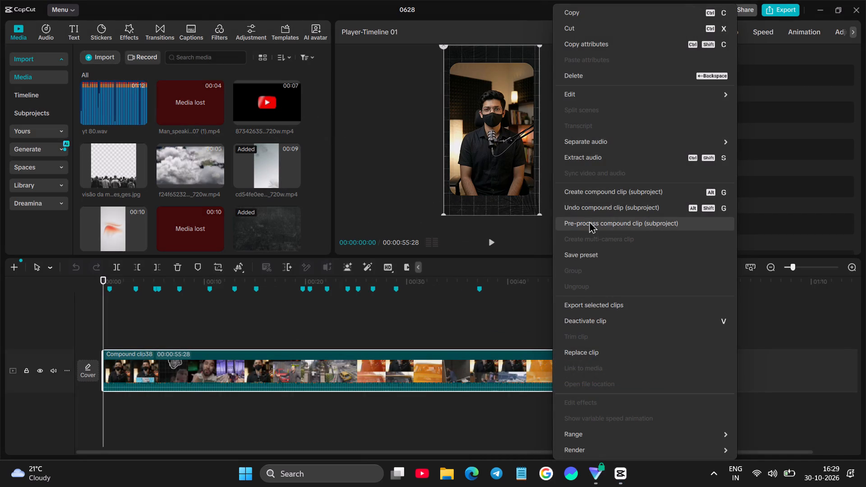
left_click(594, 204)
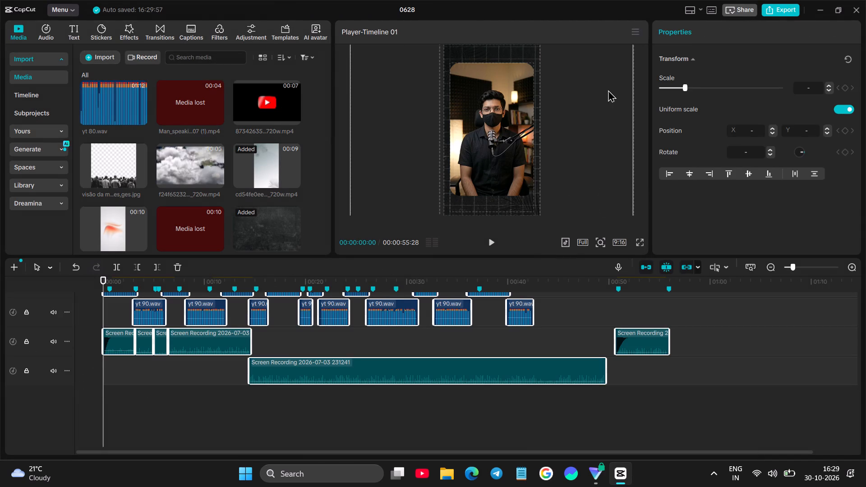
Change the workspace layout to one with a tall, full-height player for the vertical video.
left_click(688, 8)
left_click(705, 98)
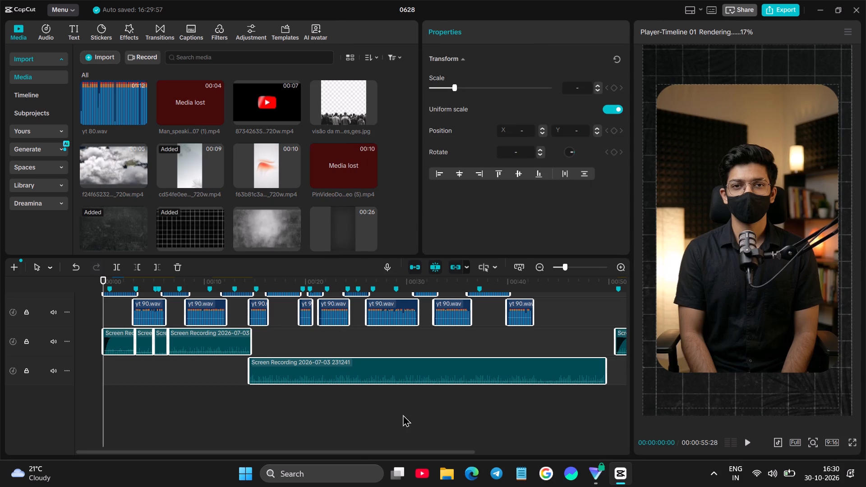
Look over the expanded audio tracks and dismiss the keyboard shortcut conflict notification.
scroll(551, 416, "up", 5)
scroll(551, 416, "down", 6, "ctrl")
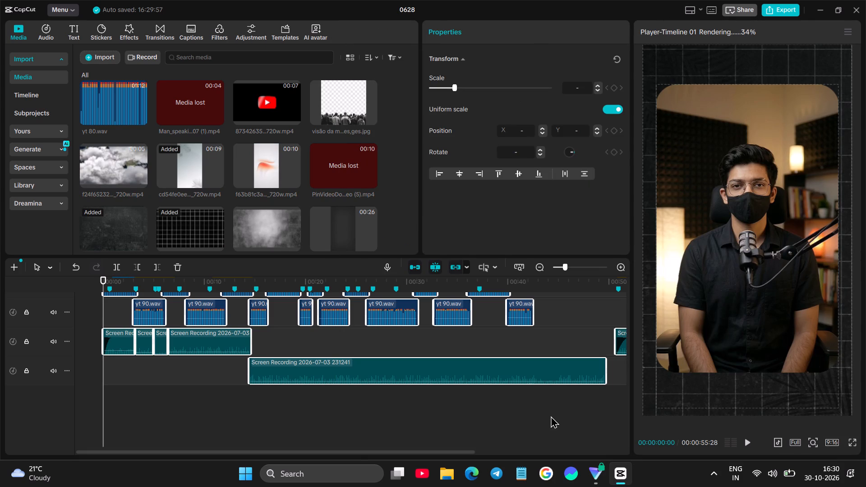
scroll(551, 416, "down", 3, "ctrl")
scroll(551, 416, "left", 3)
left_click(542, 418)
scroll(540, 418, "down", 7, "ctrl")
left_click(410, 420)
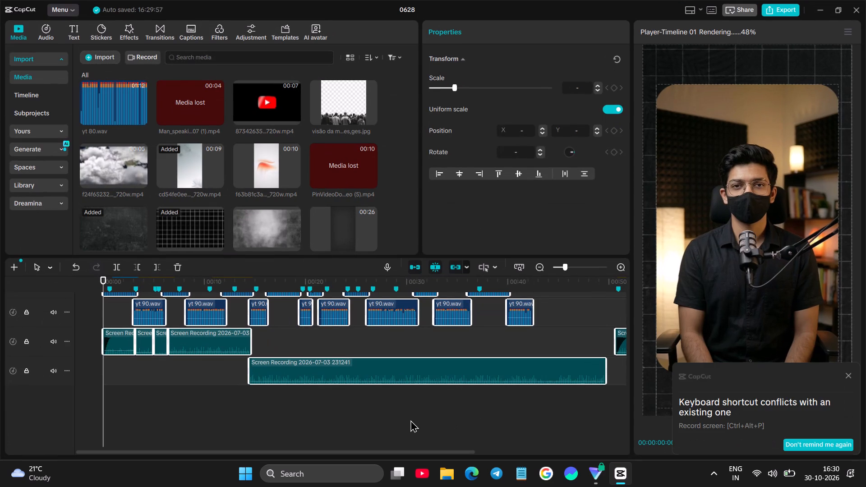
scroll(411, 419, "down", 7, "ctrl")
left_click(849, 376)
Select all clips on the audio tracks, including the yt 90.wav and Screen Recording pieces, and delete them.
left_click(603, 412)
scroll(605, 412, "left", 2)
scroll(509, 391, "down", 12, "ctrl")
scroll(444, 383, "up", 9)
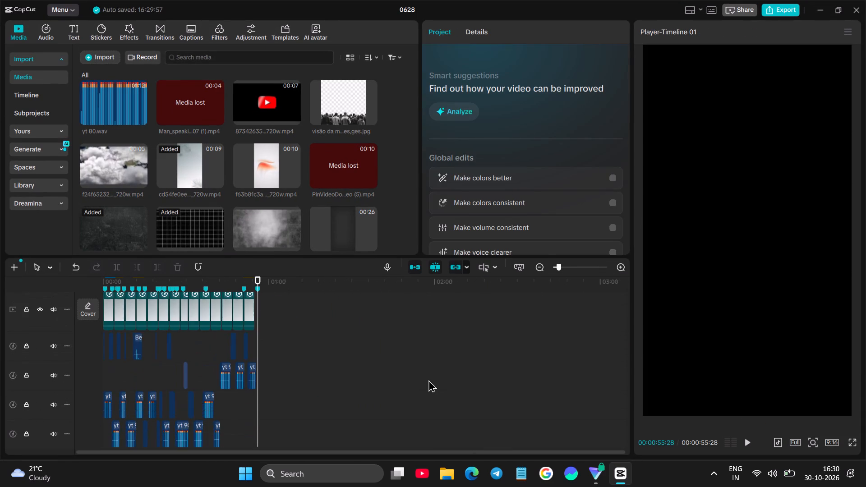
scroll(428, 380, "down", 15, "ctrl")
scroll(419, 374, "up", 12, "ctrl")
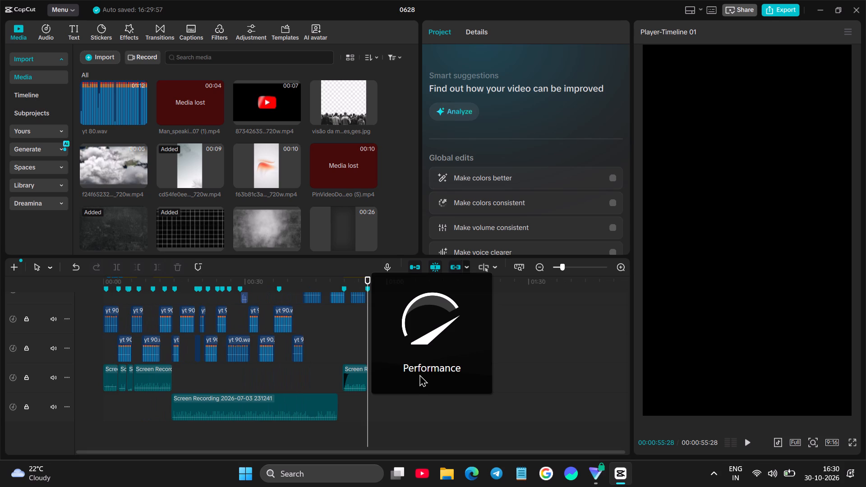
left_click(500, 380)
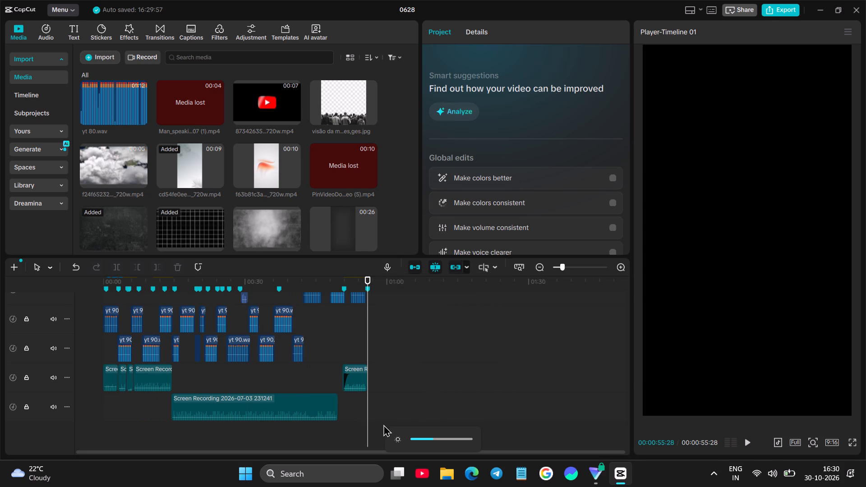
left_click_drag(381, 420, 115, 436)
scroll(116, 440, "up", 4)
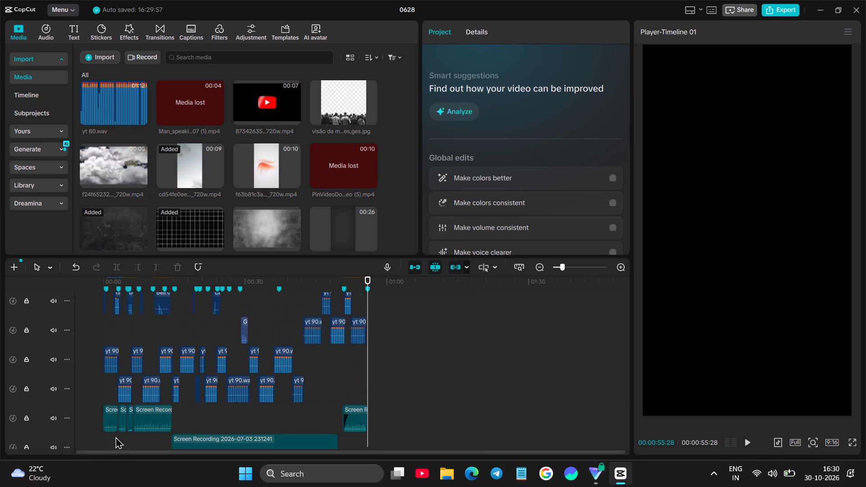
scroll(115, 436, "up", 4)
left_click_drag(115, 436, 102, 369)
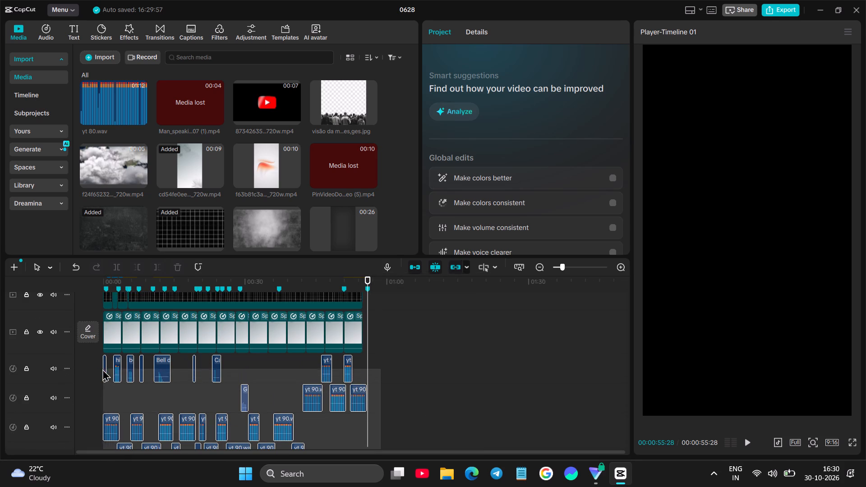
left_click_drag(102, 369, 85, 365)
key("BackSpace")
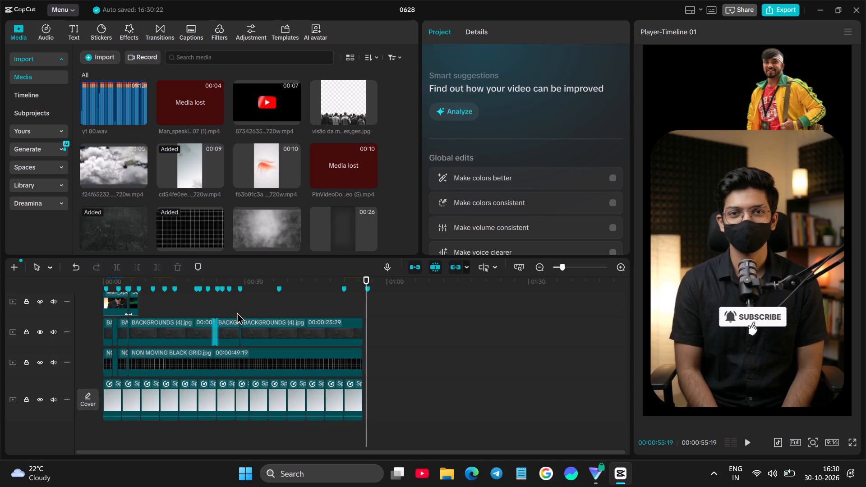
Select the video, image and text overlay clips on the tracks above the backgrounds and delete them.
scroll(272, 312, "up", 5)
left_click_drag(356, 327, 94, 343)
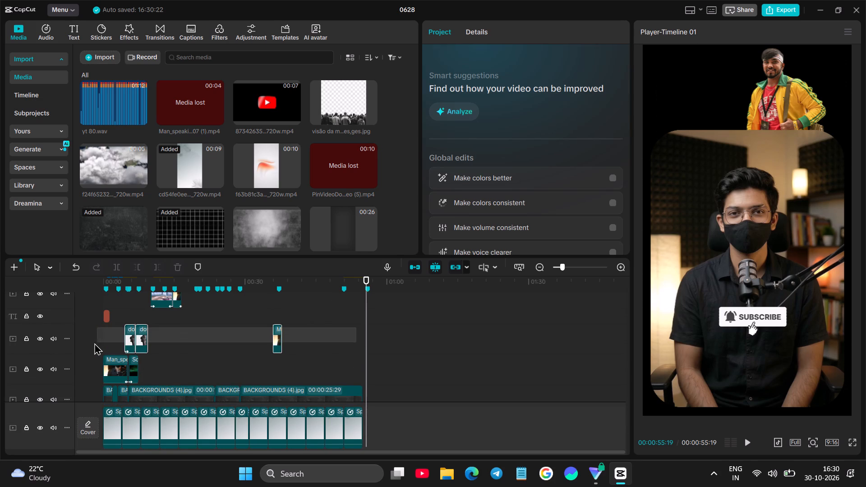
left_click_drag(94, 343, 120, 331)
left_click_drag(205, 362, 190, 362)
left_click_drag(339, 367, 127, 362)
scroll(66, 308, "up", 12)
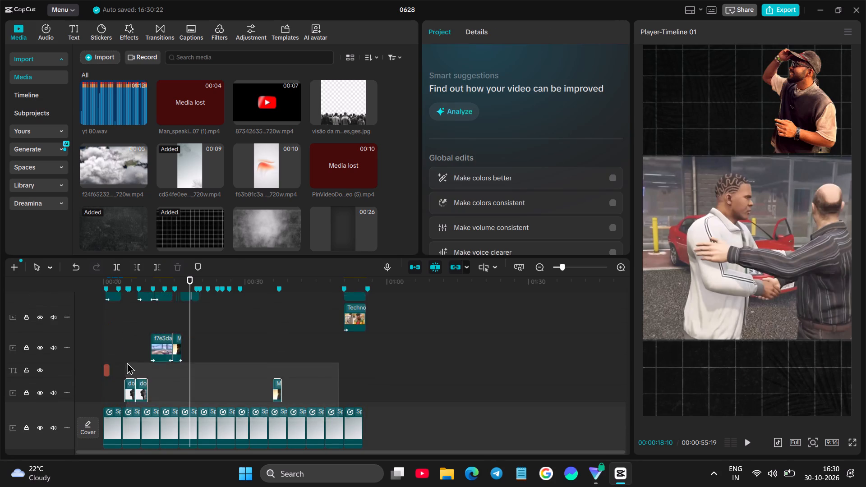
left_click_drag(127, 362, 110, 328)
scroll(127, 362, "up", 20)
scroll(127, 362, "up", 8)
right_click(109, 329)
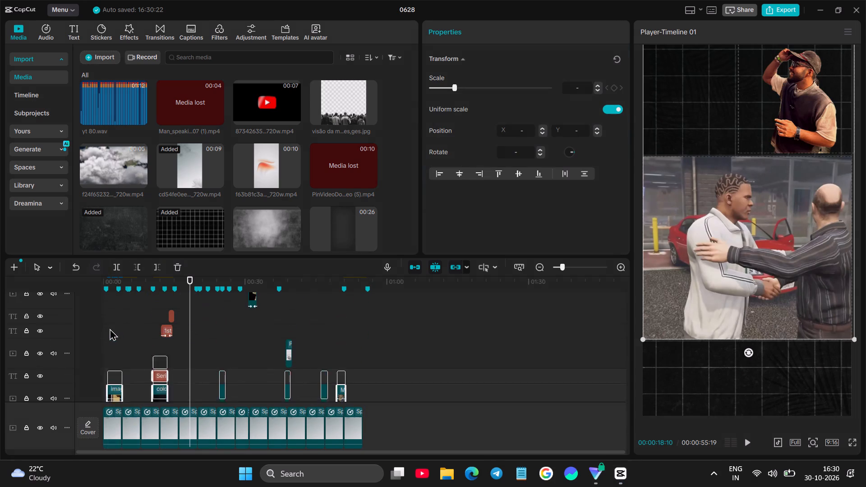
scroll(110, 328, "up", 1)
left_click_drag(110, 328, 114, 318)
left_click(113, 314)
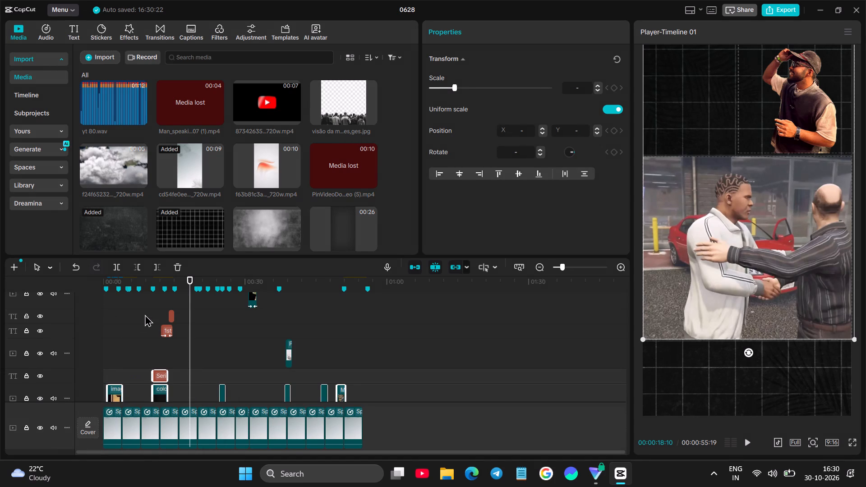
key("BackSpace")
Delete all remaining text and overlay clips, keeping only the BACKGROUNDS, NON MOVING BLACK GRID and main tracks.
scroll(243, 335, "up", 11)
left_click_drag(102, 302, 332, 350)
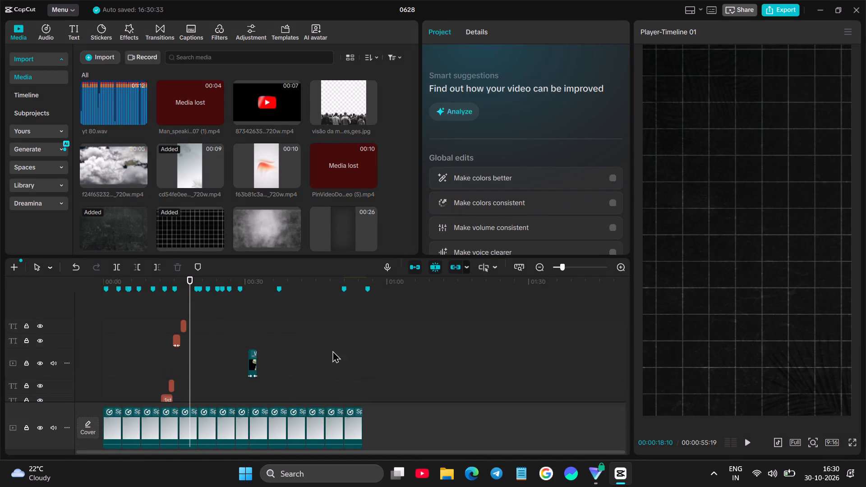
left_click_drag(332, 350, 289, 322)
left_click_drag(107, 307, 418, 313)
scroll(355, 343, "down", 8)
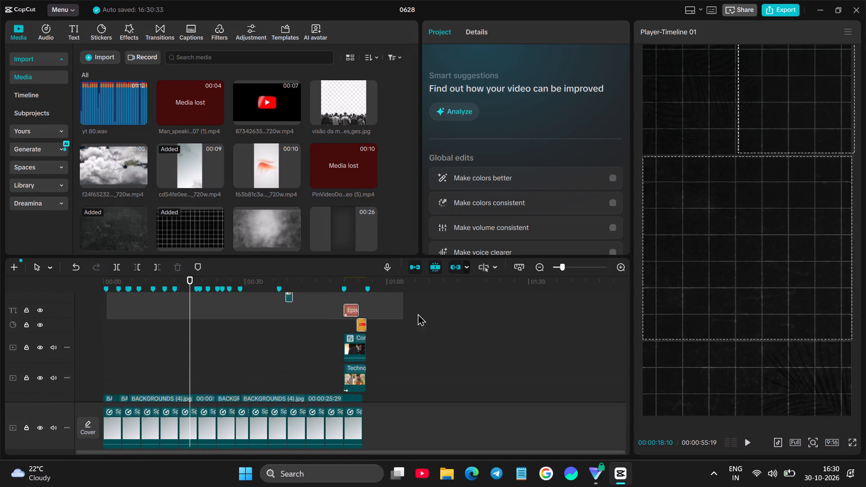
scroll(418, 313, "down", 8)
left_click_drag(418, 313, 447, 298)
key("BackSpace")
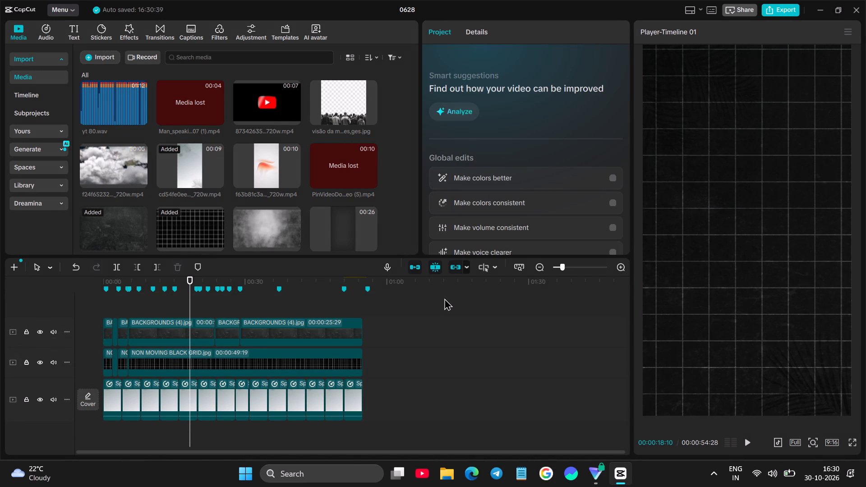
Play the first moments of the stripped timeline from the start.
double_click(121, 309)
left_click_drag(117, 306, 53, 304)
key("space")
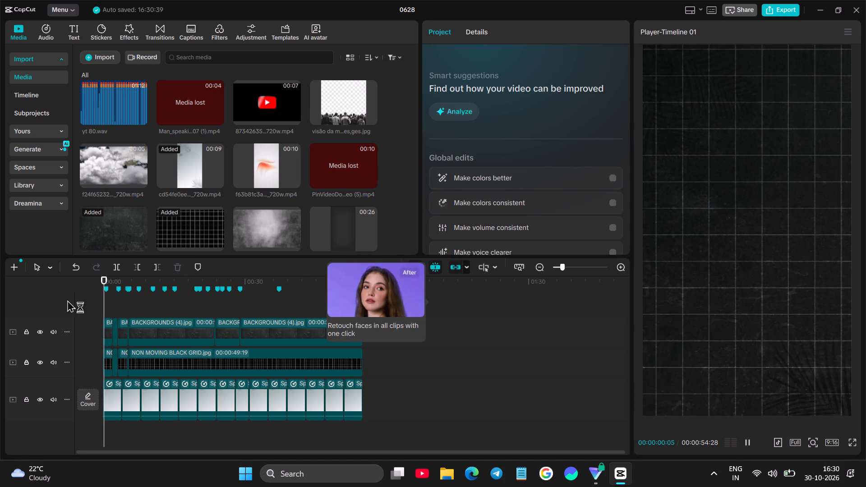
key("space")
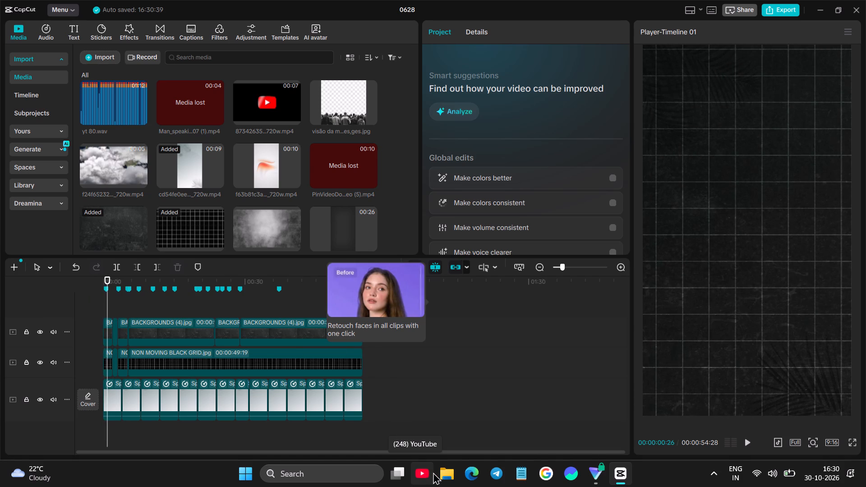
Open the Downloads folder in a reduced File Explorer window over CapCut and look through its files for footage.
left_click(443, 473)
left_click(44, 273)
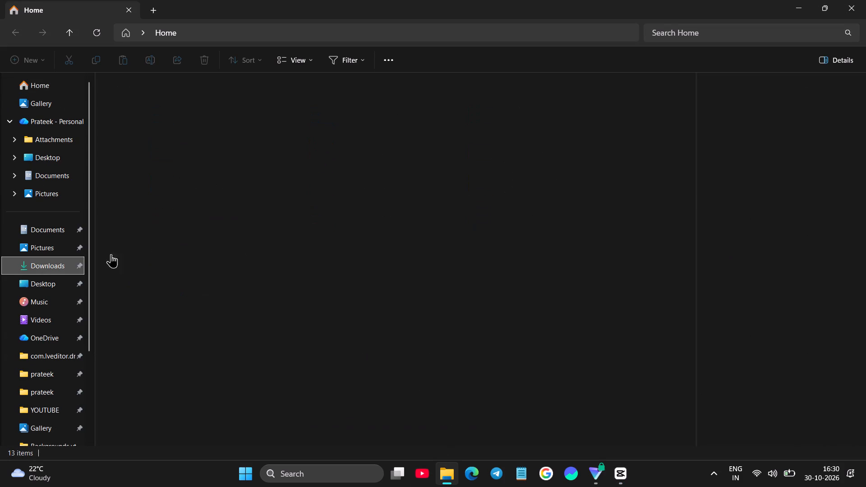
left_click(820, 2)
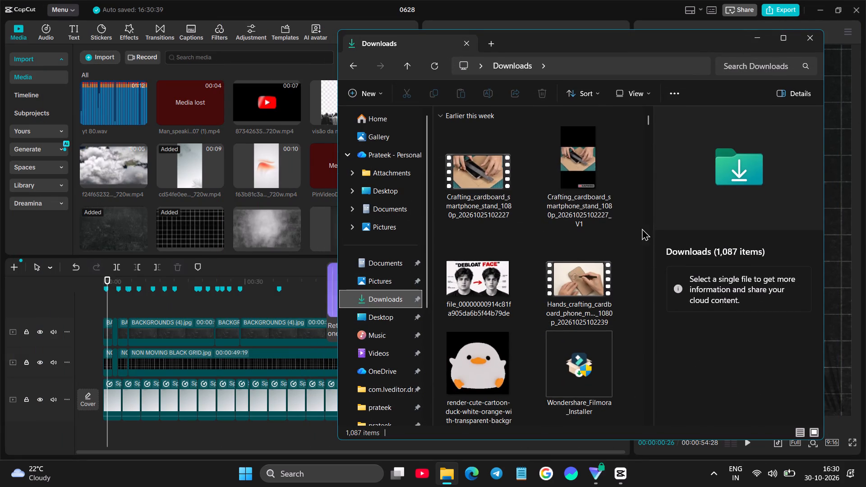
scroll(617, 315, "up", 4)
scroll(617, 310, "down", 4)
scroll(617, 310, "up", 10)
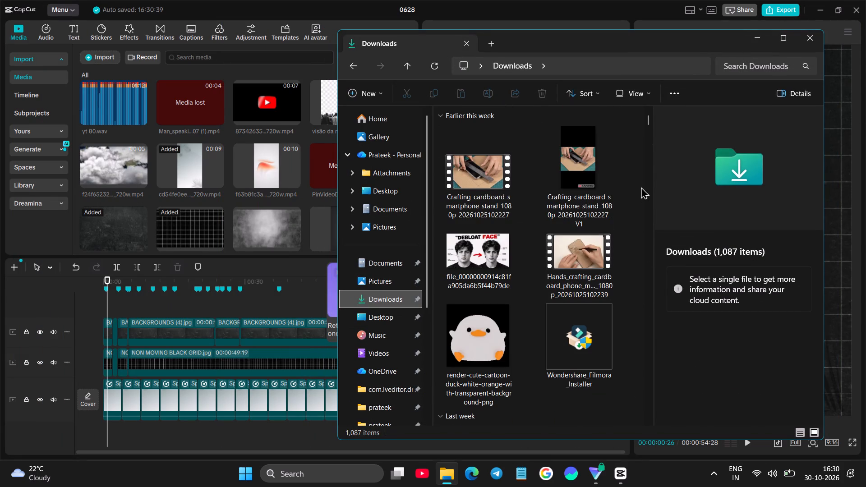
scroll(632, 188, "down", 2)
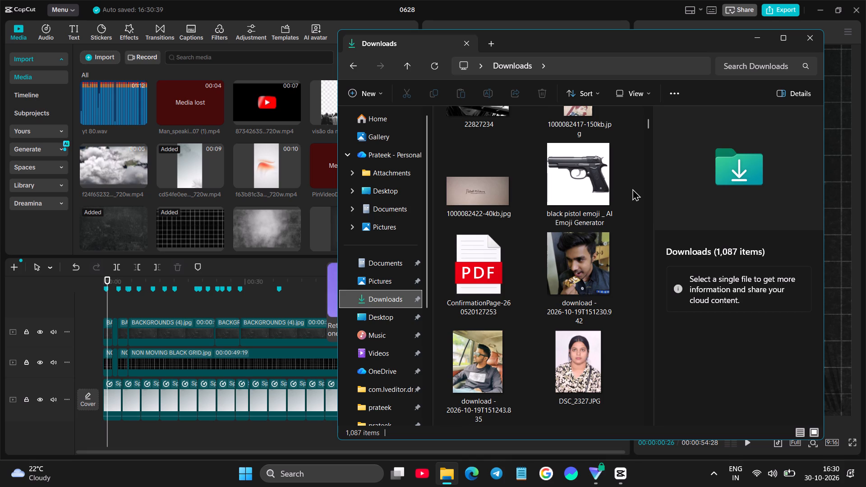
scroll(632, 188, "down", 1)
scroll(632, 188, "up", 1)
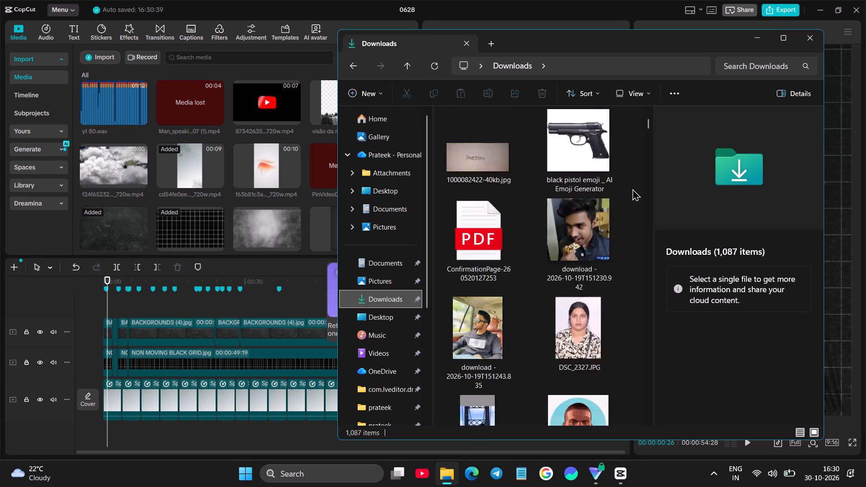
scroll(632, 188, "up", 2)
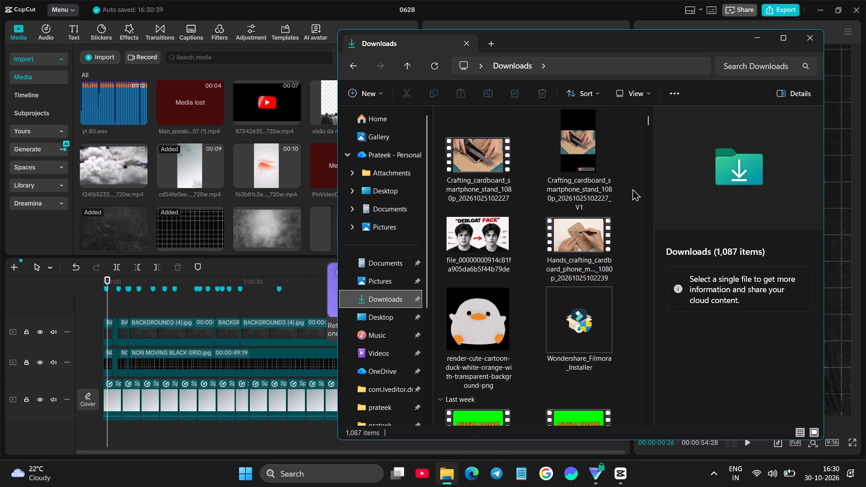
scroll(387, 368, "down", 1)
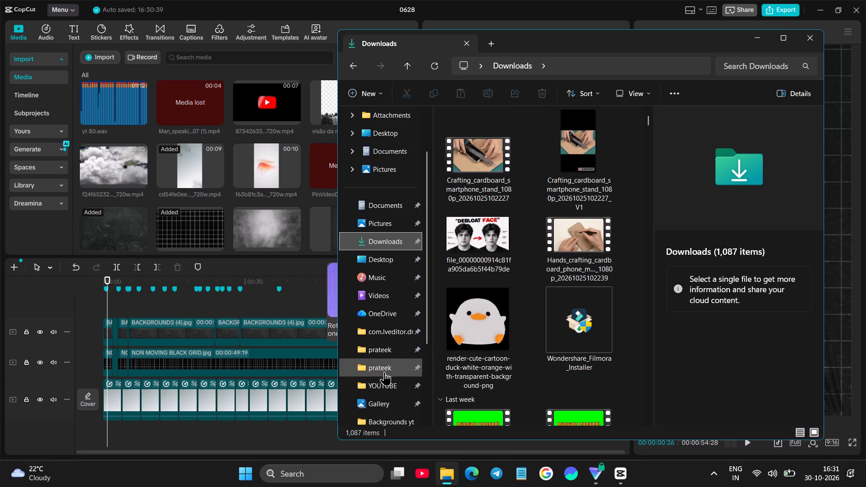
left_click(369, 302)
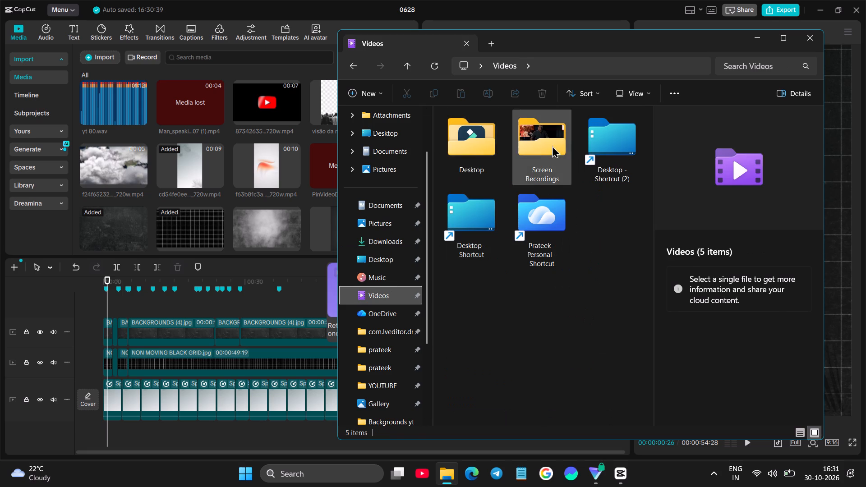
double_click(553, 146)
scroll(557, 263, "down", 14)
scroll(541, 256, "up", 1)
scroll(541, 256, "down", 12)
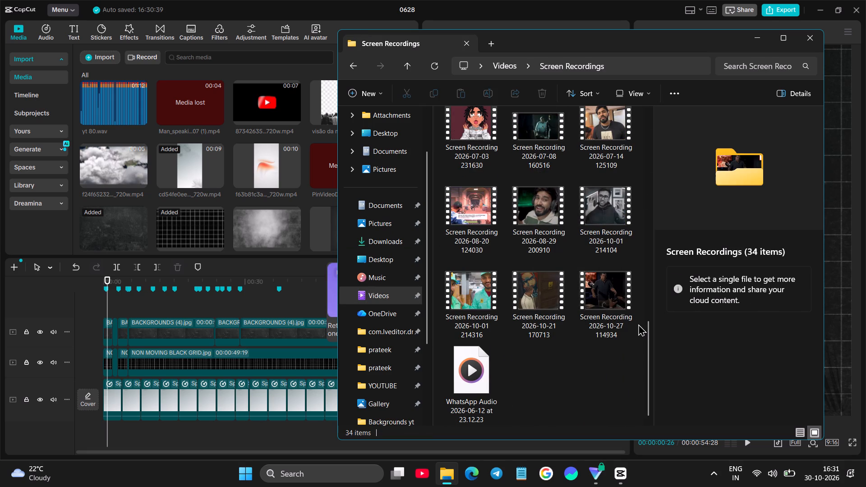
left_click_drag(608, 293, 399, 206)
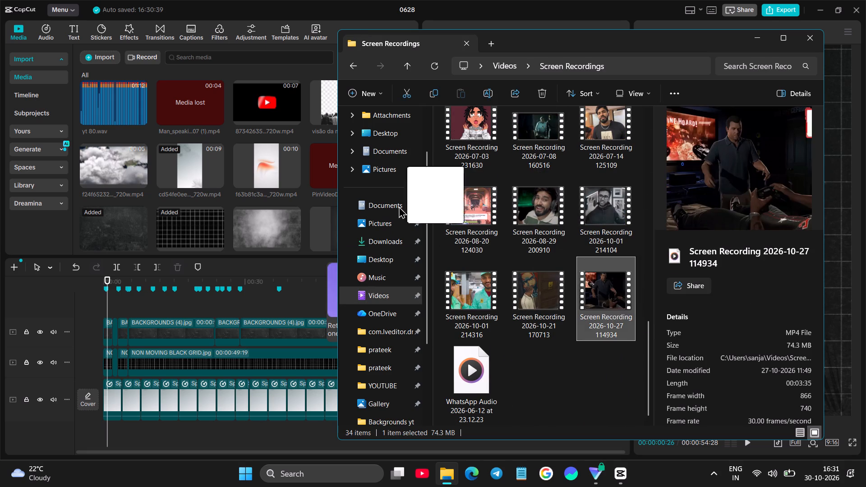
left_click_drag(399, 206, 230, 180)
Move the playhead back to the start of the timeline.
left_click(288, 300)
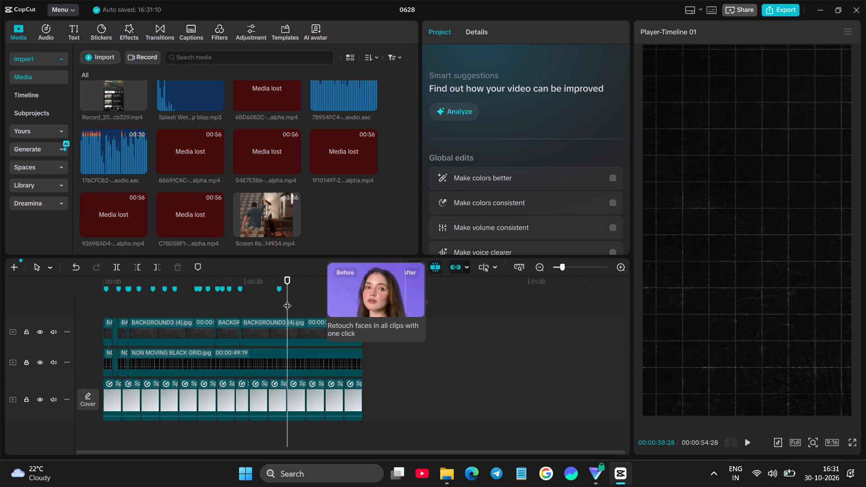
left_click_drag(288, 300, 76, 286)
Delete all the remaining lost-media clips from the project's media library.
left_click_drag(392, 152, 184, 160)
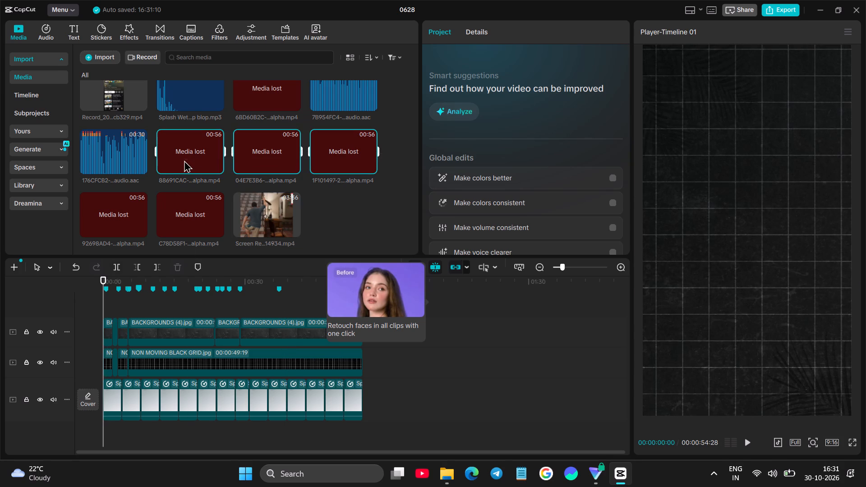
key("BackSpace")
left_click(267, 156)
key("BackSpace")
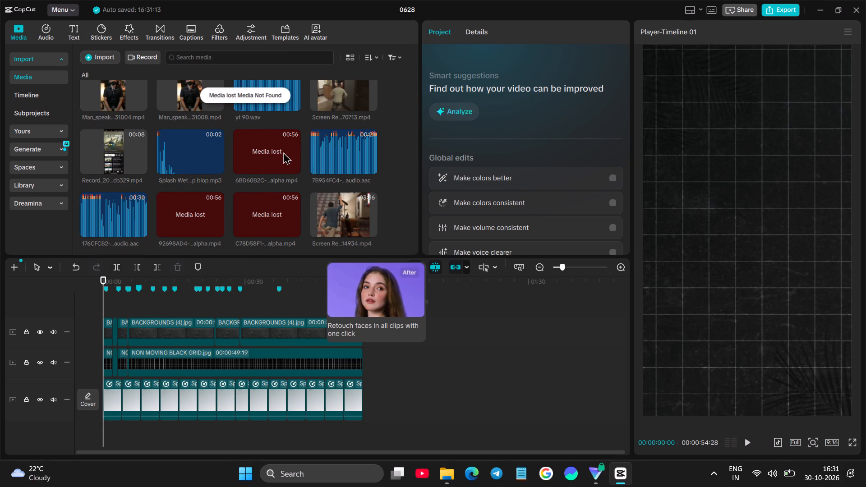
left_click_drag(152, 191, 287, 219)
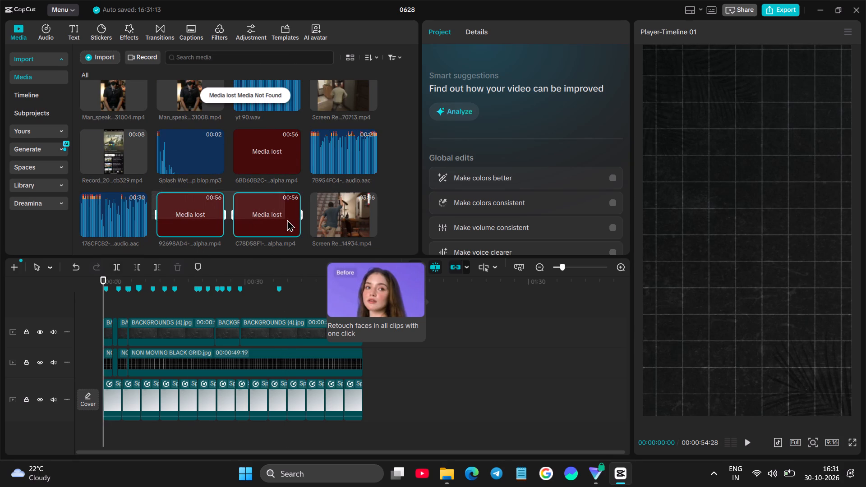
left_click_drag(287, 219, 287, 220)
key("BackSpace")
left_click(277, 170)
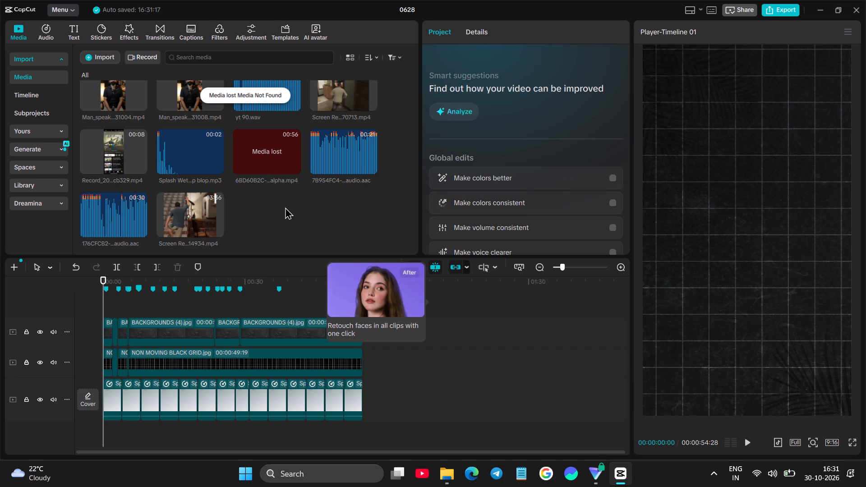
left_click_drag(289, 212, 274, 143)
key("BackSpace")
Play the opening of the timeline from near the start.
left_click(122, 303)
left_click_drag(121, 302, 68, 297)
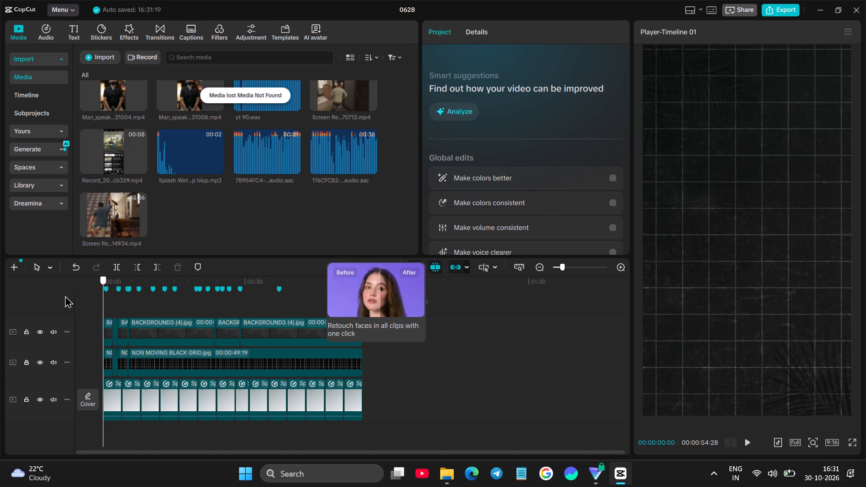
key("space")
left_click(294, 324)
left_click(101, 292)
left_click(114, 297)
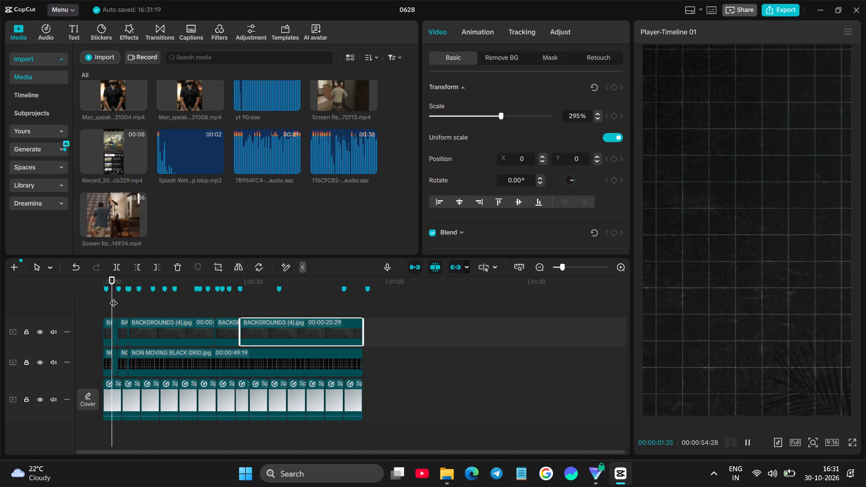
left_click_drag(114, 297, 81, 301)
key("space")
key("space")
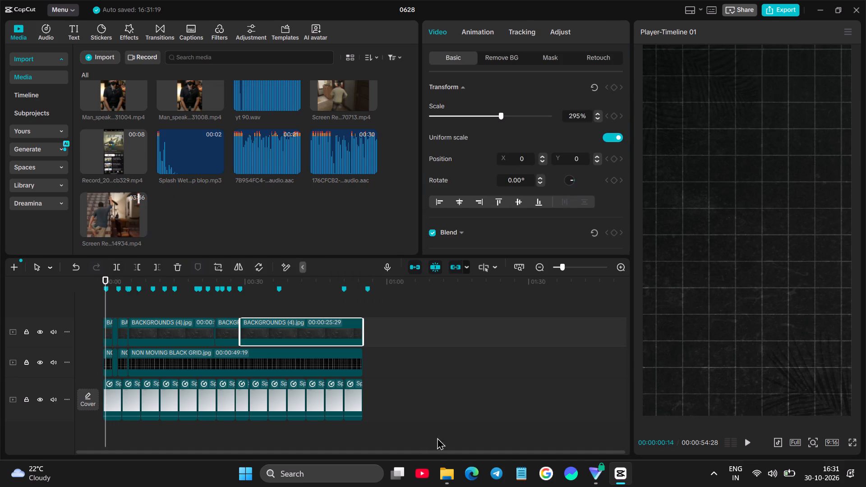
Look through the Downloads folder for masked-man speaking footage in a maximised File Explorer window, with CapCut minimised.
left_click(448, 470)
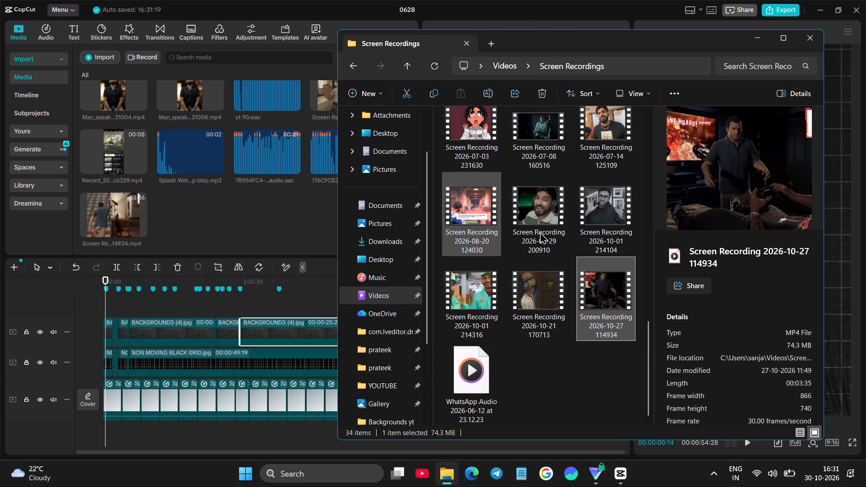
left_click(388, 244)
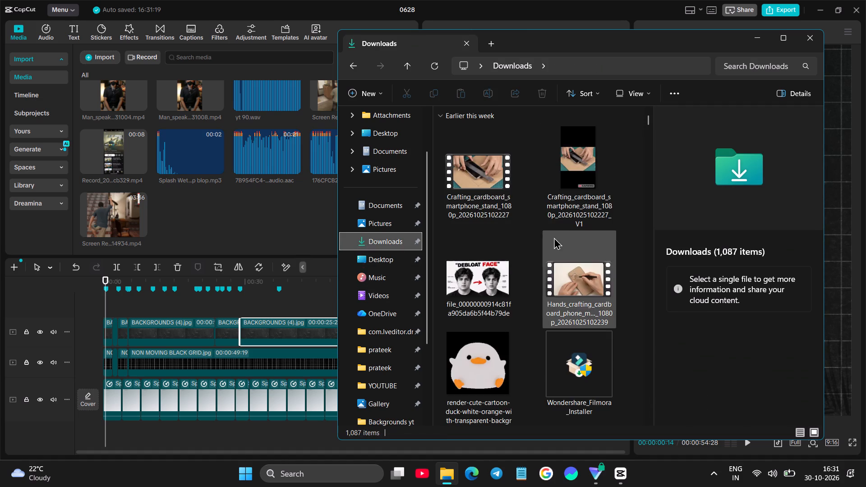
scroll(554, 237, "down", 5)
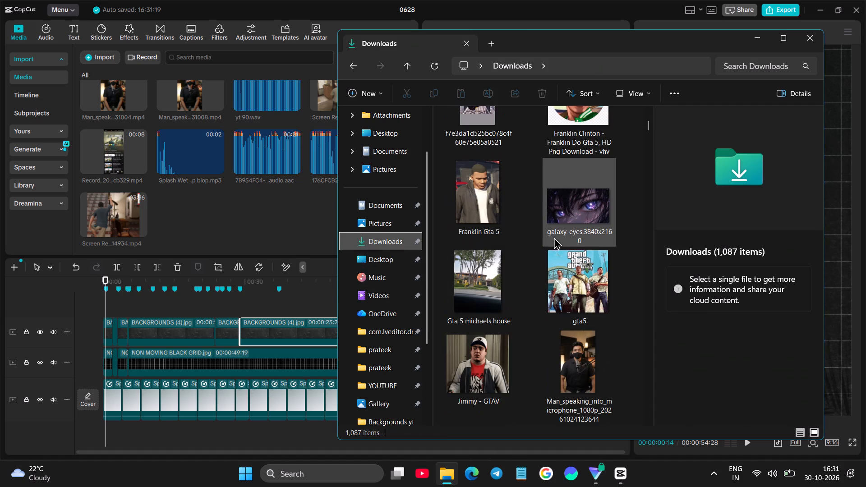
scroll(554, 237, "down", 1)
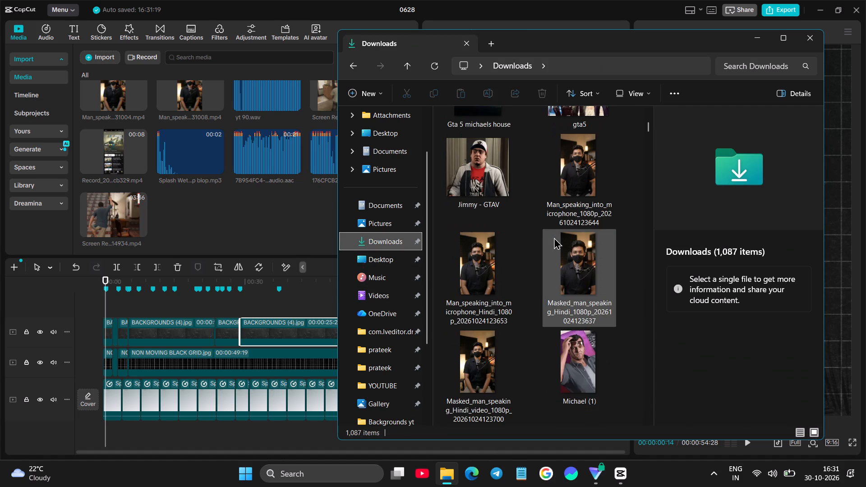
left_click(239, 223)
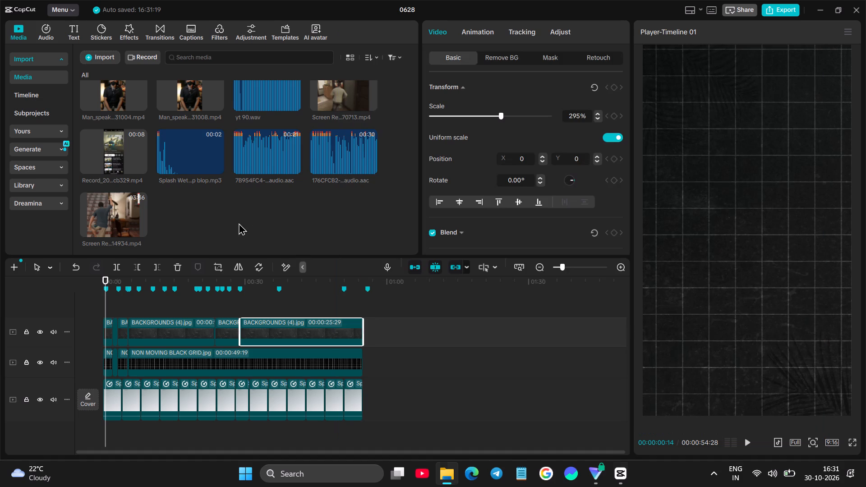
left_click(813, 0)
left_click(821, 12)
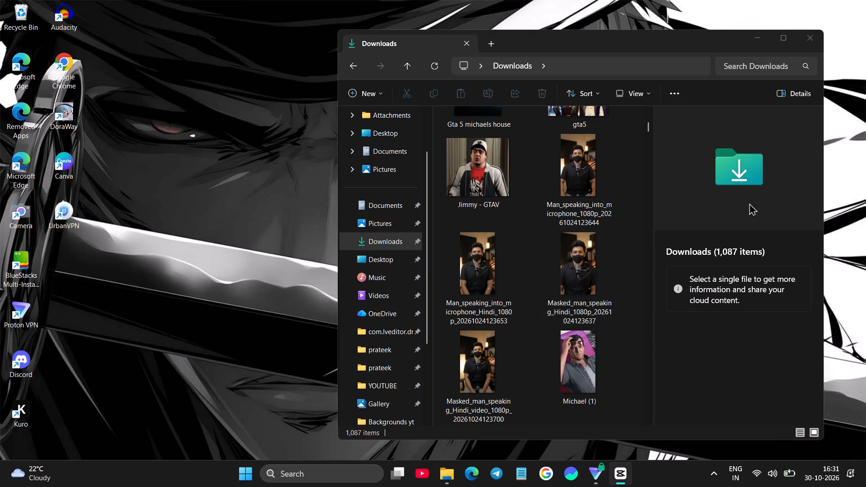
left_click(781, 39)
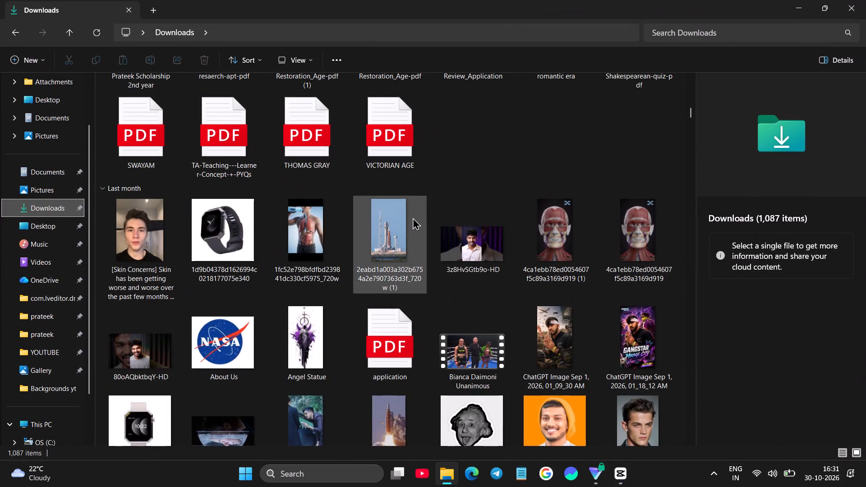
scroll(413, 217, "down", 2)
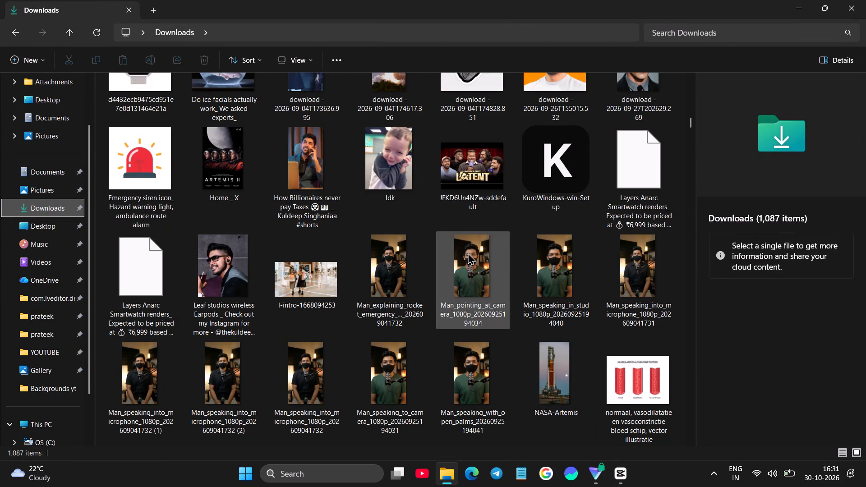
scroll(475, 254, "up", 9)
scroll(511, 248, "down", 2)
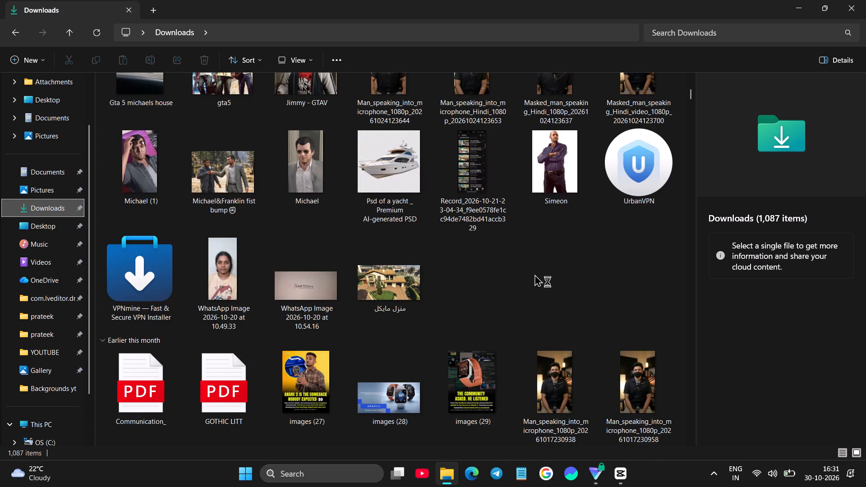
scroll(535, 280, "down", 1)
double_click(550, 206)
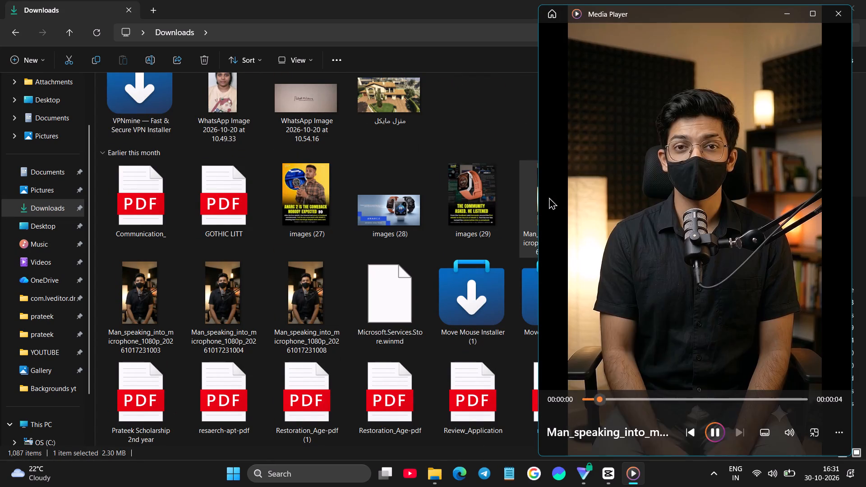
left_click(831, 14)
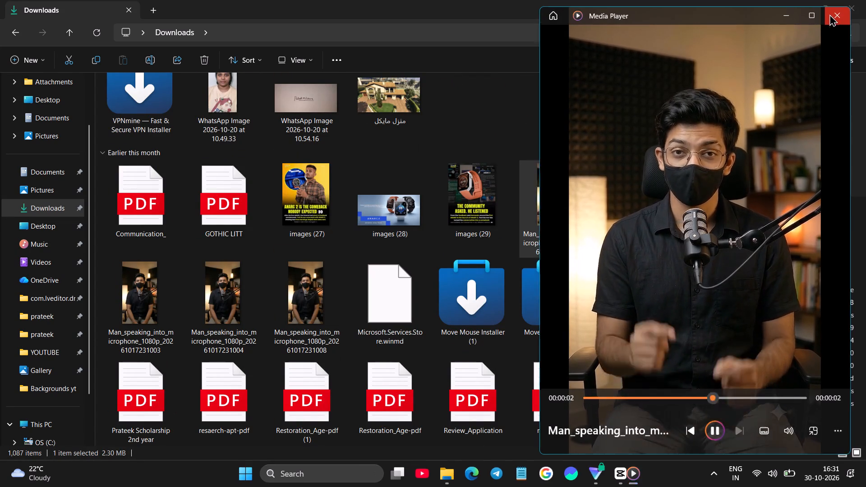
scroll(430, 239, "up", 2)
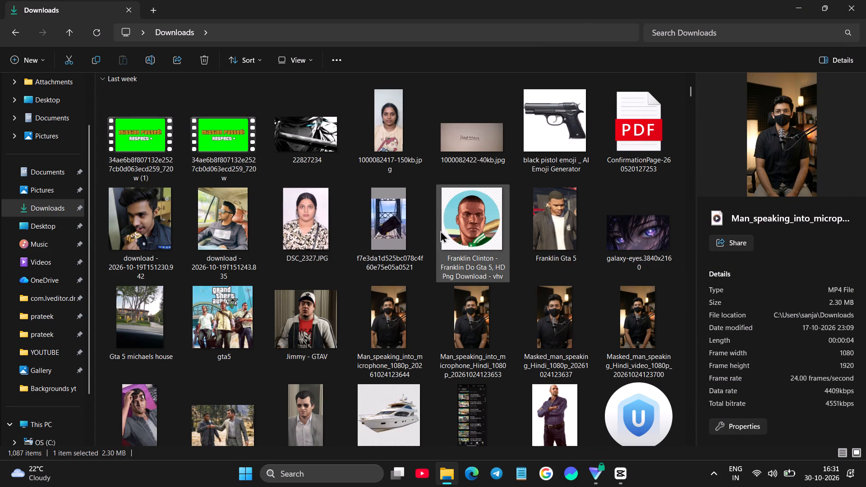
double_click(400, 307)
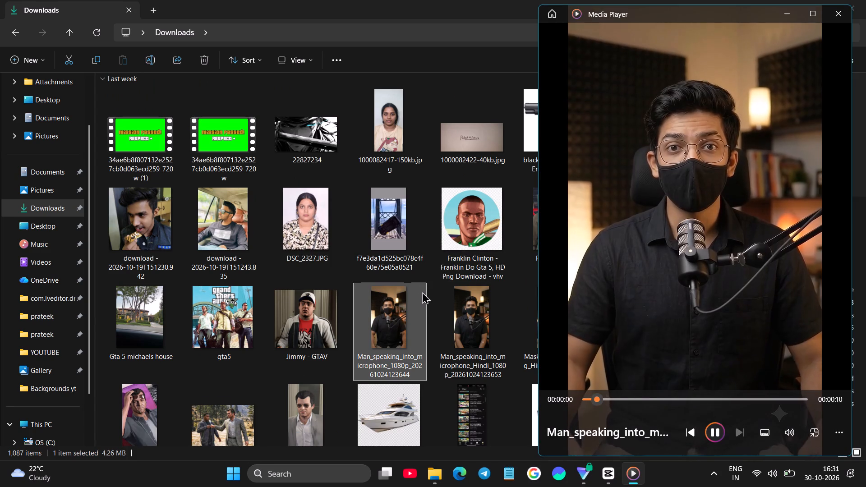
left_click(788, 14)
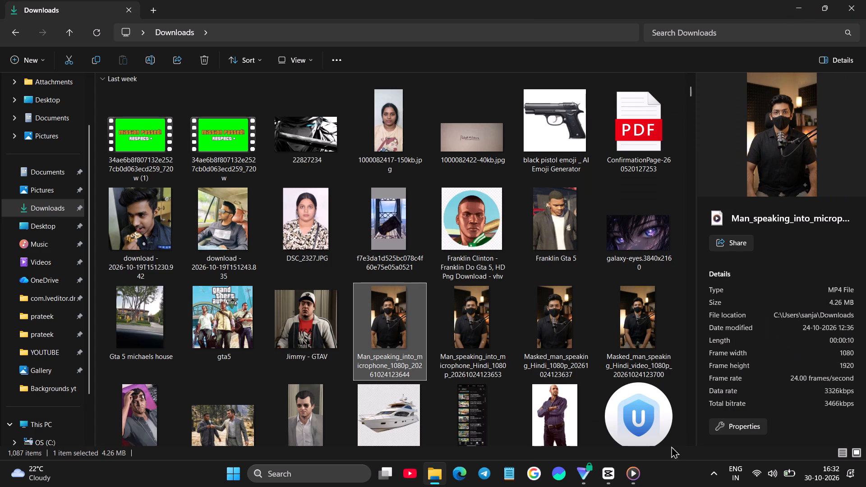
left_click(629, 473)
left_click(709, 425)
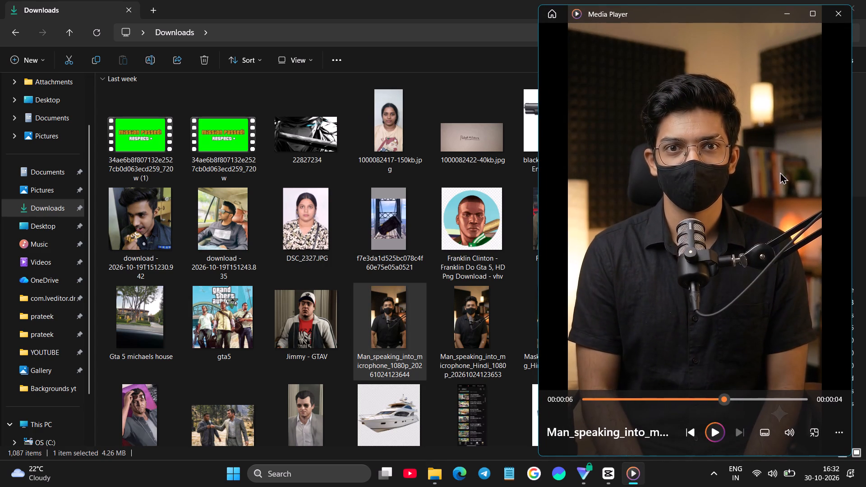
left_click(842, 5)
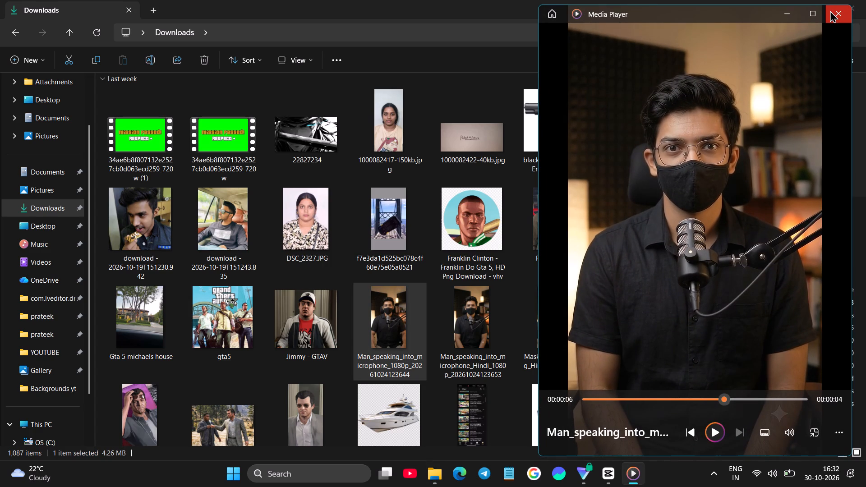
left_click(830, 10)
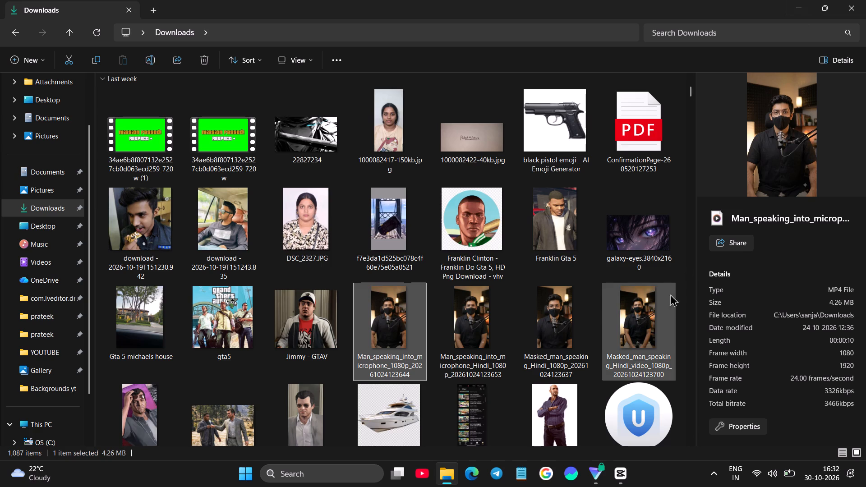
Import the Downloads row from Gta 5 michaels house, gta5 and Jimmy - GTAV through the four masked-man clips into CapCut's media library.
left_click_drag(682, 289, 488, 313)
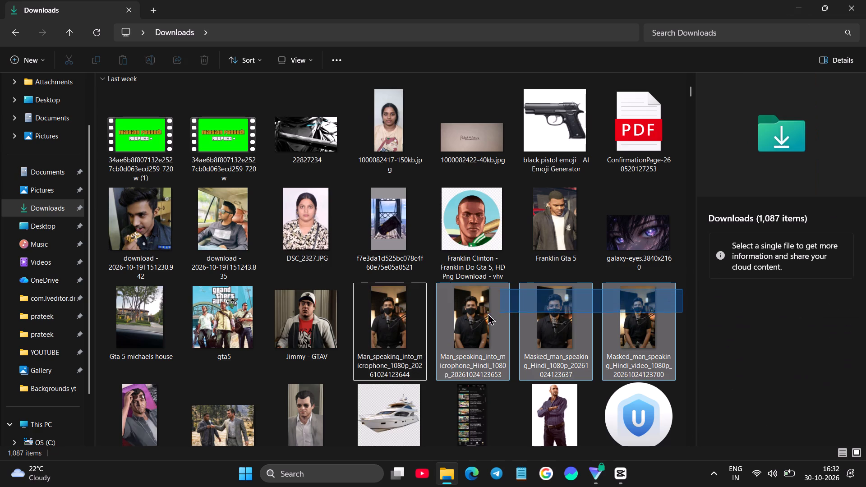
left_click_drag(488, 313, 376, 320)
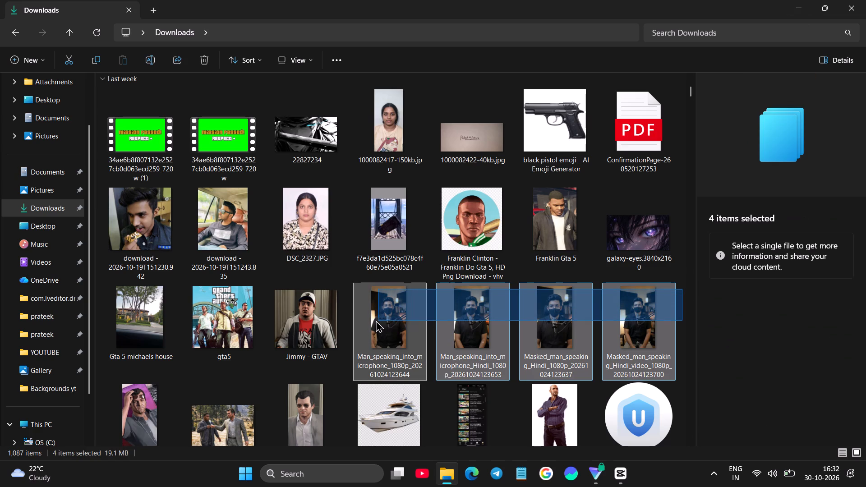
left_click_drag(376, 320, 146, 316)
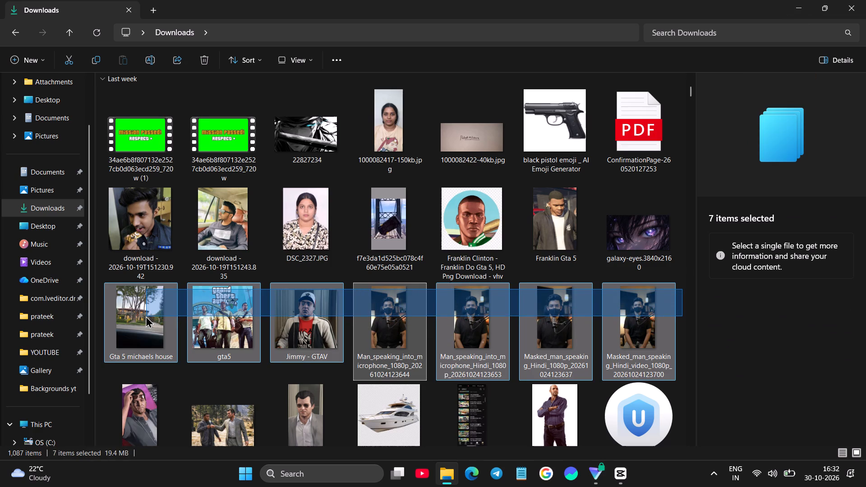
left_click_drag(146, 316, 139, 316)
left_click_drag(319, 299, 614, 482)
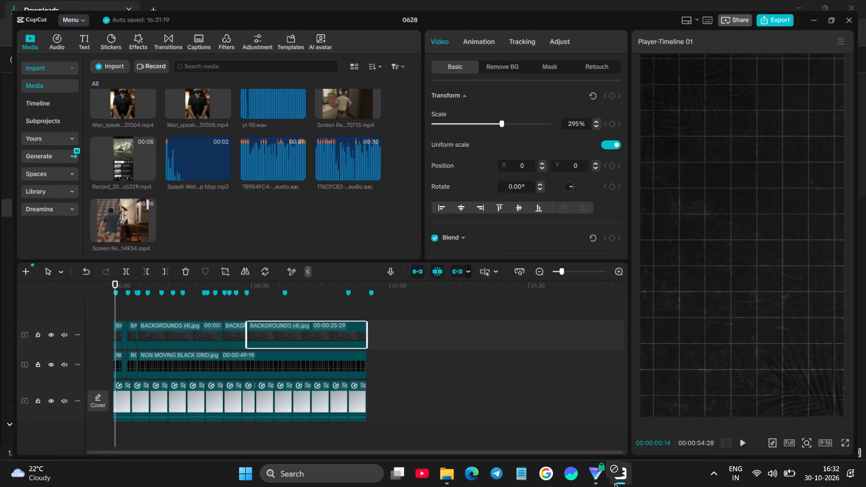
left_click_drag(614, 482, 249, 173)
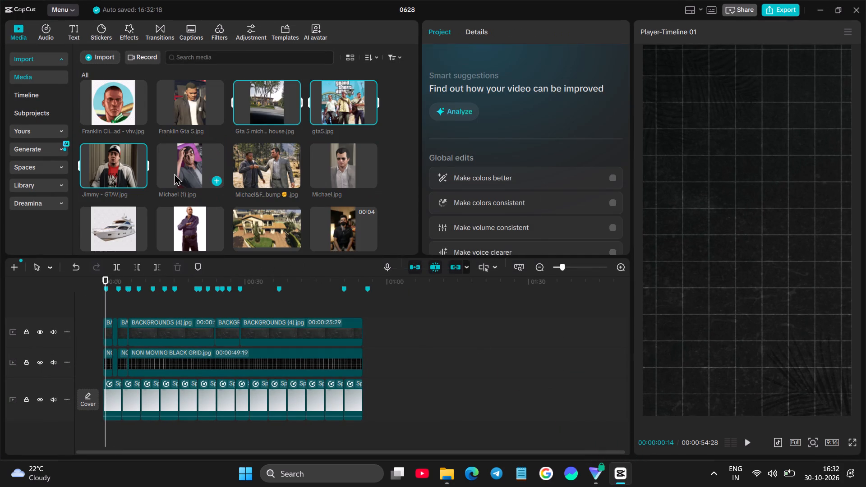
scroll(294, 189, "down", 15)
Return the playhead to the start of the timeline.
left_click(142, 295)
left_click_drag(142, 295, 129, 295)
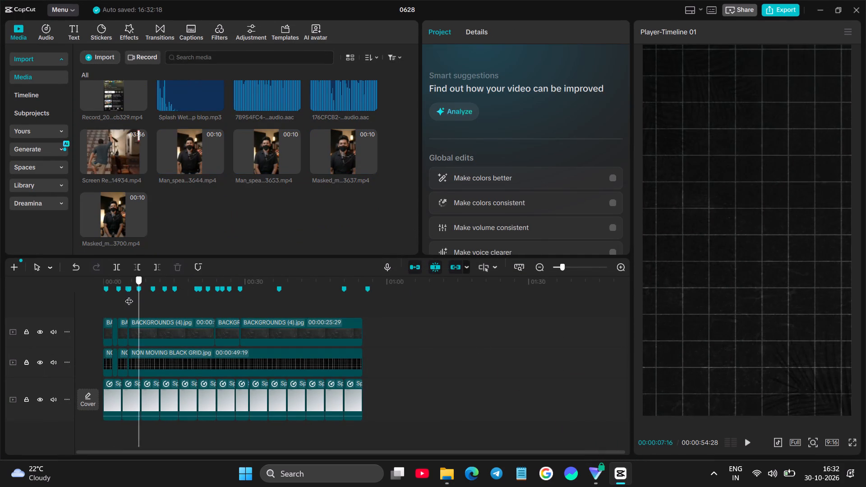
left_click_drag(129, 295, 74, 295)
Import the yt 91 audio file from the Music folder into CapCut's media library.
left_click(449, 470)
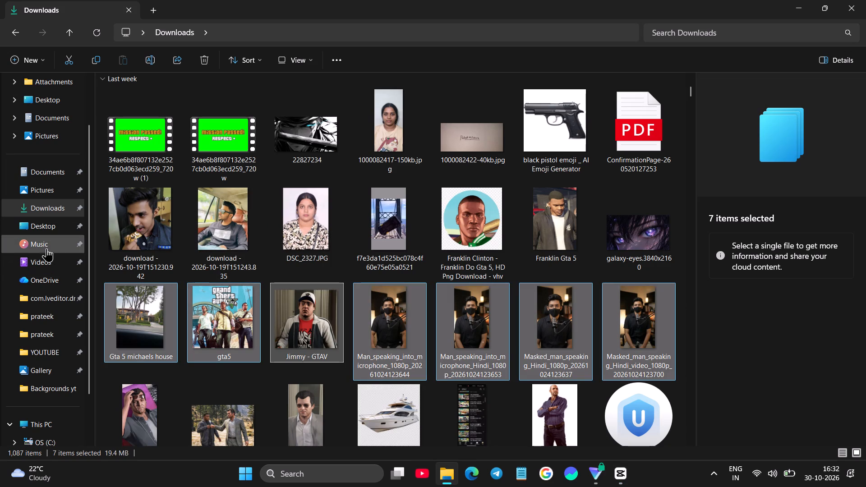
left_click(45, 248)
scroll(296, 294, "down", 3)
scroll(172, 410, "down", 4)
scroll(142, 437, "down", 4)
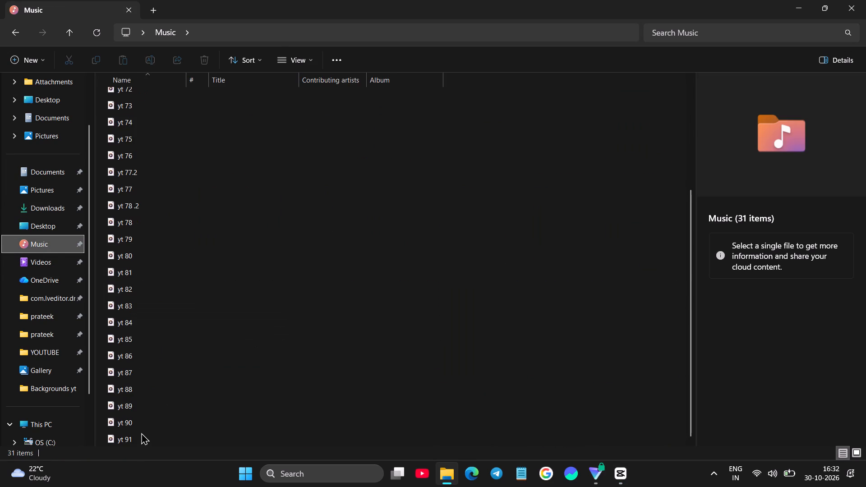
left_click_drag(140, 442, 171, 430)
left_click_drag(204, 440, 389, 460)
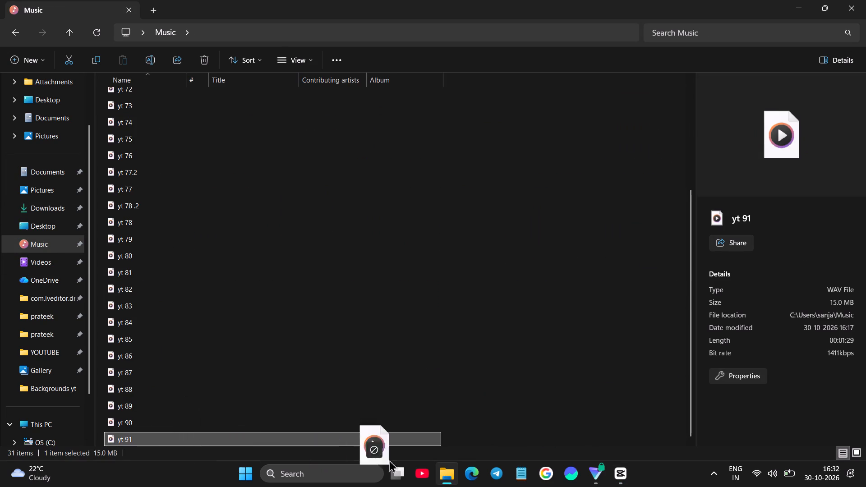
left_click_drag(389, 460, 248, 187)
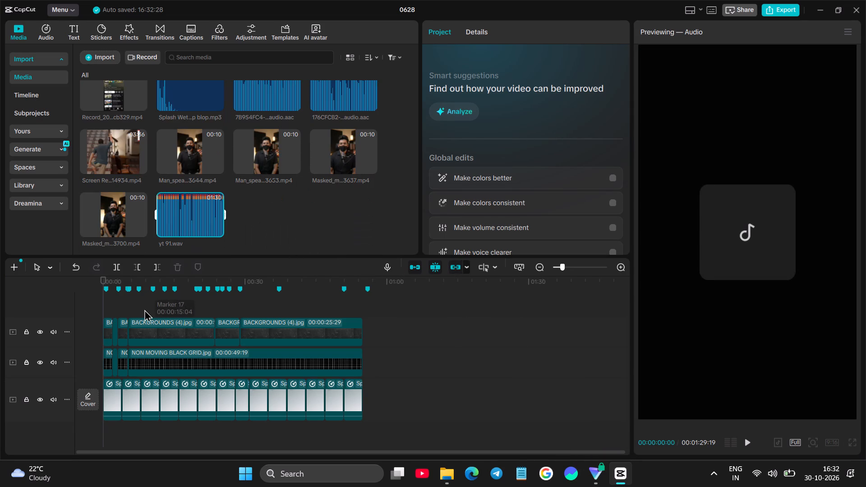
Place the yt 91.wav audio on a new audio track beneath the clips at the start of the timeline.
left_click(140, 309)
left_click_drag(140, 309, 80, 307)
left_click_drag(189, 213, 82, 434)
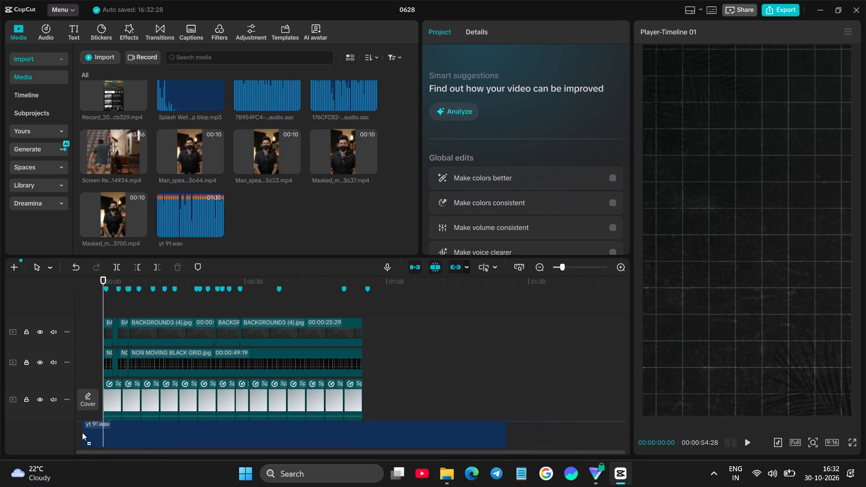
Play the yt 91 clip and lower its volume to -3.1 dB.
key("space")
scroll(137, 295, "down", 4)
scroll(158, 349, "up", 6, "ctrl")
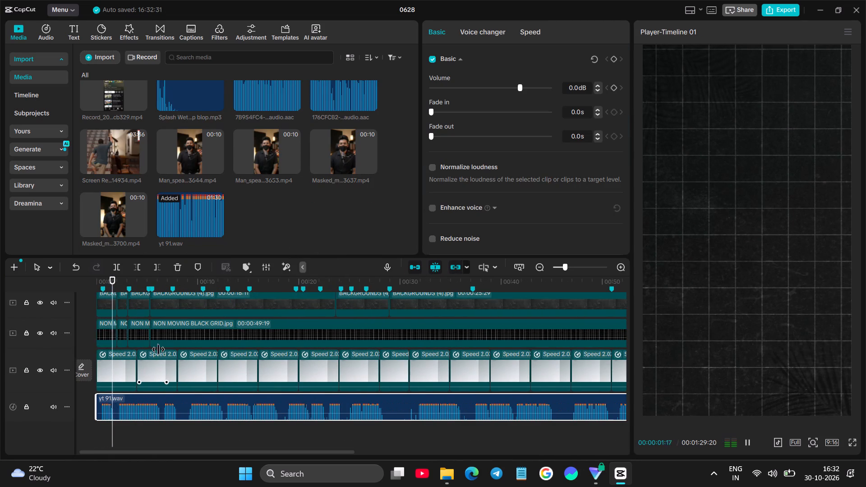
scroll(163, 340, "down", 2)
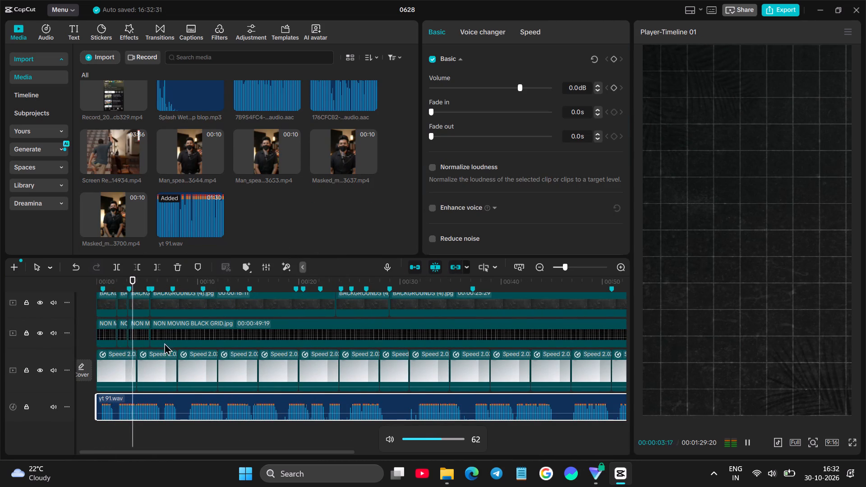
scroll(99, 422, "up", 6, "ctrl")
scroll(97, 435, "right", 1)
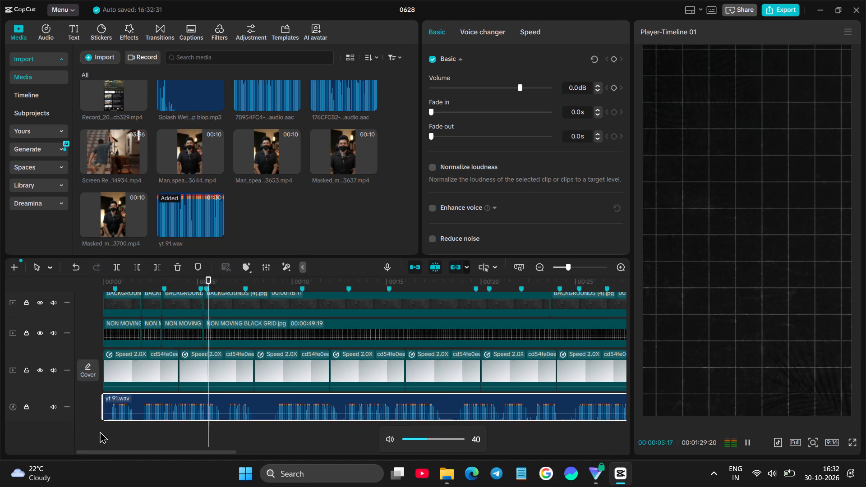
scroll(100, 431, "right", 1)
left_click_drag(511, 82, 514, 87)
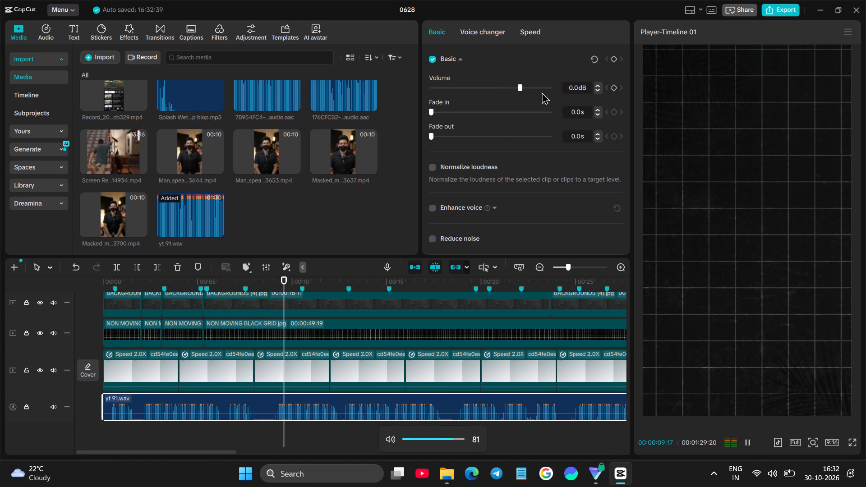
left_click_drag(524, 87, 513, 90)
Find where the speech begins again after the opening and cut off the yt 91 clip's start up to 00:00:02:03.
left_click(172, 442)
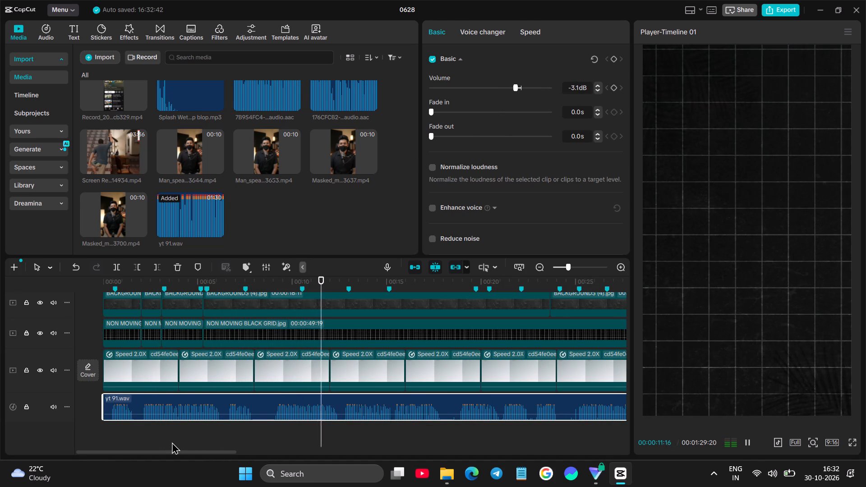
left_click_drag(172, 442, 108, 439)
key("space")
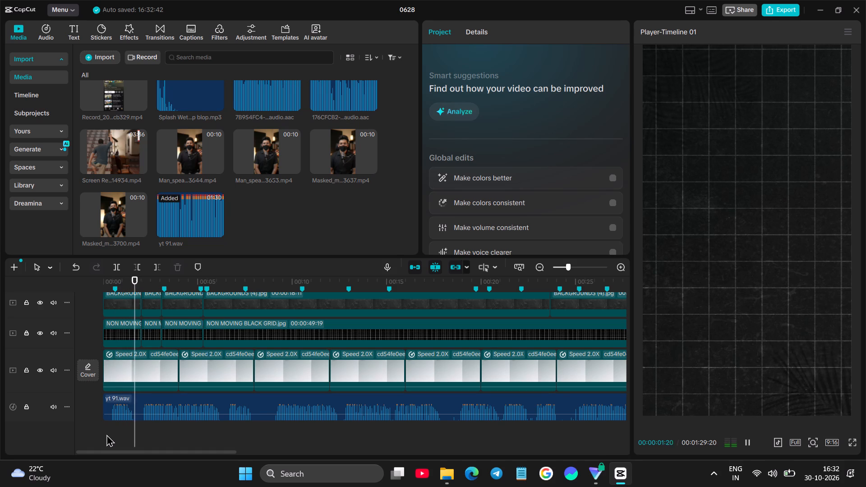
key("space")
scroll(151, 400, "up", 8, "ctrl")
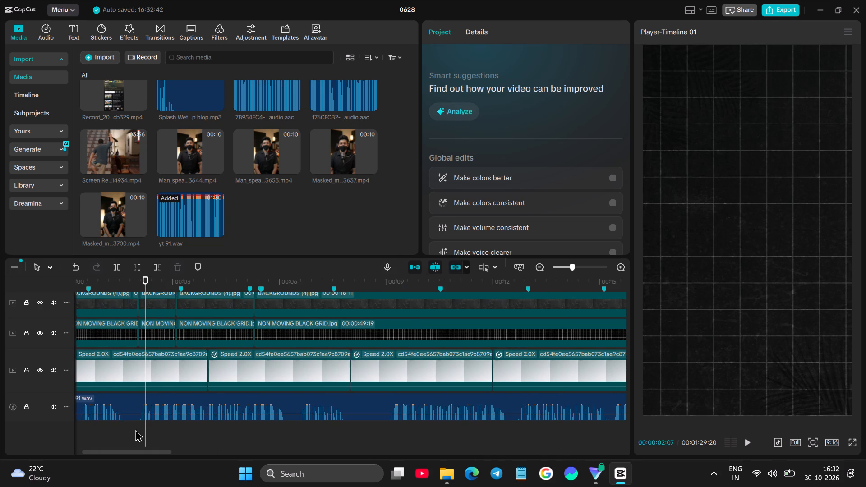
left_click(135, 429)
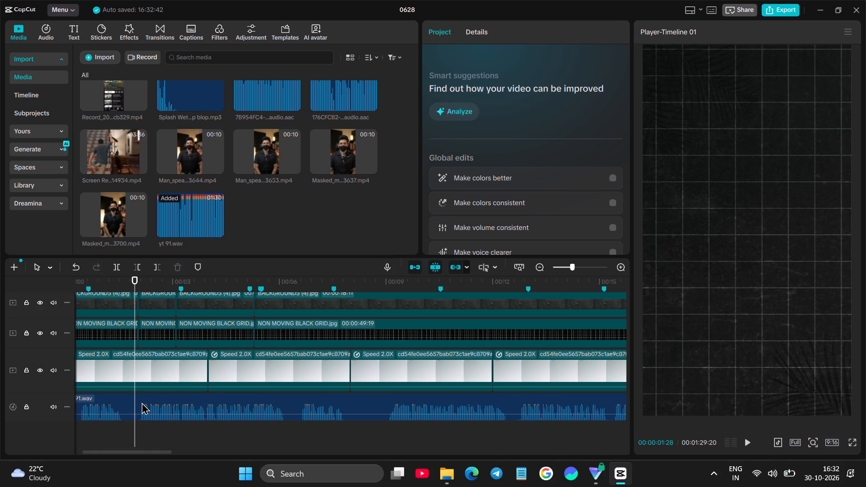
key("space")
key("space")
left_click(185, 404)
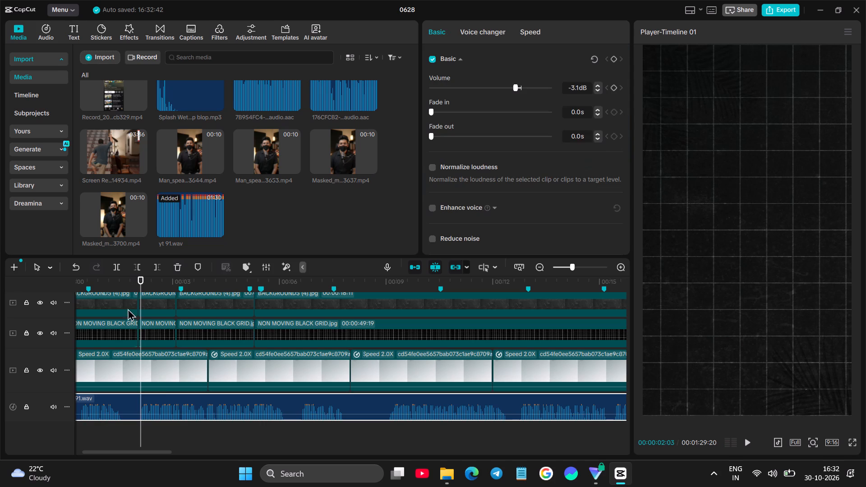
left_click(137, 264)
Move the trimmed yt 91 clip to the very start of the timeline.
left_click_drag(170, 399, 65, 400)
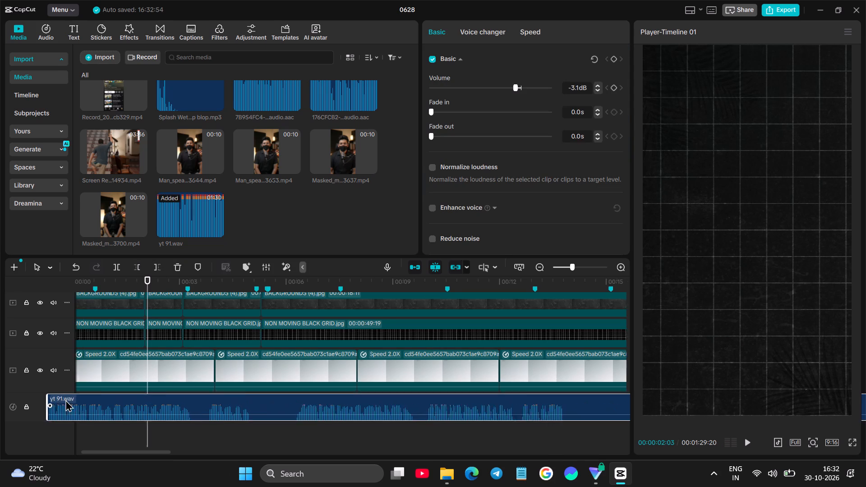
left_click_drag(65, 400, 14, 398)
left_click(123, 439)
left_click_drag(116, 438, 48, 436)
left_click(94, 439)
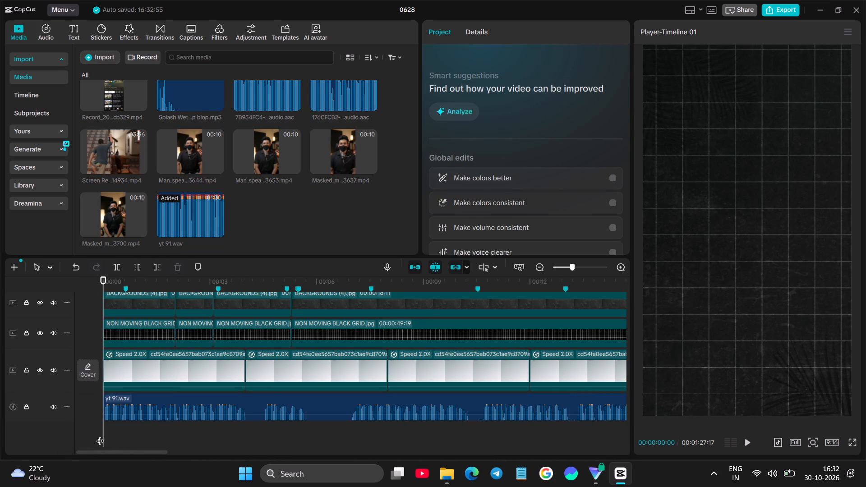
Play the yt 91 audio from the start and split it at the pause at about 4 seconds.
left_click(100, 435)
key("space")
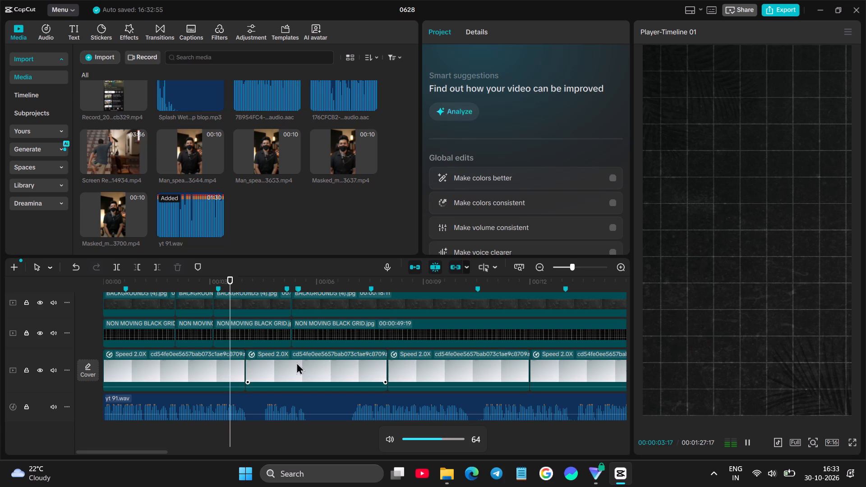
key("space")
left_click(259, 406)
left_click(112, 262)
Trim the silent lead-in of the second yt 91 segment, place it on a second audio track directly after the first, and listen.
key("space")
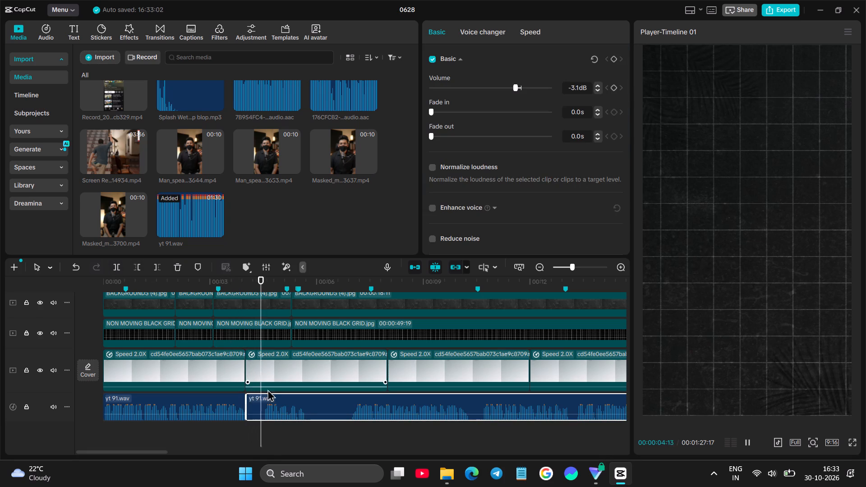
left_click_drag(248, 399, 262, 382)
left_click_drag(278, 402, 267, 401)
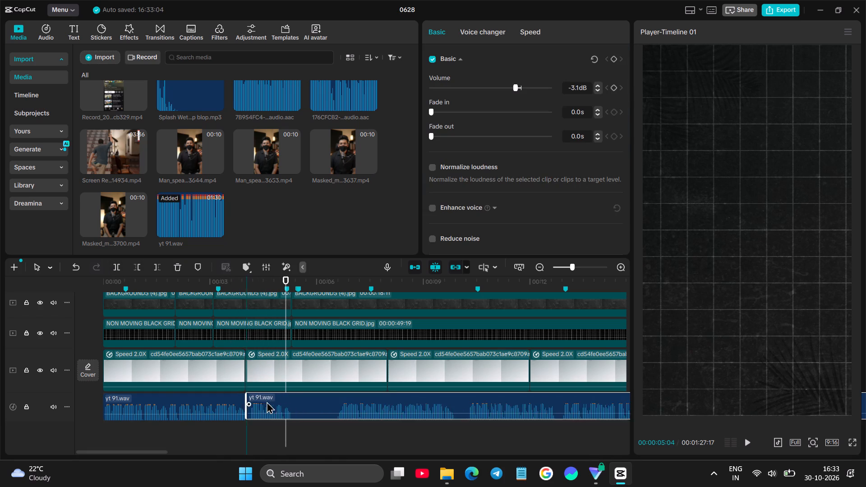
left_click_drag(267, 401, 264, 402)
left_click(207, 451)
key("space")
left_click(231, 410)
left_click_drag(231, 410, 0, 410)
key("space")
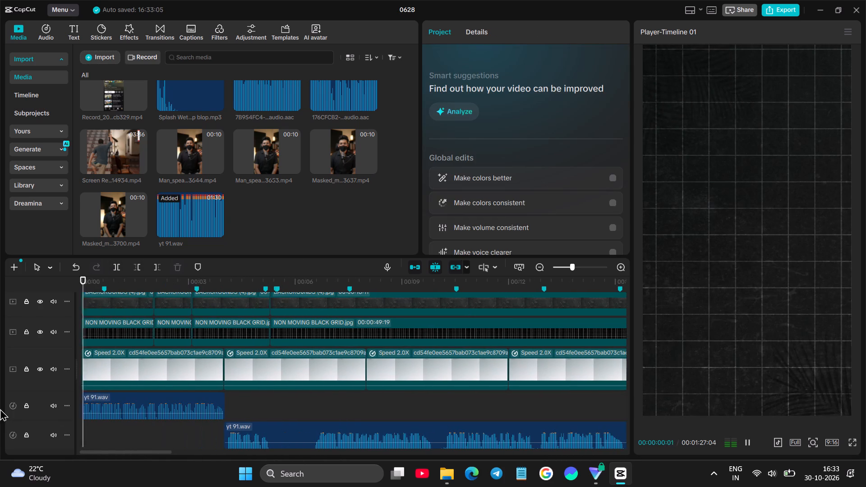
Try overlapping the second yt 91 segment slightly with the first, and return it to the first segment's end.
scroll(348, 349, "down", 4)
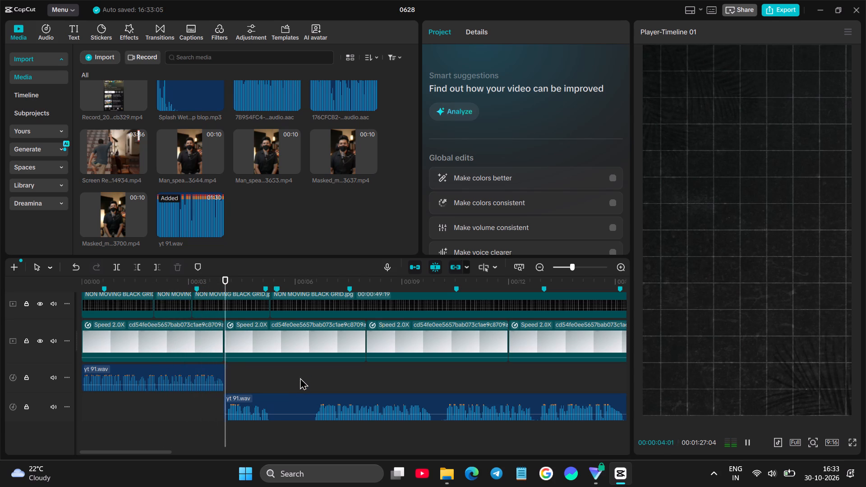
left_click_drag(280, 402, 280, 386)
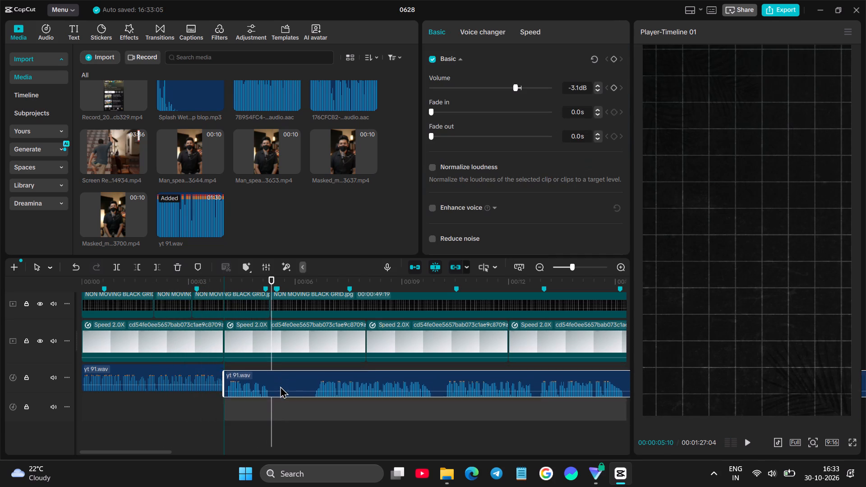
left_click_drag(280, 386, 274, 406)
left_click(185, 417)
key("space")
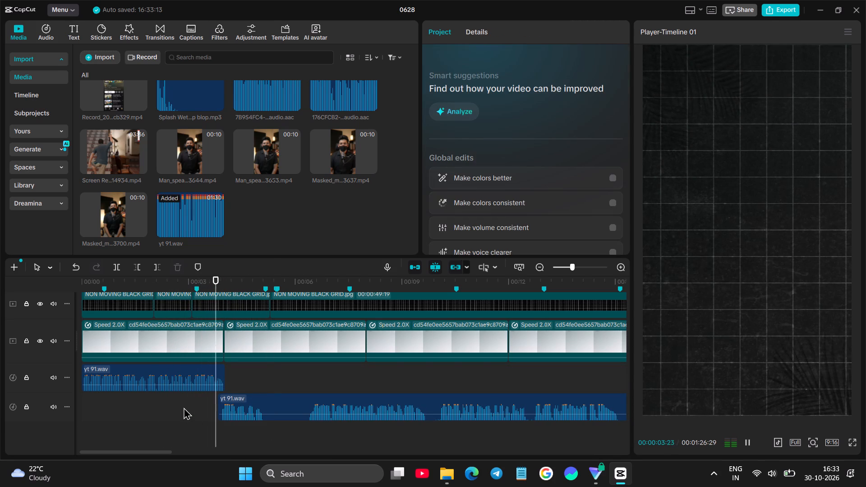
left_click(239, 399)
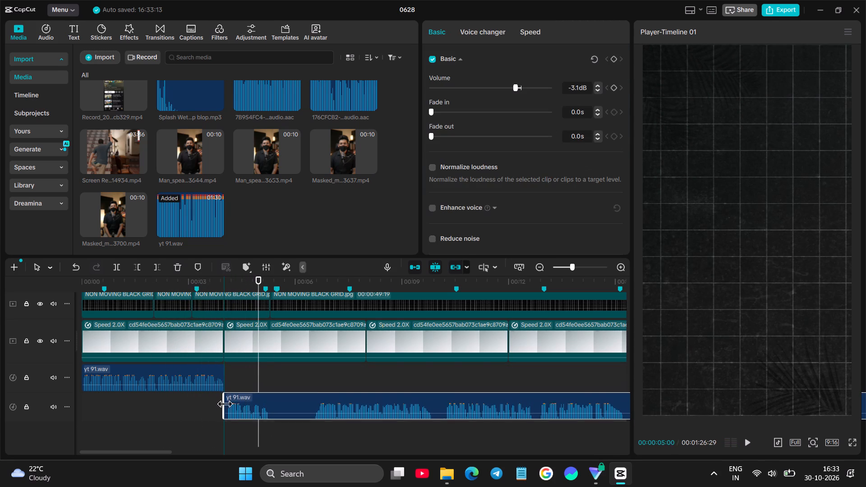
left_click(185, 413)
Add a short fade-out to the end of the first yt 91 segment and play the join.
key("space")
left_click(214, 376)
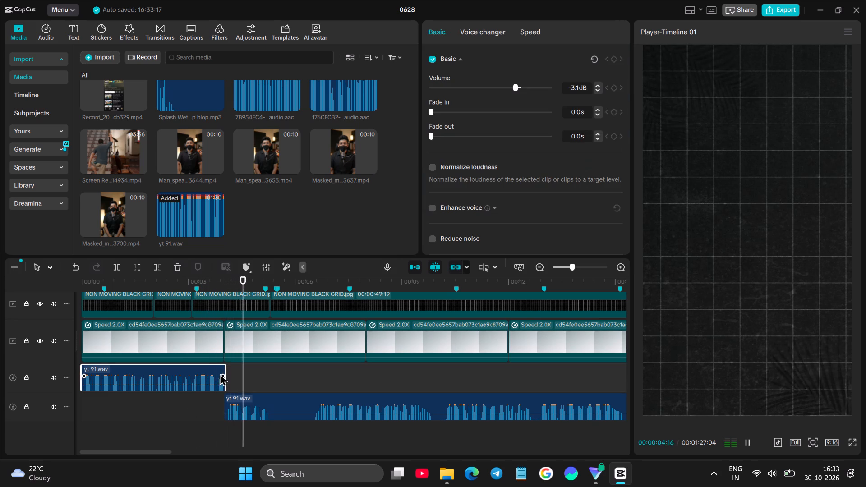
left_click_drag(223, 374, 212, 379)
left_click(199, 409)
key("space")
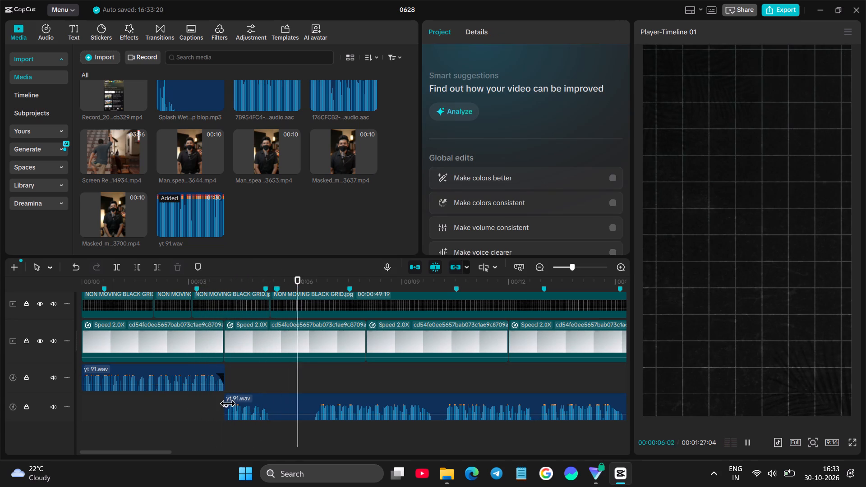
Add a 0.3 s fade-in to the second yt 91 segment and listen to the transition.
left_click_drag(227, 403, 239, 398)
left_click(216, 403)
key("space")
left_click(176, 401)
key("space")
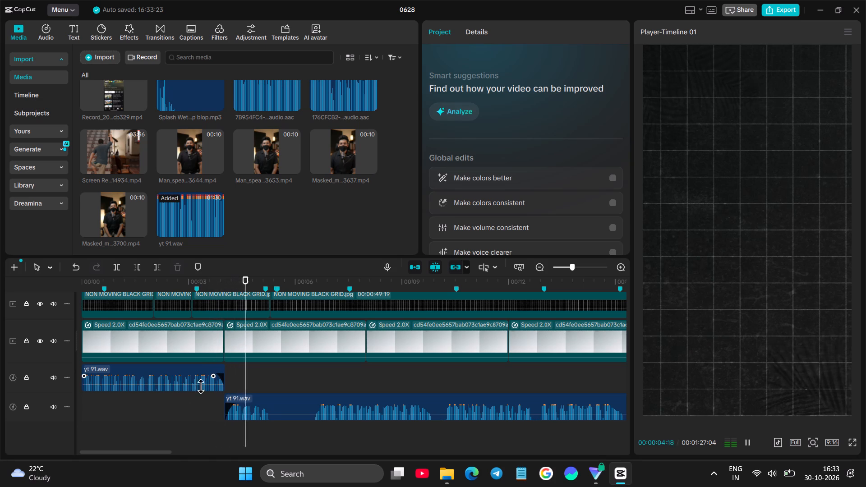
Split the second yt 91 segment at the pause at 00:00:05:09.
key("space")
left_click(267, 384)
left_click(269, 407)
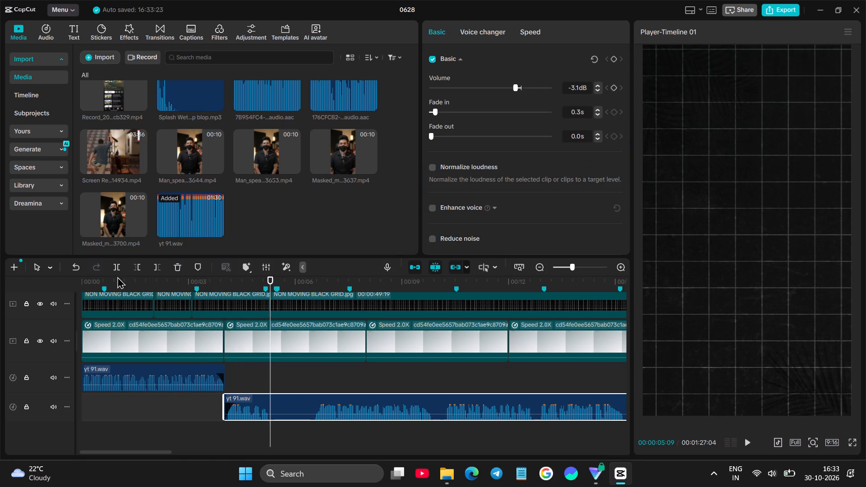
left_click(114, 259)
key("space")
left_click(268, 378)
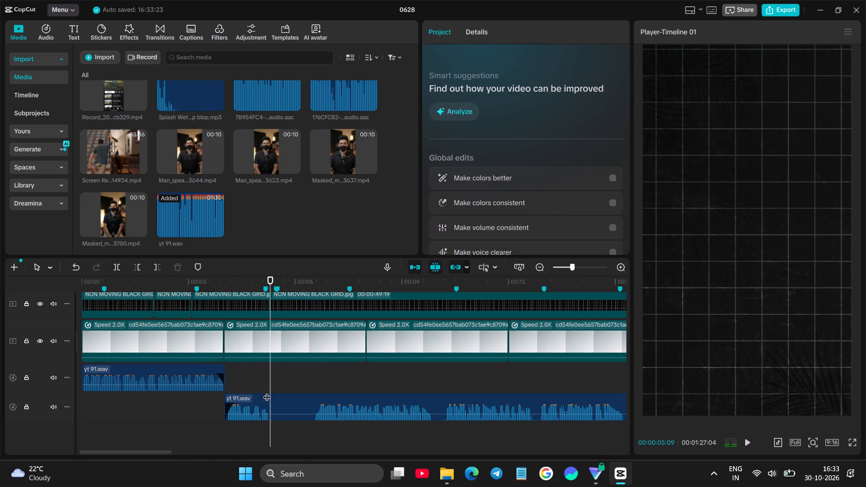
left_click(269, 404)
left_click(116, 267)
key("space")
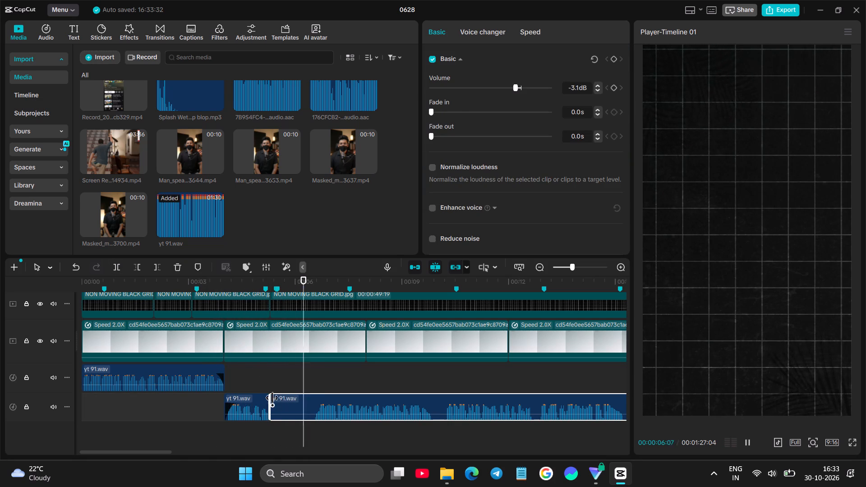
Trim the silence from the third yt 91 segment's start and move it to the first audio track at the second segment's end.
left_click_drag(269, 395, 315, 368)
left_click_drag(334, 402, 304, 389)
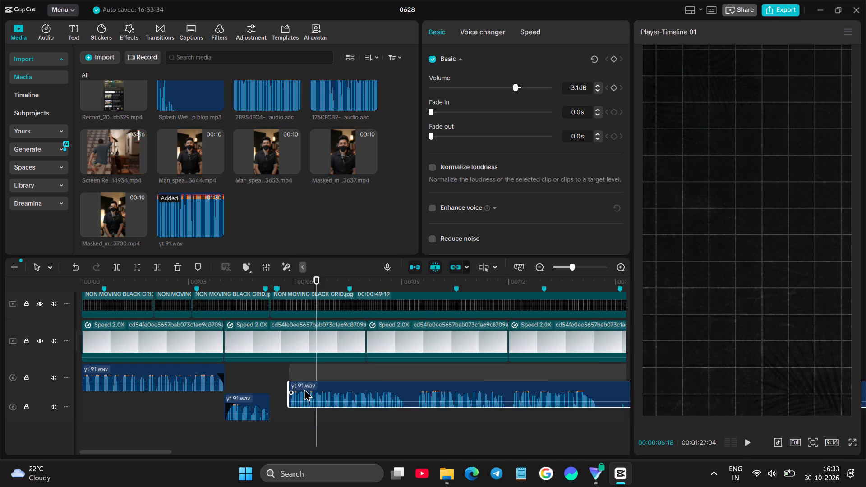
left_click_drag(304, 389, 282, 377)
left_click(240, 381)
key("space")
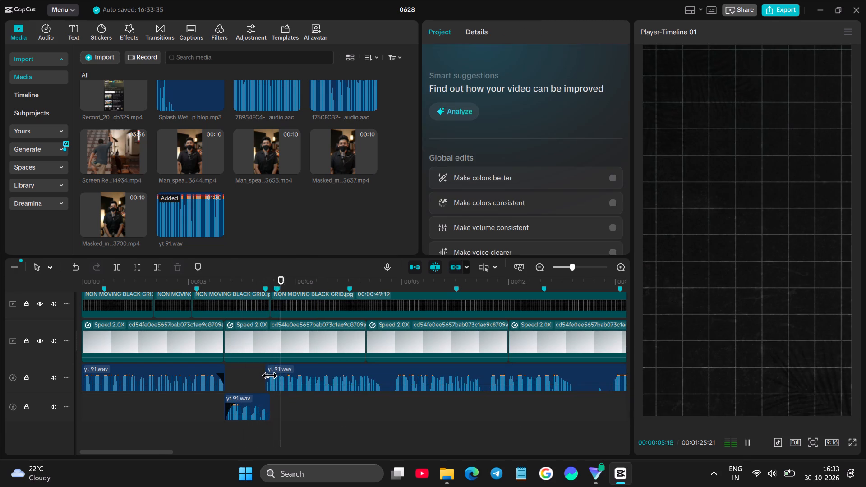
Add a short fade-in to the third yt 91 segment and listen to the transition.
left_click_drag(268, 375, 276, 371)
left_click(249, 379)
key("space")
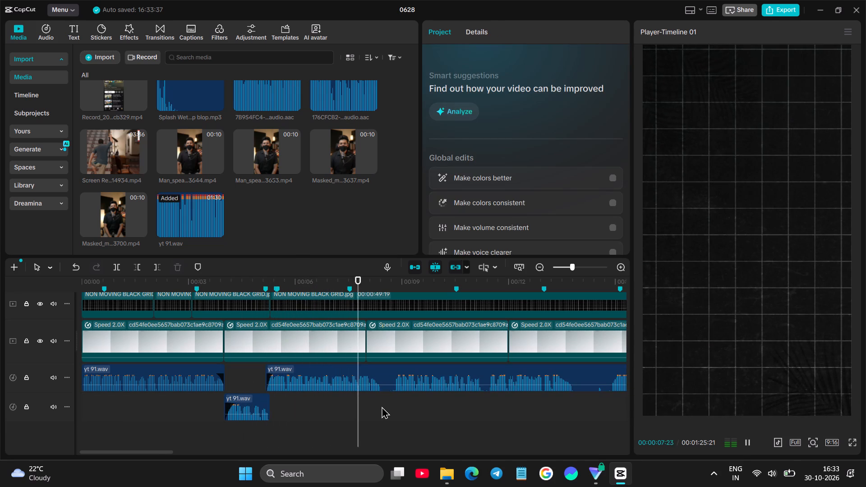
Split the third yt 91 segment at the pause at 00:00:08:13.
key("space")
left_click(374, 375)
left_click(116, 267)
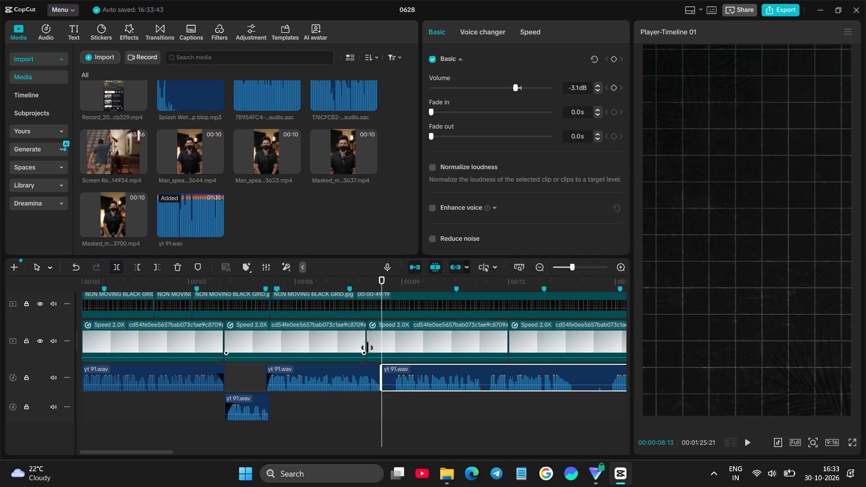
Move the fourth yt 91 segment to the second audio track and trim its silent start, leaving a slight overlap with the third's end.
left_click_drag(399, 376, 386, 407)
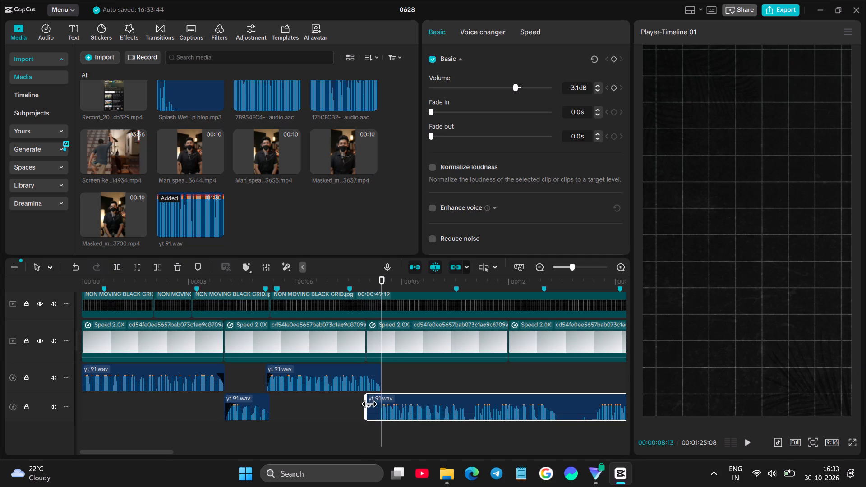
left_click_drag(366, 399, 378, 391)
left_click(378, 405)
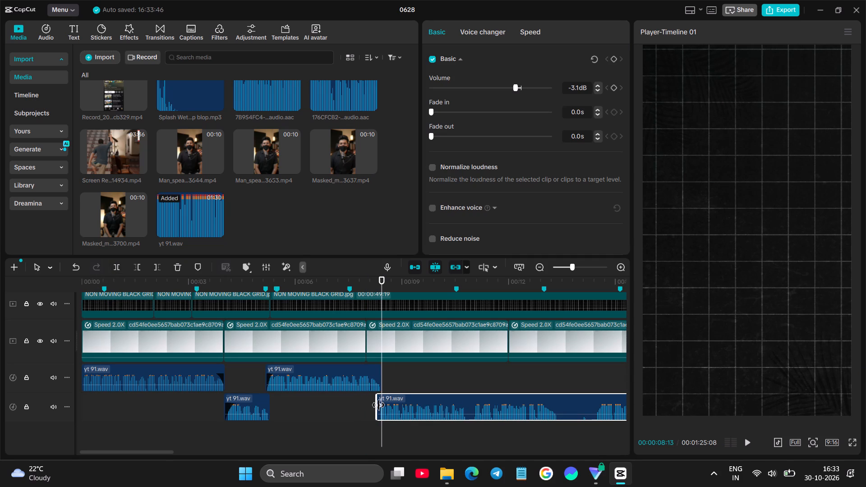
Add a 0.2 s fade-in to the fourth yt 91 segment and play the transition.
left_click_drag(379, 404, 387, 399)
left_click(355, 403)
key("space")
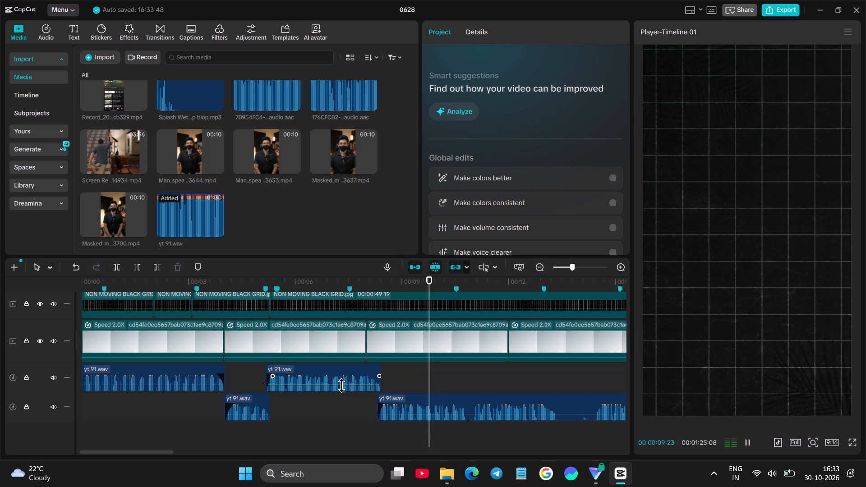
Split the fourth yt 91 segment at the pause at 00:00:10:26 and move the remainder to the first audio track with a slight overlap.
scroll(341, 385, "left", 1)
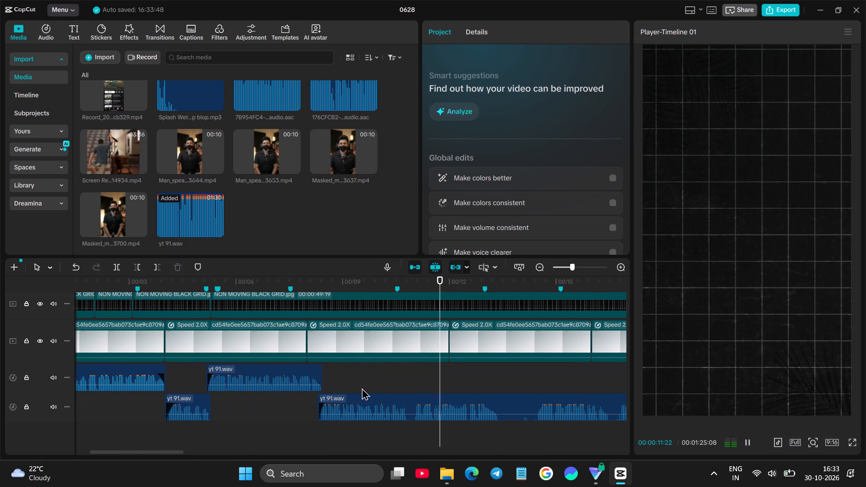
left_click(410, 378)
left_click(417, 406)
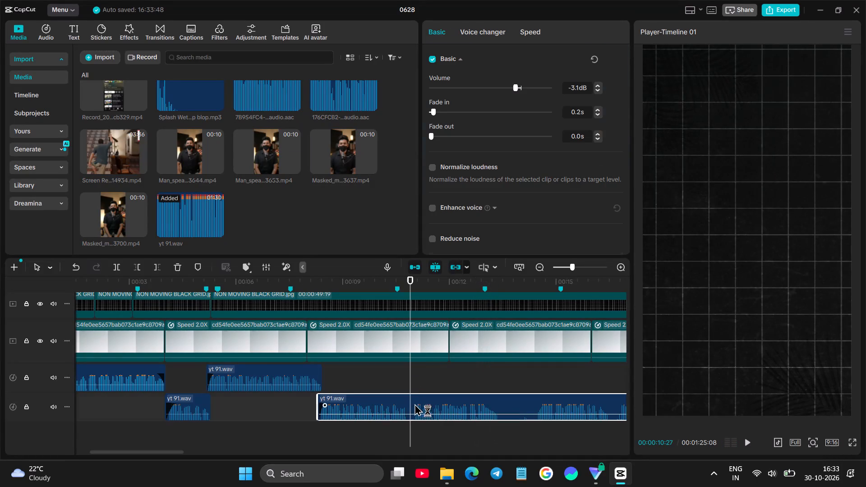
left_click(409, 377)
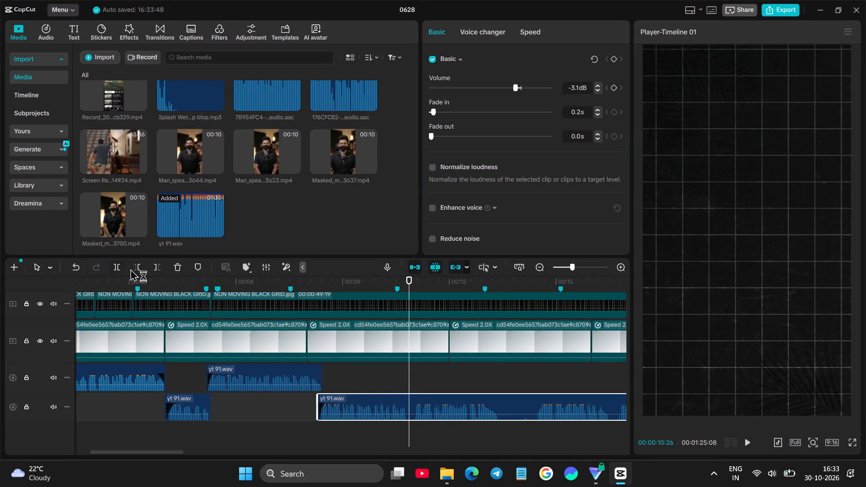
left_click(113, 266)
left_click_drag(459, 404, 450, 382)
Add a 0.2 s fade-in to the fifth yt 91 segment and a short fade-out to the fourth, and play the transition.
left_click_drag(400, 377, 415, 372)
left_click(375, 373)
key("space")
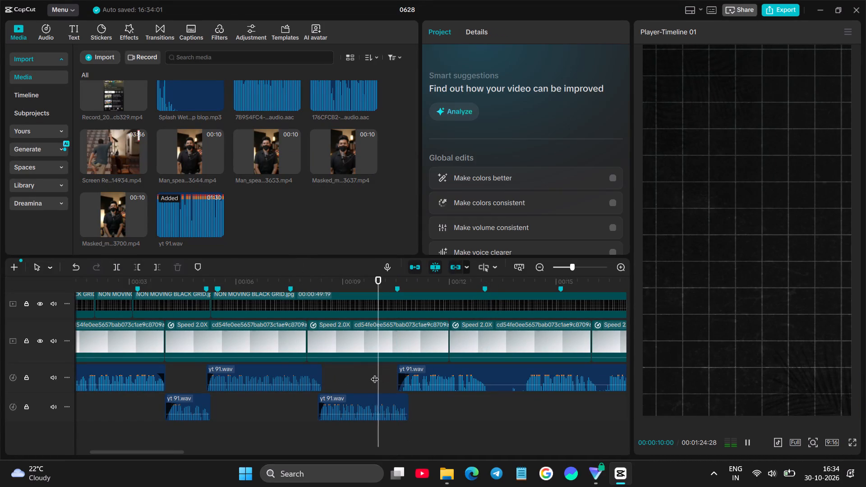
left_click_drag(412, 376, 406, 375)
left_click(400, 404)
left_click(405, 406)
left_click_drag(405, 405, 387, 396)
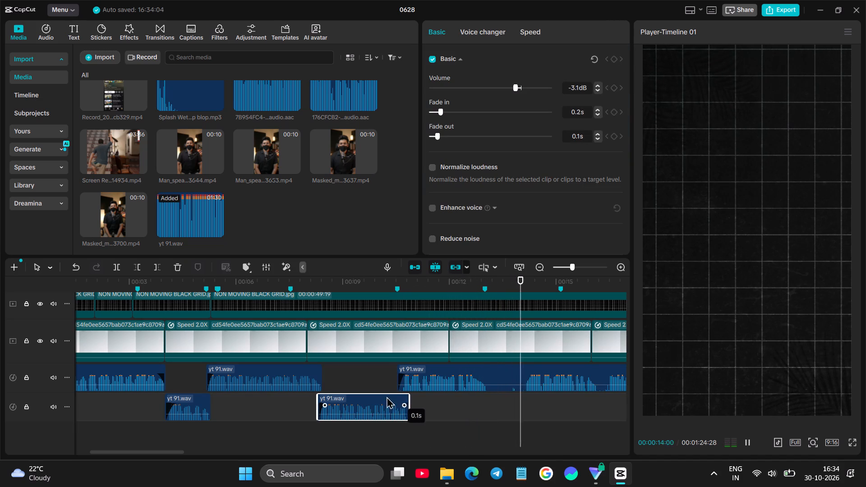
left_click_drag(387, 396, 400, 404)
left_click(371, 375)
key("space")
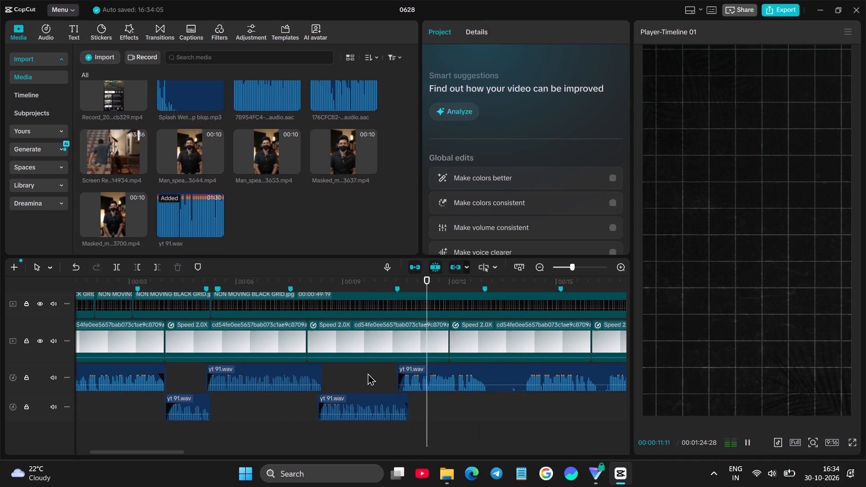
Split the fifth yt 91 segment at the pause at 00:00:13:02.
key("space")
left_click(496, 377)
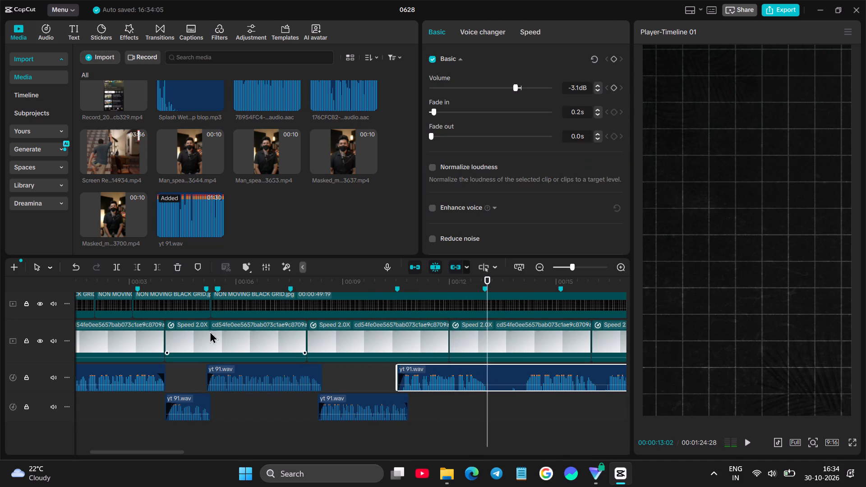
left_click(121, 267)
Trim the sixth yt 91 segment's silent start and place it on the second audio track, slightly overlapping the fifth's end.
left_click_drag(516, 376, 481, 423)
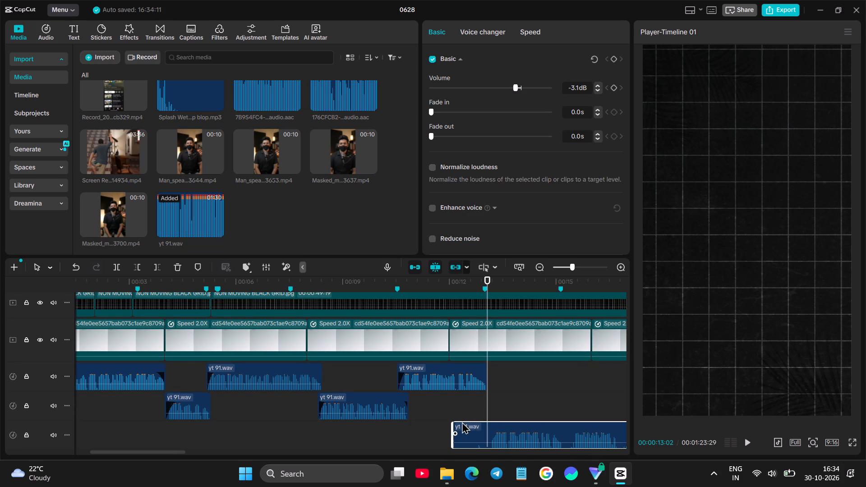
left_click_drag(450, 423, 486, 413)
left_click_drag(507, 436, 504, 427)
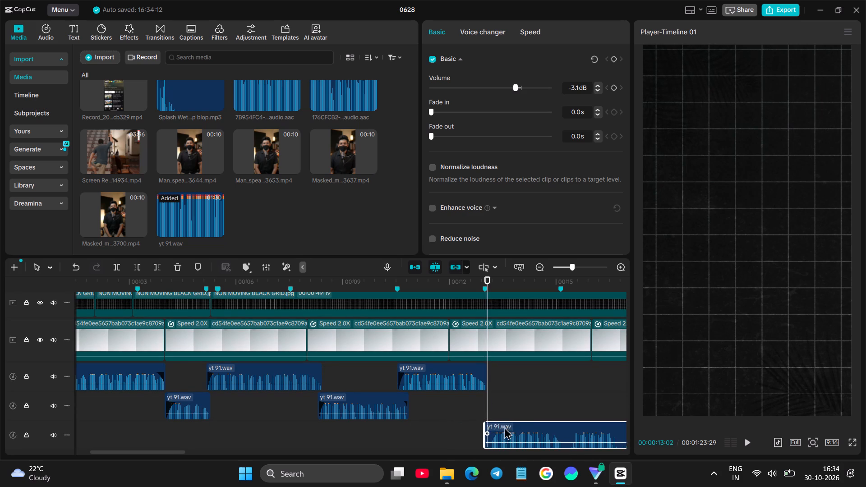
left_click_drag(504, 427, 498, 404)
Add a 0.3 s fade-in to the sixth yt 91 segment and a 0.2 s fade-out to the fifth, and play the transition.
left_click_drag(479, 409, 488, 406)
left_click(459, 414)
key("space")
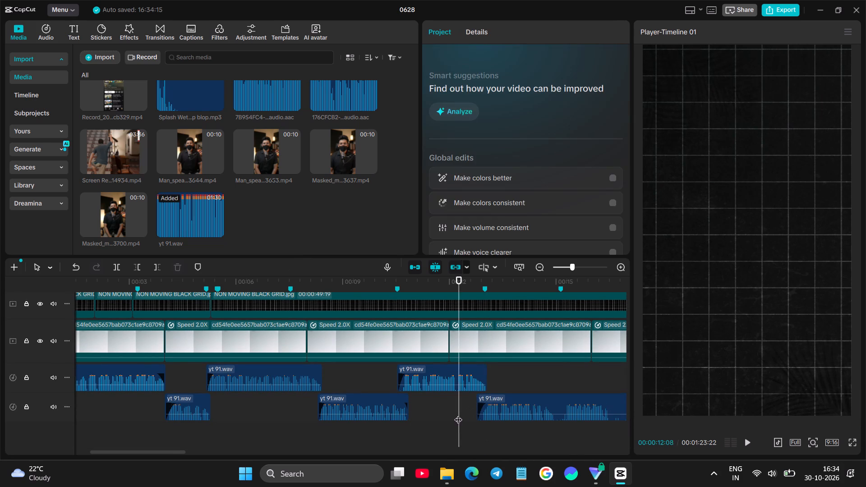
left_click(470, 385)
left_click_drag(484, 377, 475, 378)
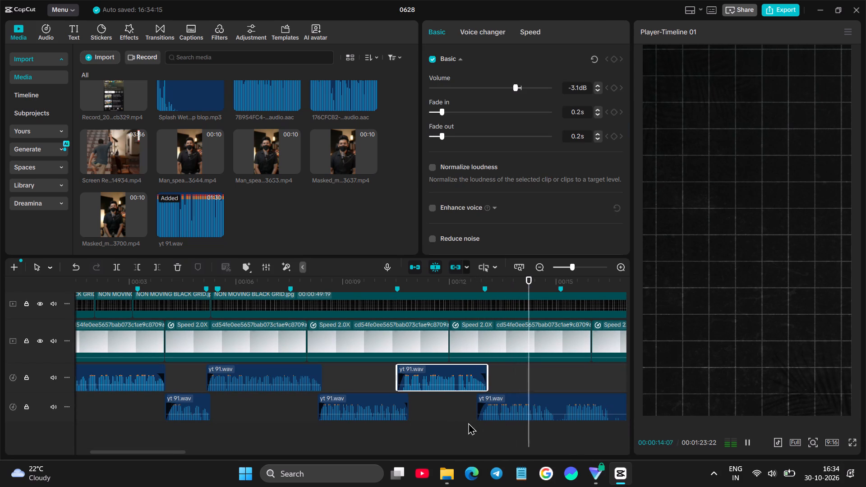
left_click(468, 423)
key("space")
Nudge the sixth yt 91 segment slightly earlier and play the transition from the fifth.
left_click_drag(488, 402, 482, 401)
left_click_drag(499, 398, 495, 397)
left_click(462, 409)
key("space")
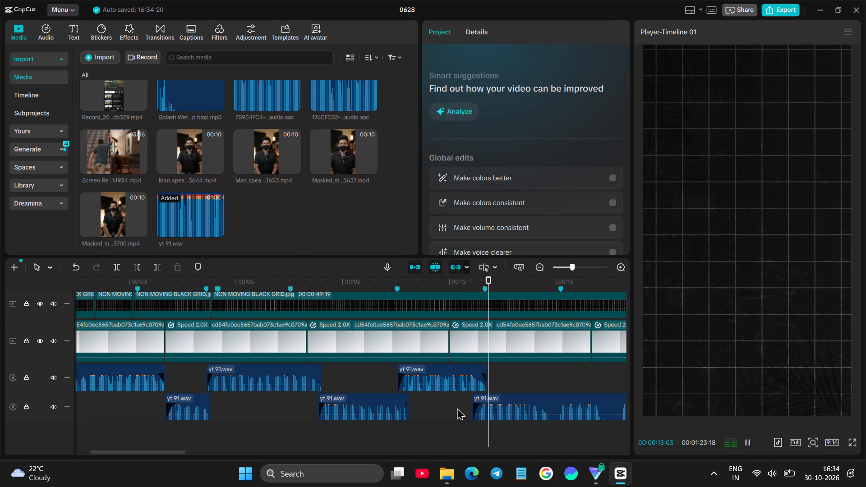
Split the sixth yt 91 segment at the pause at 00:00:14:23 and move the remainder to the first audio track with an overlap.
key("space")
left_click(559, 407)
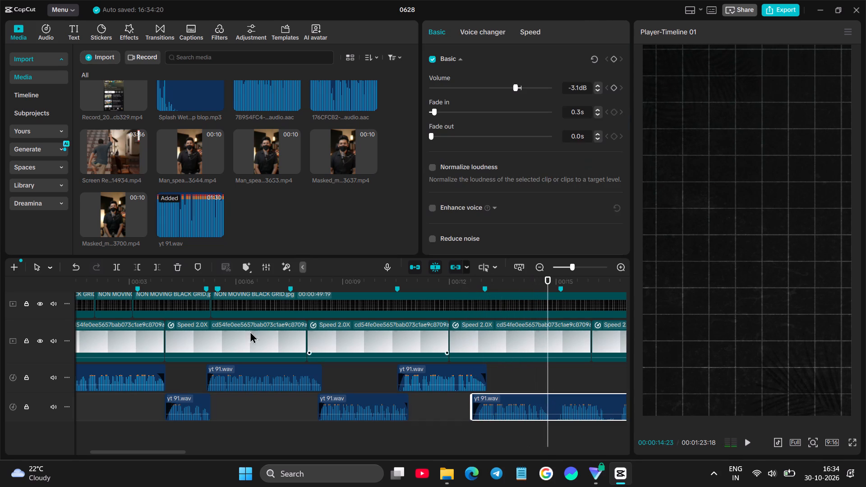
left_click(115, 265)
left_click_drag(562, 404, 543, 377)
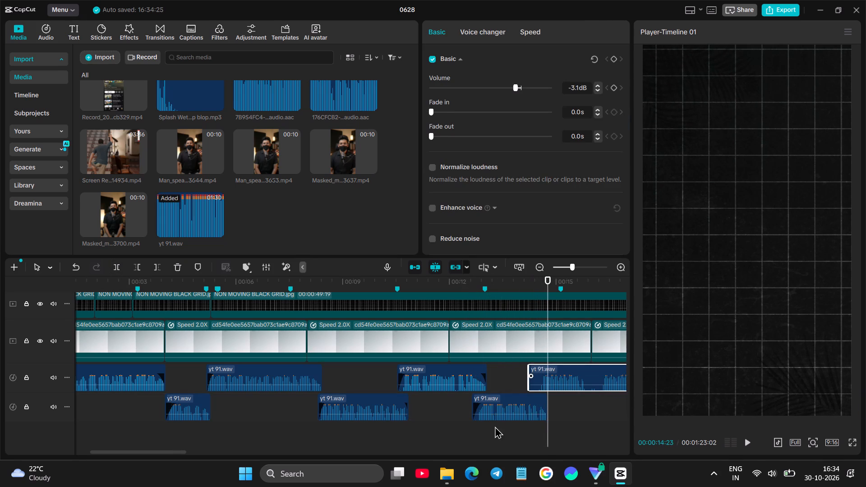
Play the seventh yt 91 segment, trim off its first two phrases and shift it back to overlap the sixth's end slightly.
left_click(502, 429)
key("space")
scroll(554, 408, "down", 2)
scroll(560, 383, "left", 1)
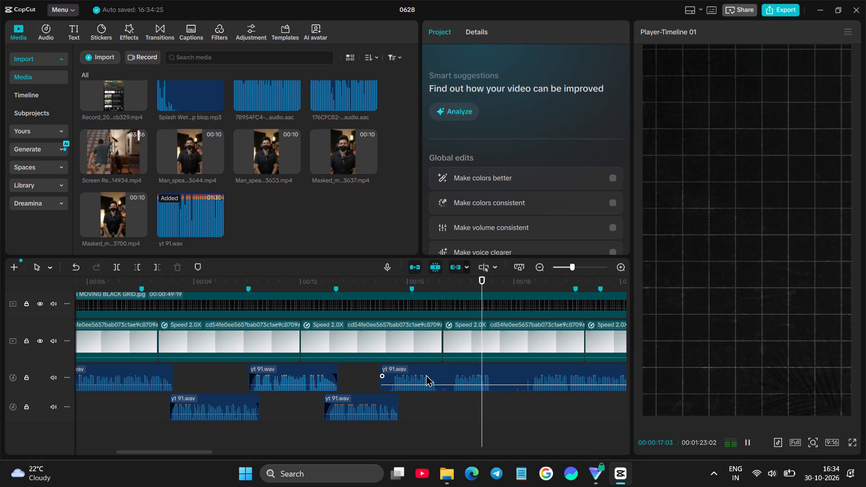
scroll(426, 367, "left", 1)
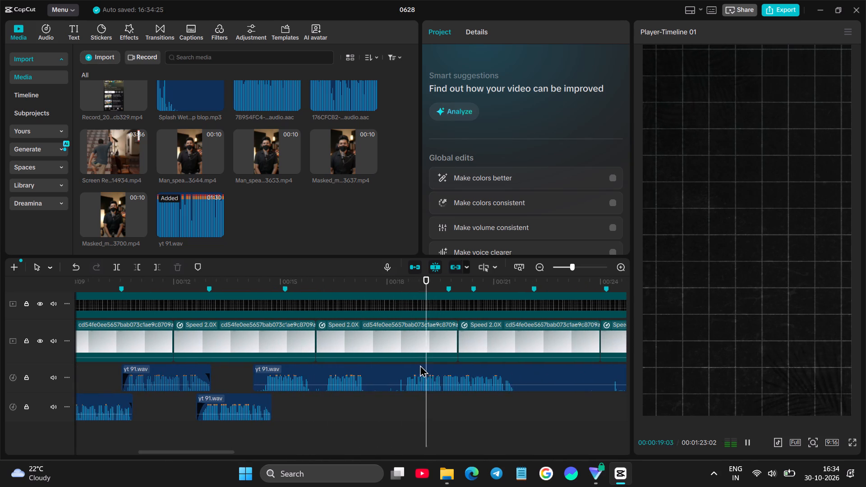
left_click(300, 373)
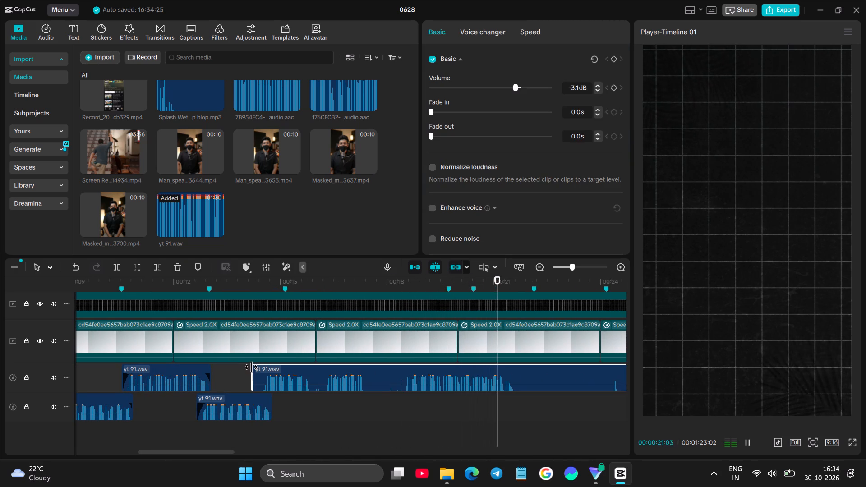
left_click_drag(251, 367, 402, 341)
left_click_drag(419, 373, 295, 368)
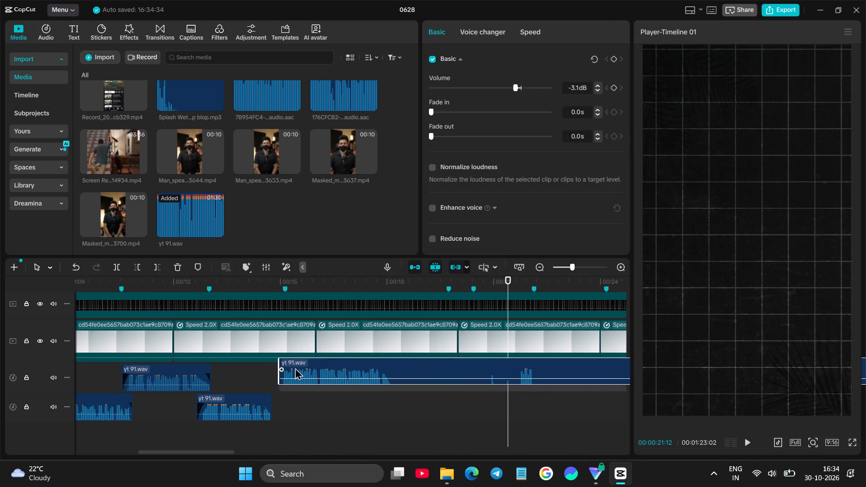
left_click_drag(295, 368, 277, 368)
left_click(235, 371)
key("space")
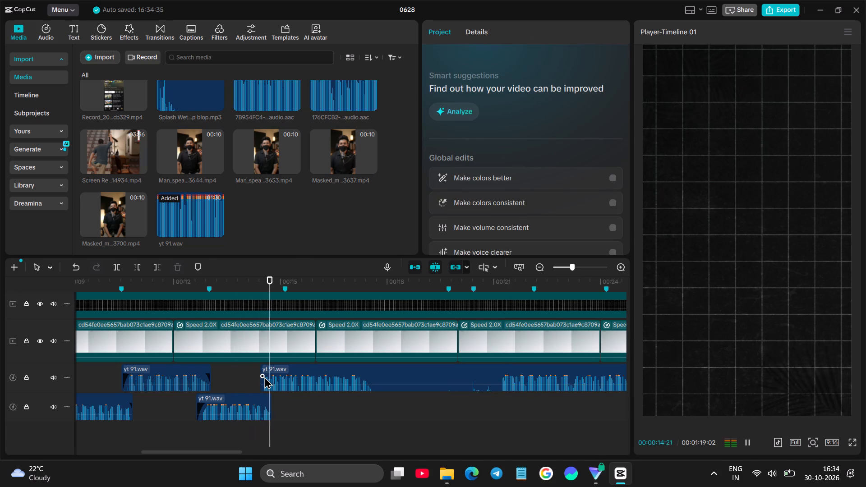
Add a 0.3 s fade-in to the seventh yt 91 segment, nudge it slightly later and play the transition.
left_click_drag(262, 376, 271, 373)
left_click_drag(281, 374, 285, 374)
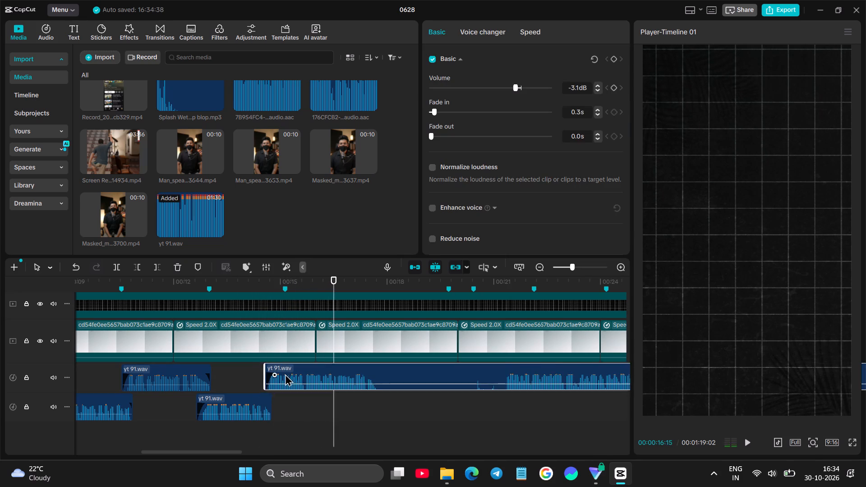
left_click_drag(285, 374, 286, 374)
left_click(252, 382)
key("space")
Add a short fade-out to the end of the sixth yt 91 segment.
left_click(253, 404)
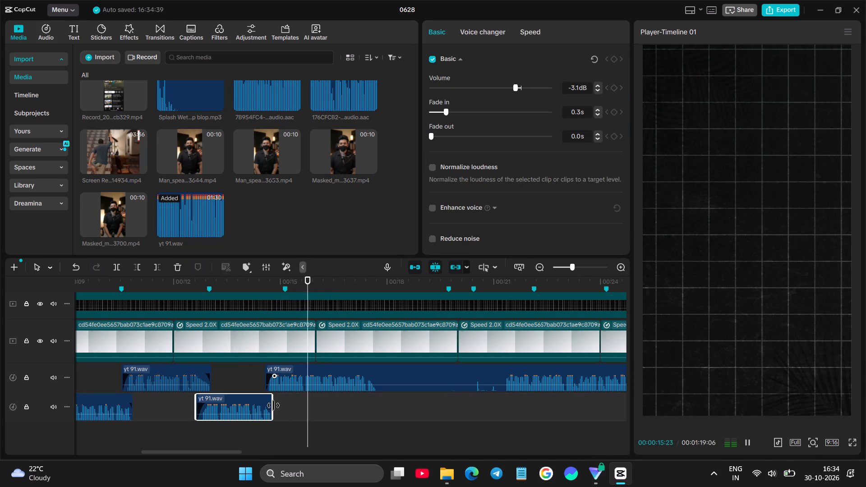
left_click_drag(271, 405, 262, 404)
Nudge the seventh yt 91 segment slightly earlier and replay the transition from the sixth.
left_click(243, 376)
left_click_drag(305, 369, 298, 369)
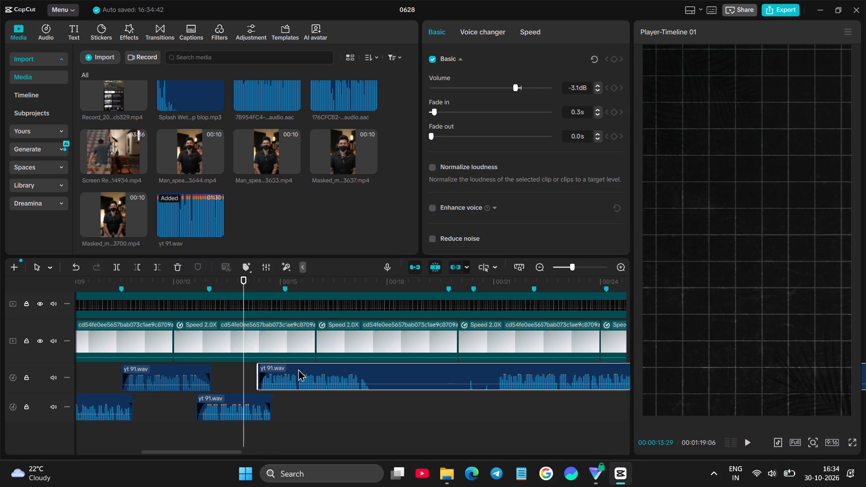
left_click_drag(298, 369, 301, 368)
key("space")
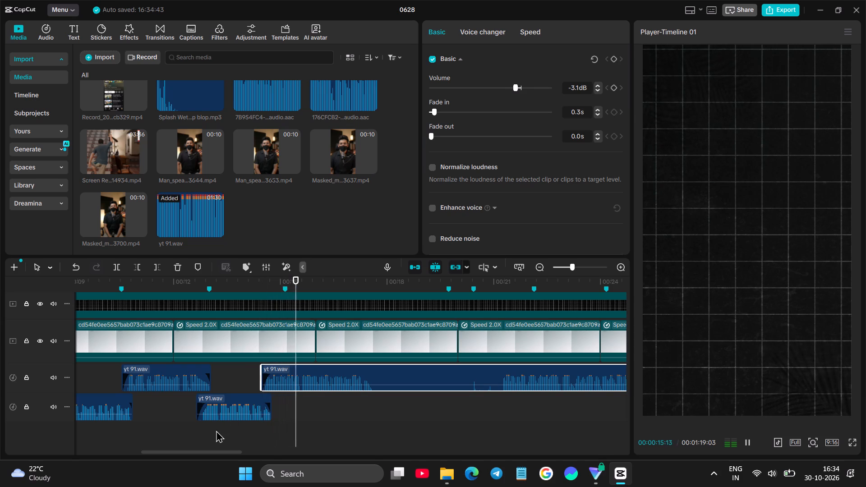
left_click(216, 430)
key("space")
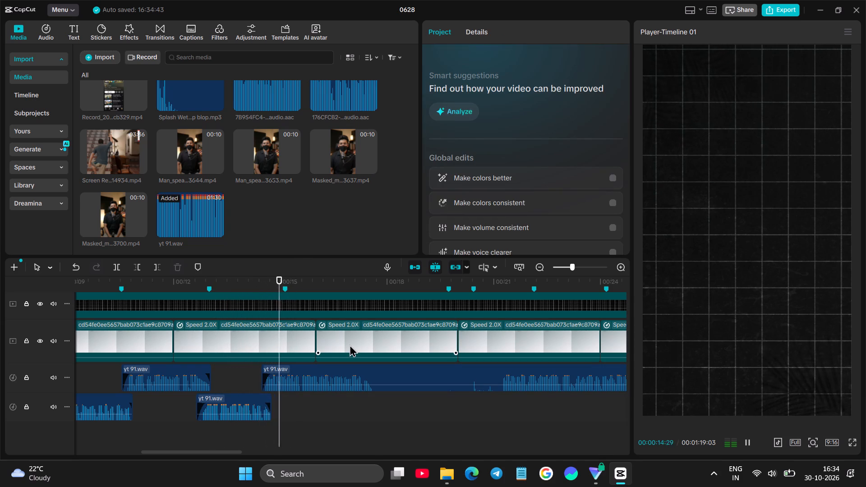
left_click(154, 412)
key("space")
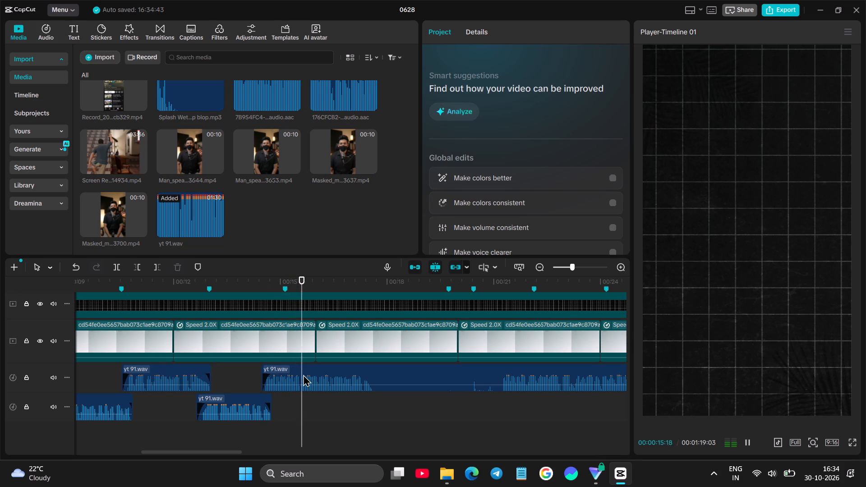
Split the seventh yt 91 segment at the pause at 00:00:17:15.
key("space")
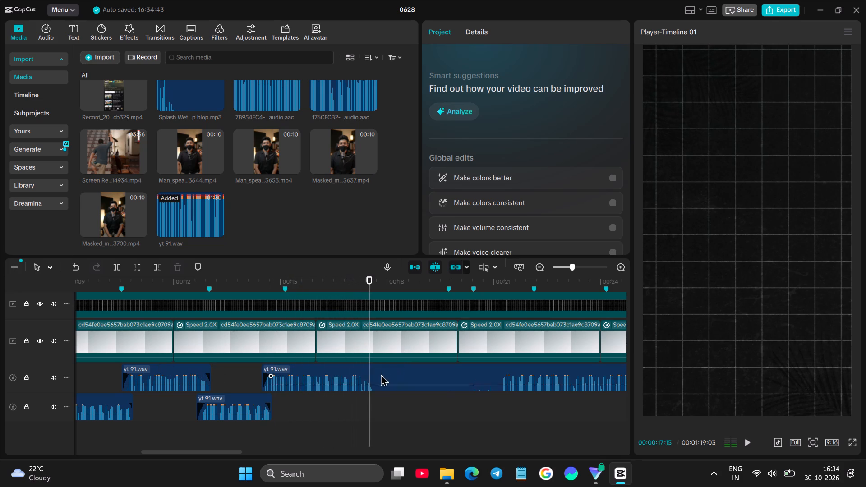
left_click(381, 374)
left_click(111, 267)
Trim the eighth yt 91 segment's silent start and move it to the second audio track, slightly overlapping the seventh's end.
key("space")
left_click(433, 368)
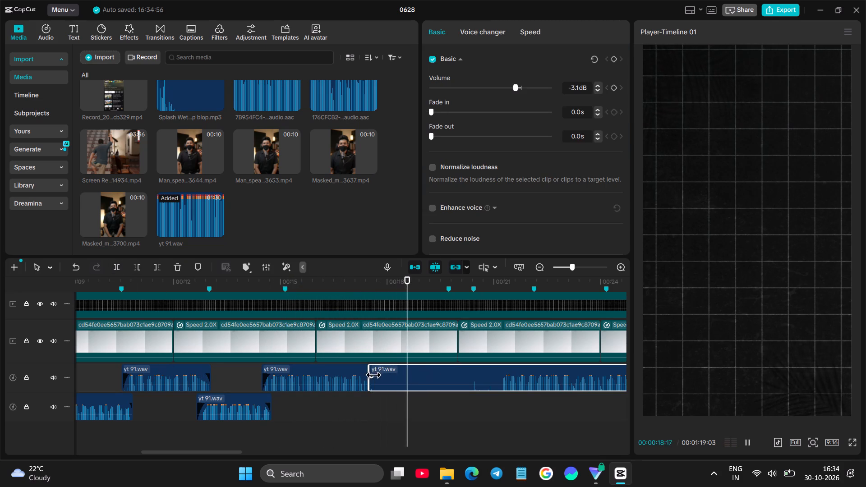
left_click_drag(370, 371, 501, 351)
left_click_drag(533, 375, 391, 408)
left_click(330, 412)
key("space")
Add a short fade-out to the end of the seventh yt 91 segment and play the transition.
left_click(353, 379)
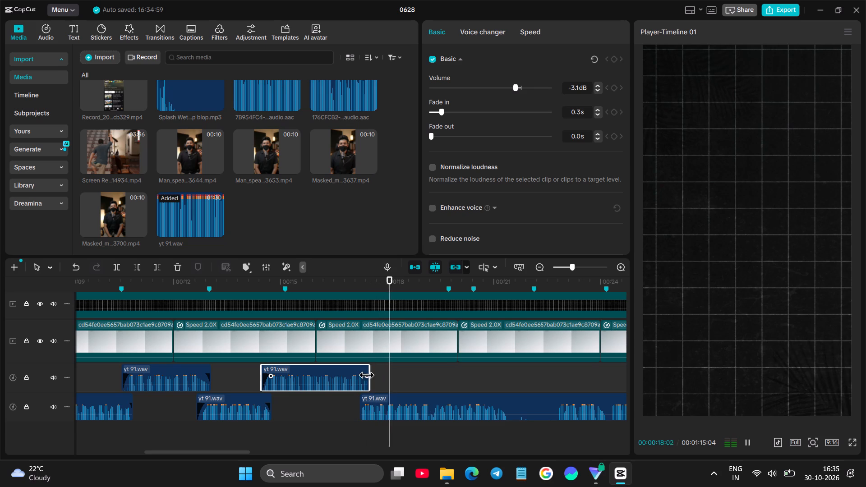
left_click_drag(366, 375, 350, 377)
left_click(332, 418)
key("space")
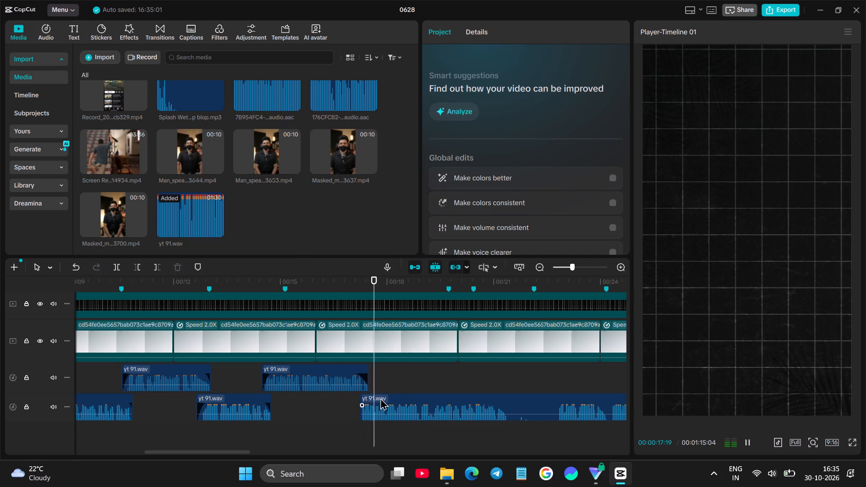
Nudge the eighth yt 91 segment slightly later, play the transition and add a 0.2 s fade-in to it.
left_click_drag(380, 398, 384, 396)
left_click(343, 403)
key("space")
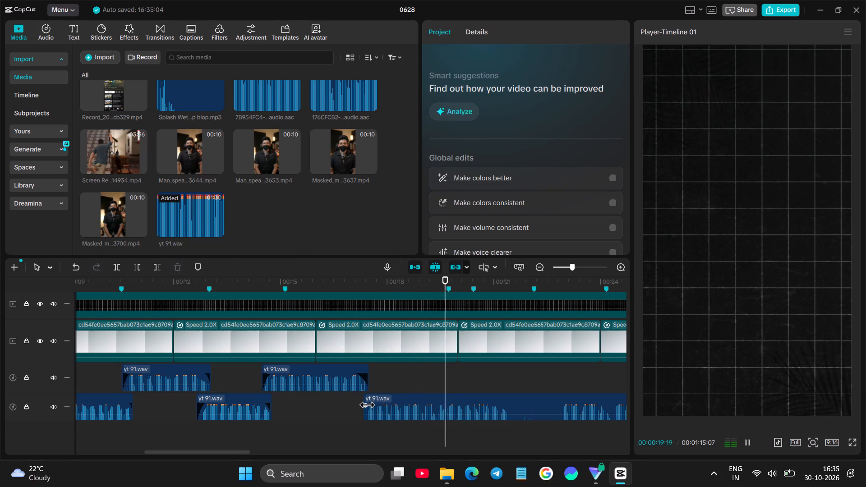
left_click_drag(366, 404, 372, 404)
Shift the eighth yt 91 segment slightly earlier and split it at the pause at 00:00:21:09.
key("space")
left_click_drag(524, 412, 516, 412)
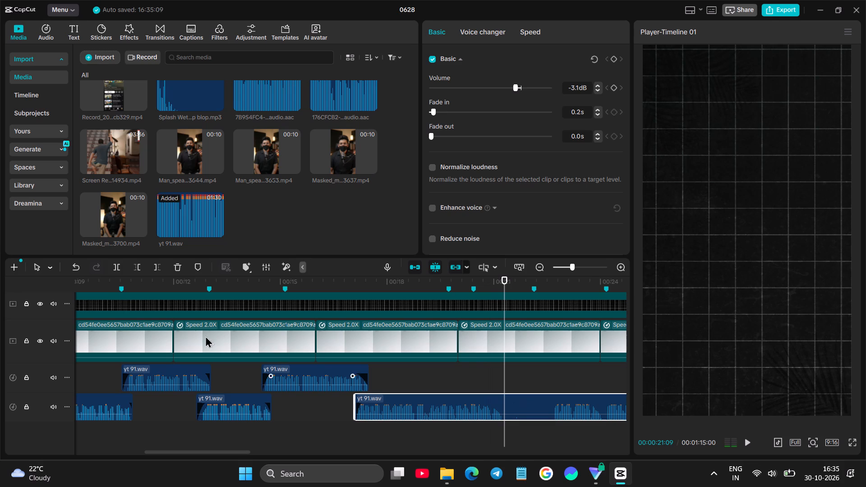
left_click(117, 268)
Trim the ninth yt 91 segment's silent start, move it to the first audio track slightly overlapping the eighth, and play the transition.
left_click(426, 364)
key("space")
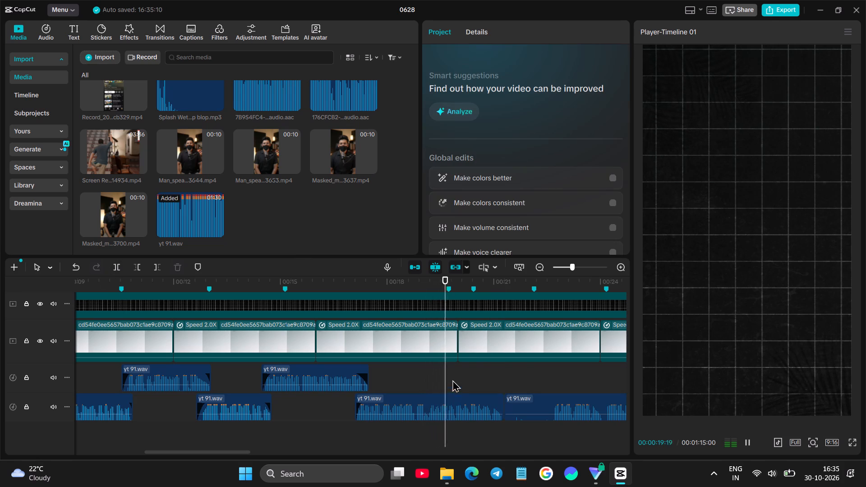
scroll(452, 372, "left", 1)
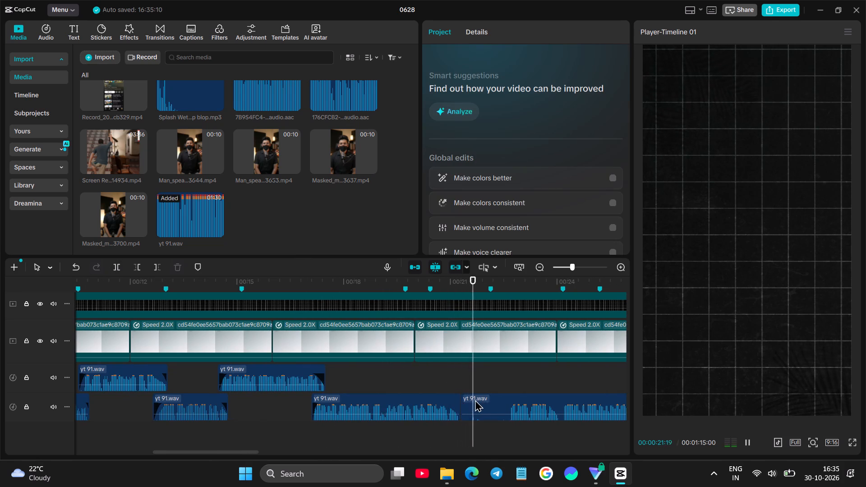
left_click(474, 400)
left_click_drag(461, 395, 510, 378)
left_click_drag(526, 397, 470, 370)
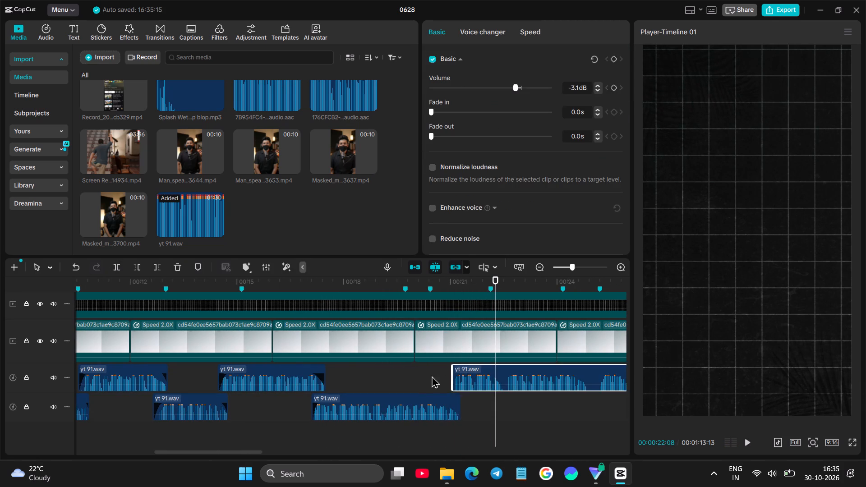
left_click(417, 376)
key("space")
left_click(459, 377)
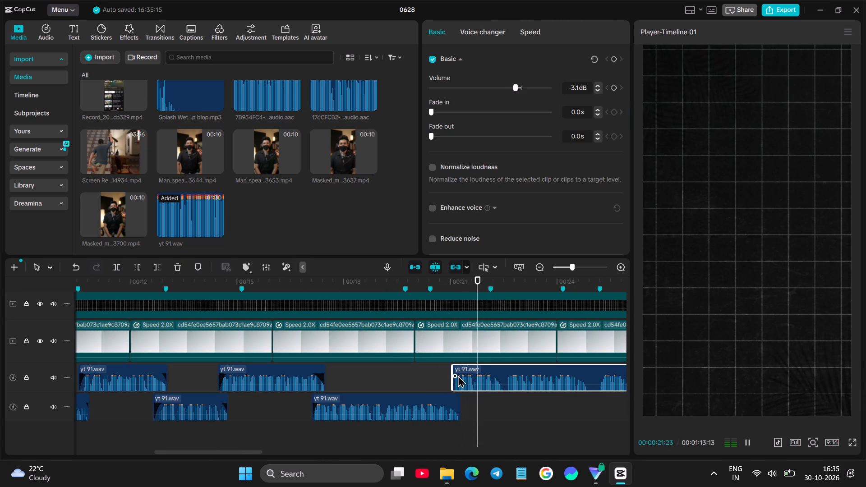
Add a short fade-in to the ninth yt 91 segment and play the transition.
left_click_drag(456, 375, 463, 373)
left_click(437, 377)
key("space")
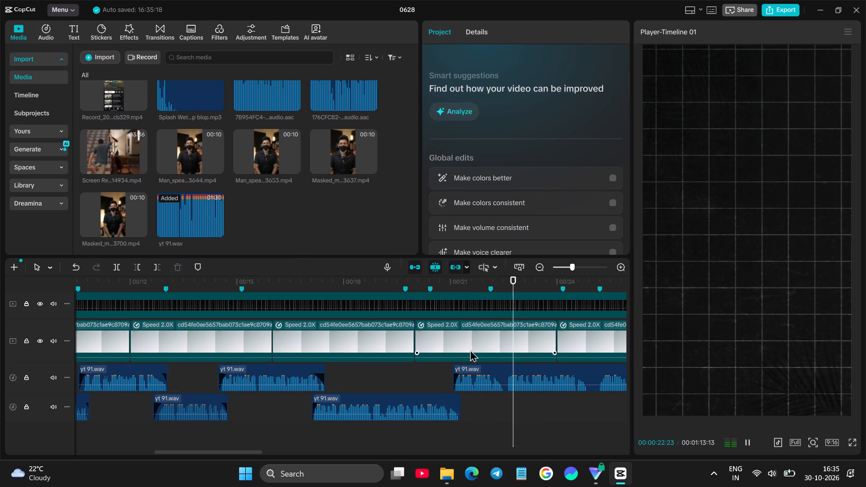
Split the ninth yt 91 segment at 00:00:22:14, placing the remainder on the second audio track so it overlaps the ninth by about 0.5 s.
scroll(504, 370, "left", 1)
left_click(421, 393)
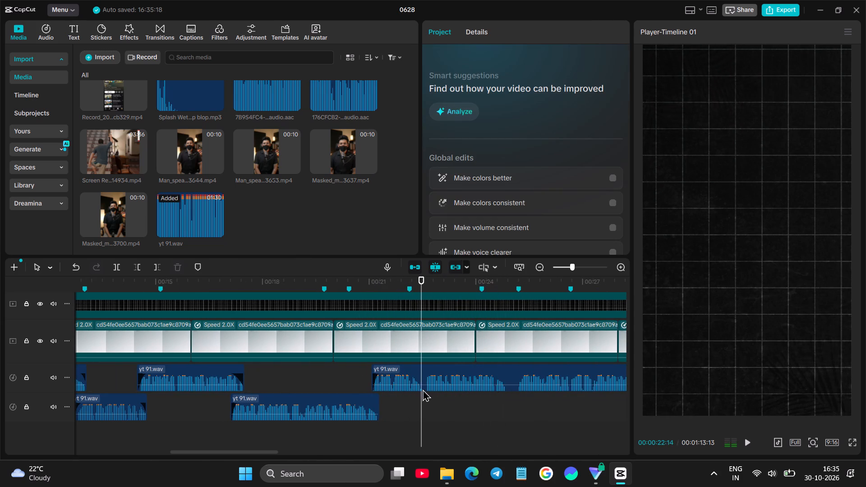
left_click(426, 383)
left_click(120, 265)
left_click_drag(451, 380, 436, 405)
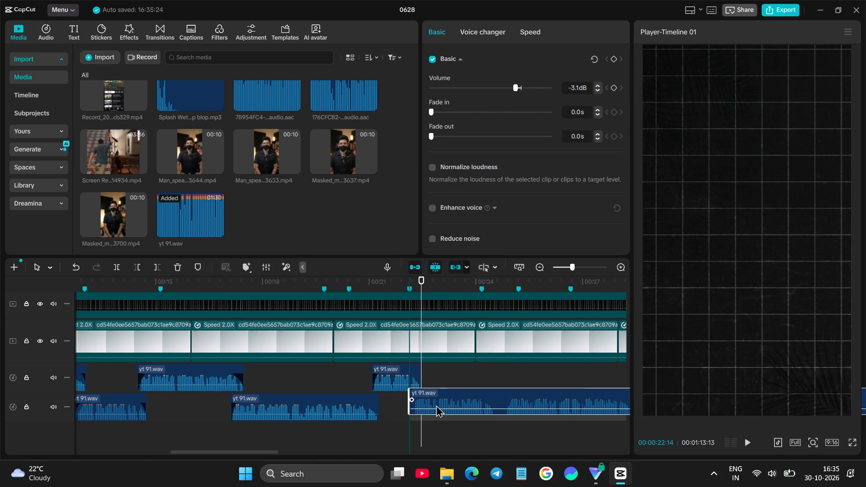
left_click_drag(436, 405, 436, 405)
left_click(329, 384)
key("space")
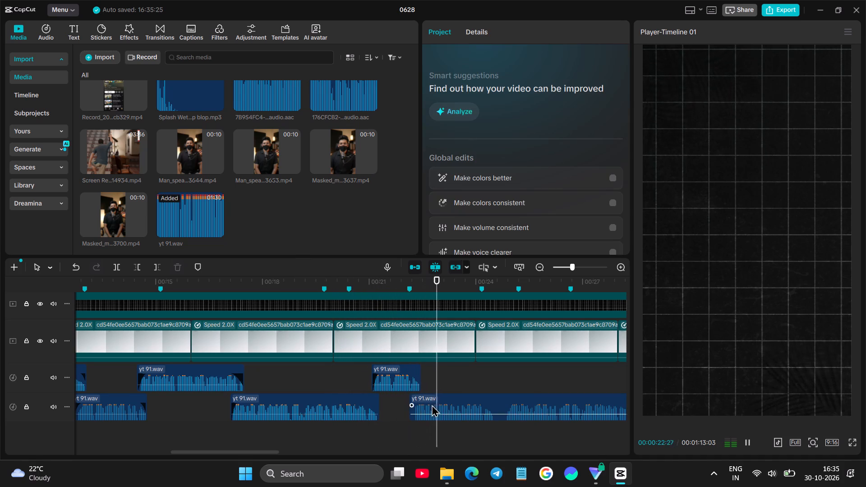
key("space")
left_click_drag(502, 407, 496, 404)
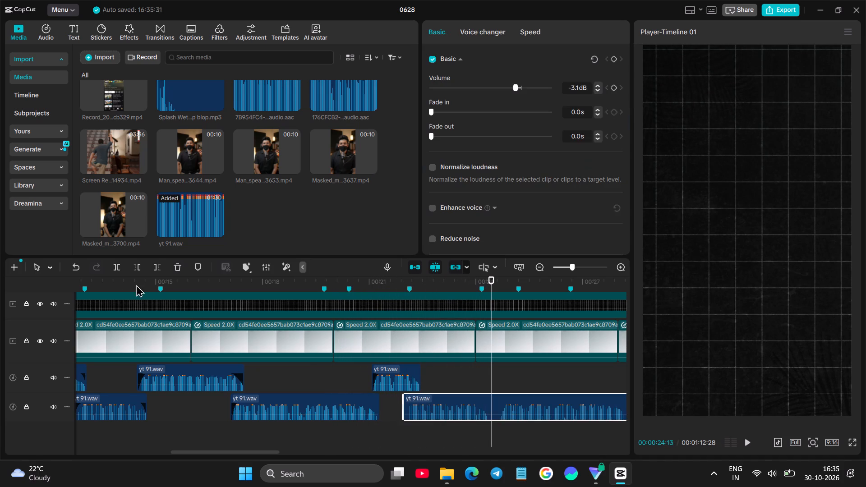
Split the tenth yt 91 segment at 00:00:24:13 and place the remainder on the first audio track, overlapping the tenth by about 0.5 s.
left_click(114, 264)
left_click_drag(522, 404, 506, 378)
left_click(450, 386)
key("space")
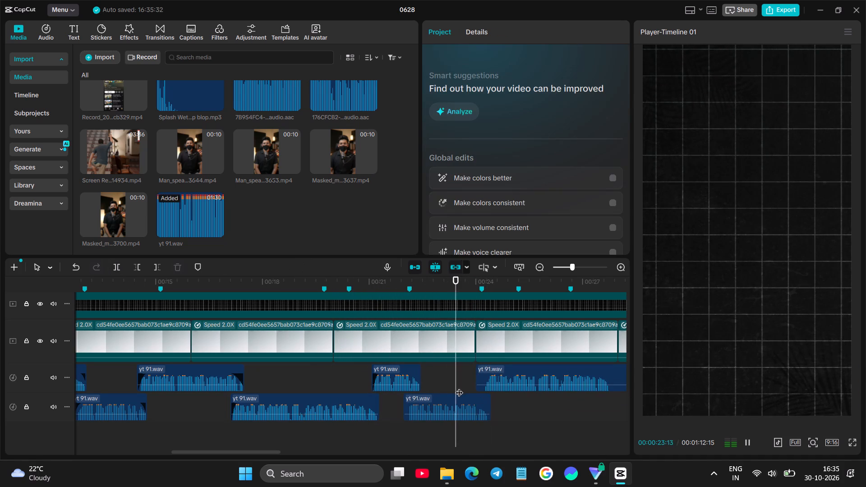
left_click_drag(502, 374, 497, 373)
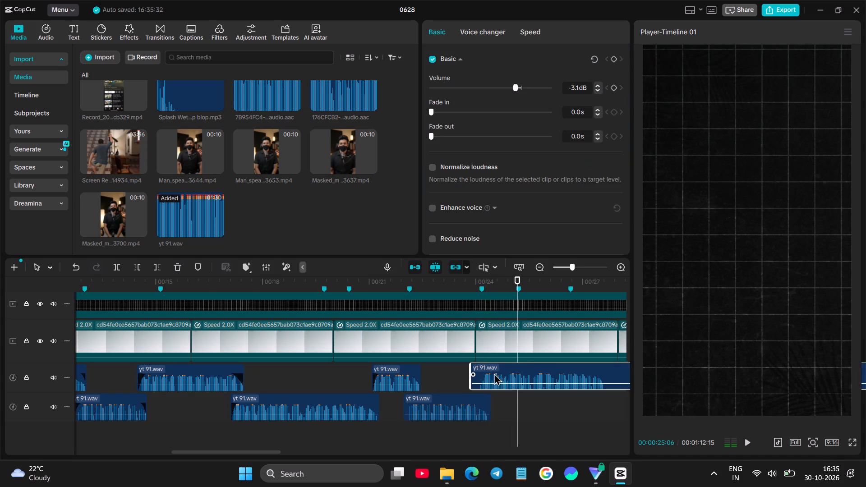
Trim the silent start of the eleventh yt 91 segment, add a 0.3 s fade-in and play the transition.
left_click_drag(470, 373, 477, 369)
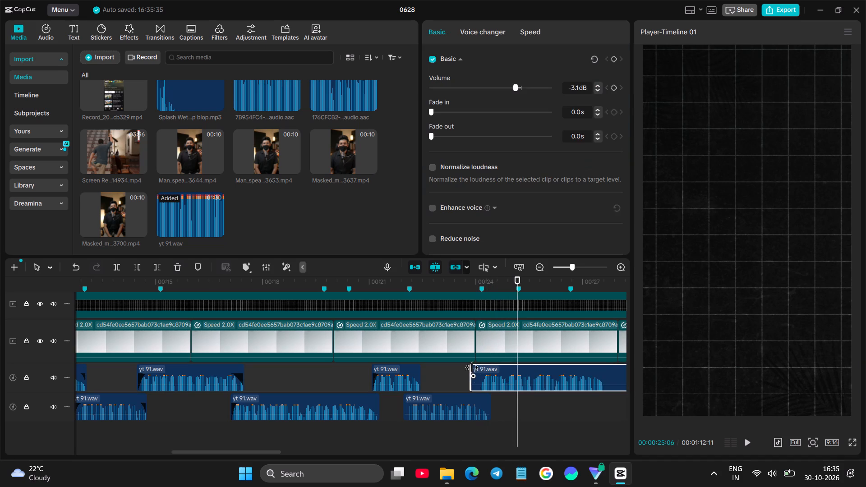
left_click_drag(472, 368, 480, 362)
left_click_drag(487, 376, 492, 374)
left_click_drag(487, 376, 496, 374)
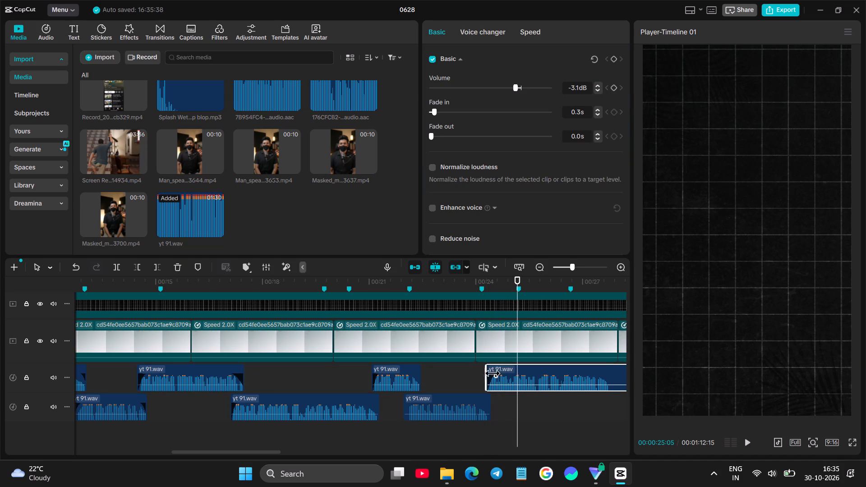
left_click_drag(490, 372, 482, 371)
left_click_drag(482, 370, 477, 371)
left_click(467, 374)
key("space")
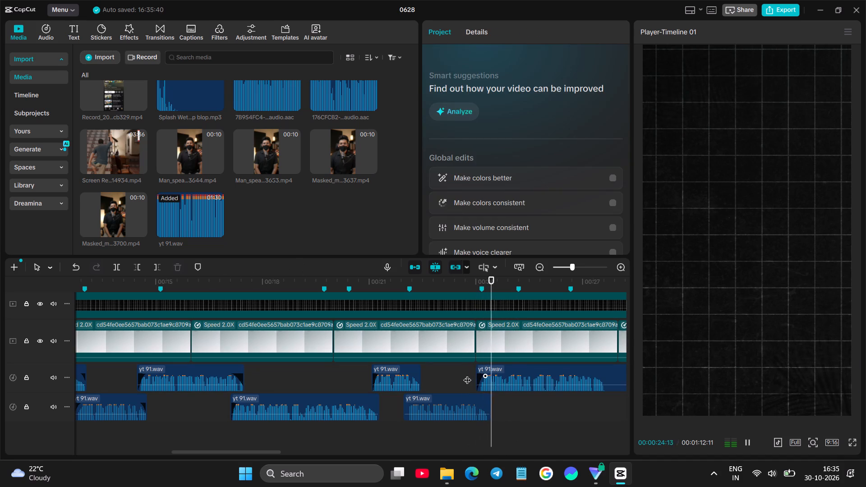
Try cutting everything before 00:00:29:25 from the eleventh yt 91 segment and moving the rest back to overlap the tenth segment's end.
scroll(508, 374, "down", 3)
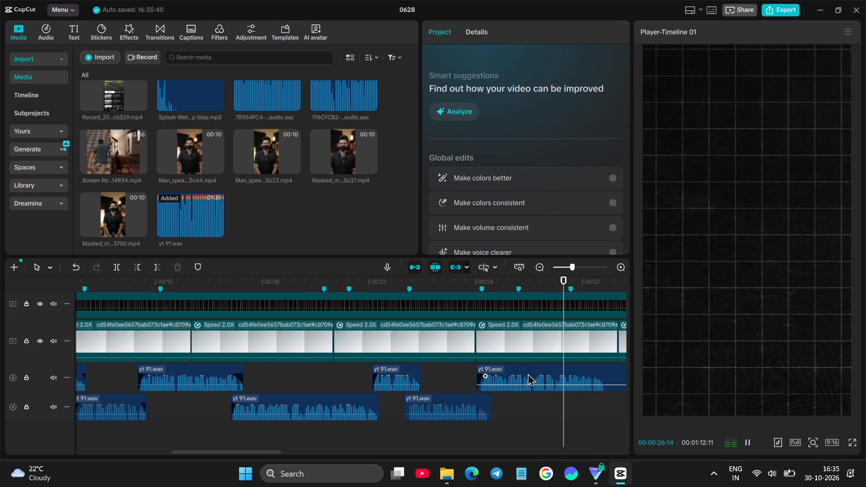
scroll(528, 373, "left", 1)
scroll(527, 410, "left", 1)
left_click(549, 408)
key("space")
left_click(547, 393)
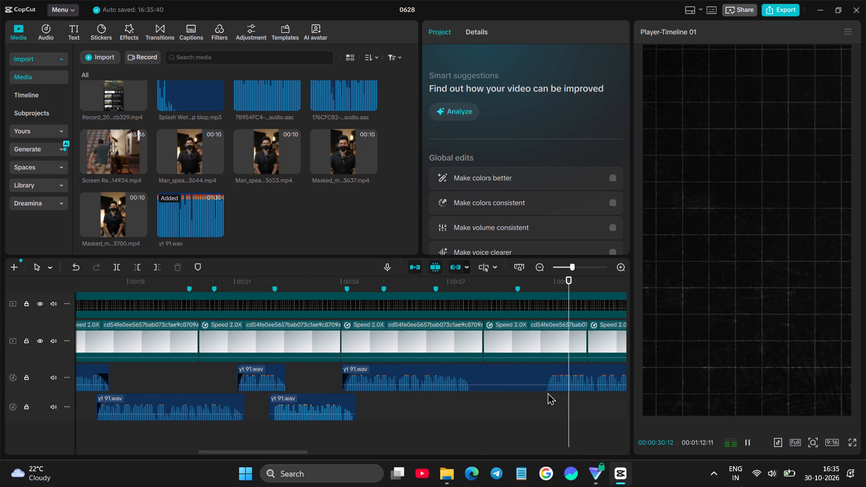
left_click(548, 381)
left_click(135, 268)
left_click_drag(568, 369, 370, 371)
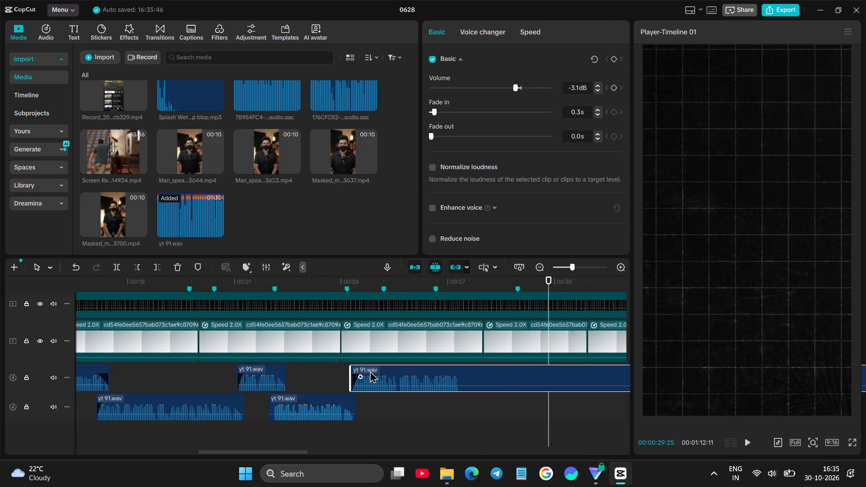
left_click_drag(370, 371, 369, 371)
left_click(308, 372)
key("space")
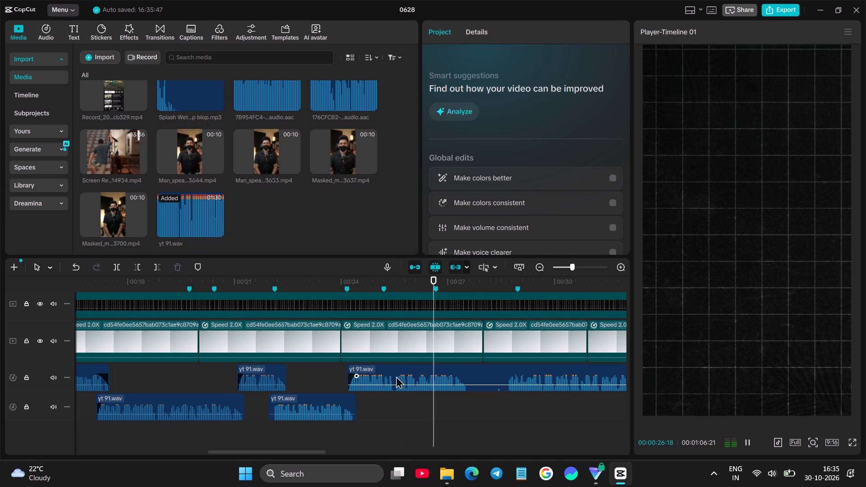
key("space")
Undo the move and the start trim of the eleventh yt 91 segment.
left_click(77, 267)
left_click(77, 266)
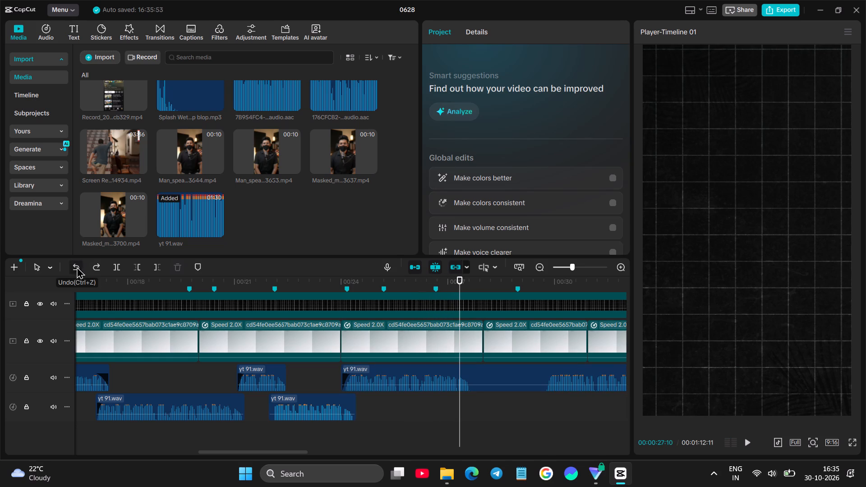
Play the eleventh yt 91 segment to find its phrase break and split it at 00:00:26:07.
left_click(330, 369)
key("space")
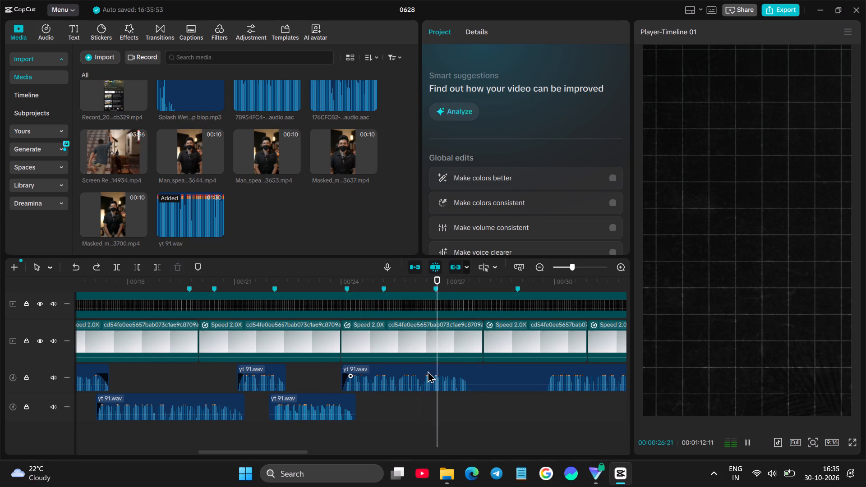
key("space")
left_click(421, 402)
key("space")
left_click(421, 400)
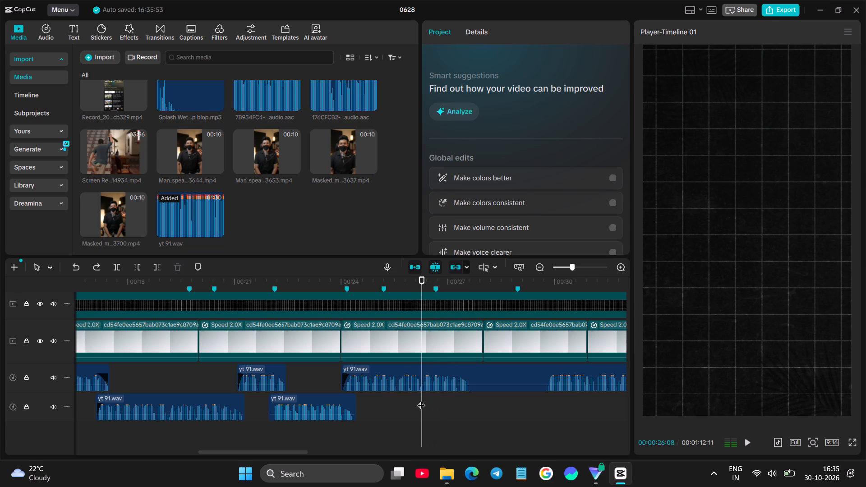
left_click(420, 399)
left_click(423, 381)
left_click(118, 263)
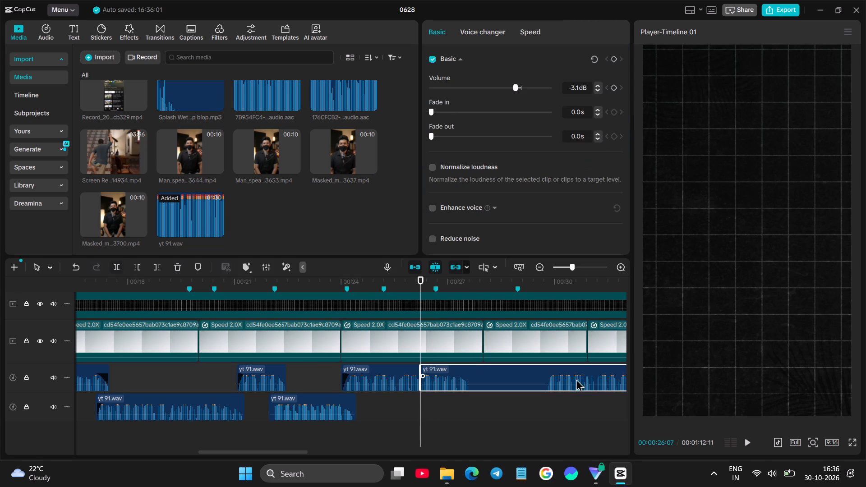
Locate the start of the wanted phrase in the twelfth yt 91 segment and remove its audio before 00:00:31:22.
left_click(596, 392)
key("space")
scroll(594, 393, "left", 1)
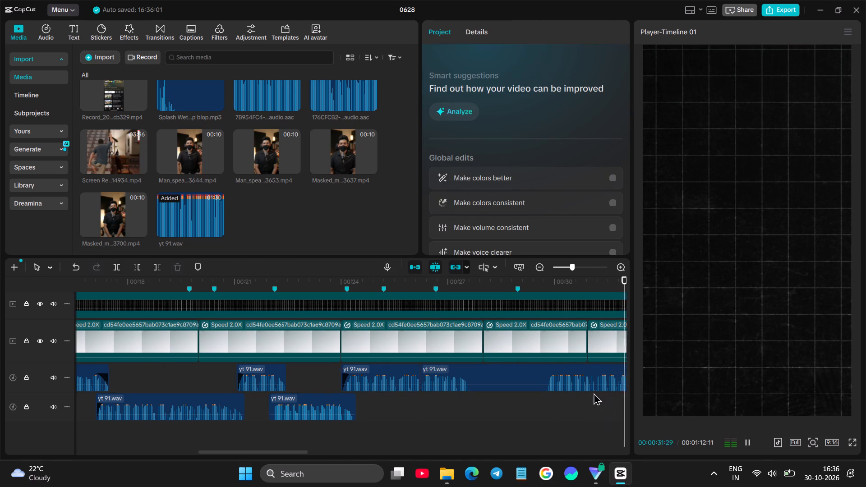
scroll(594, 393, "left", 1)
left_click(546, 402)
key("space")
left_click(546, 401)
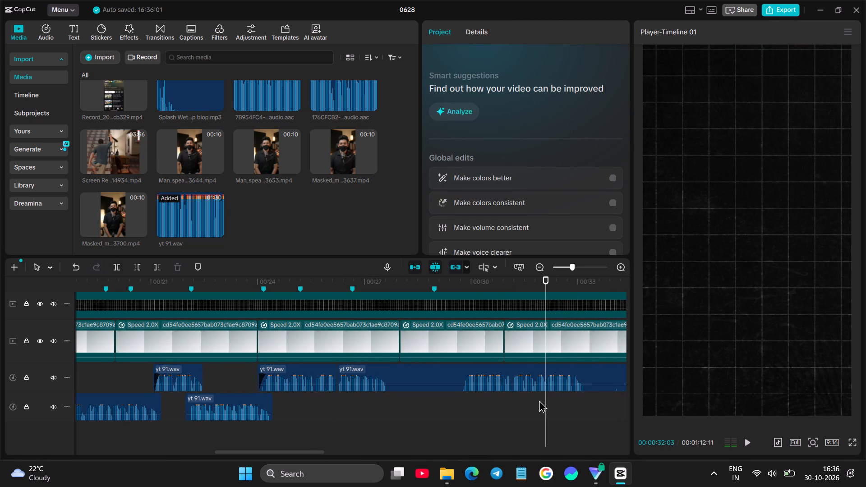
left_click(534, 400)
key("space")
left_click(533, 400)
left_click(538, 383)
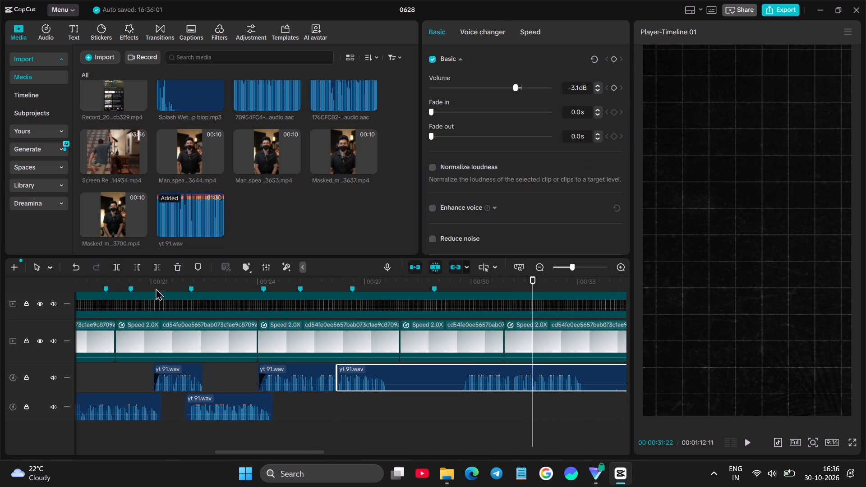
left_click(139, 266)
Move the twelfth yt 91 segment directly after the eleventh on the first audio track and play the transition.
left_click_drag(572, 366, 561, 365)
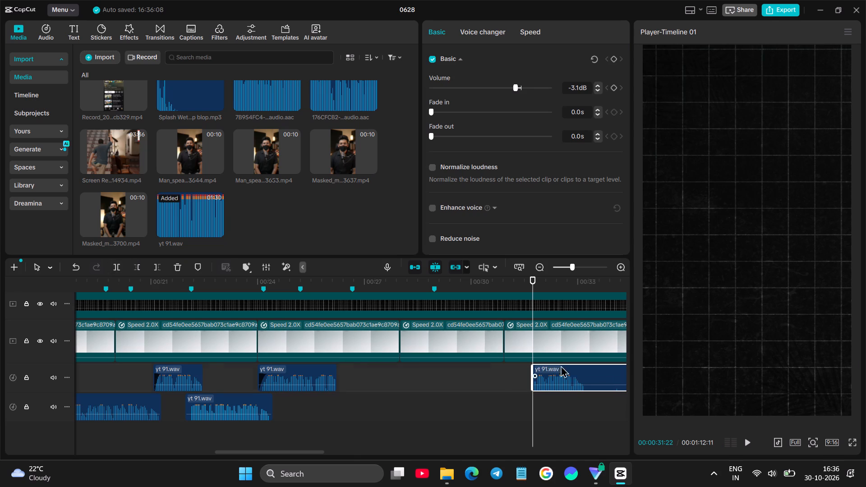
left_click_drag(561, 365, 376, 363)
left_click(298, 374)
key("space")
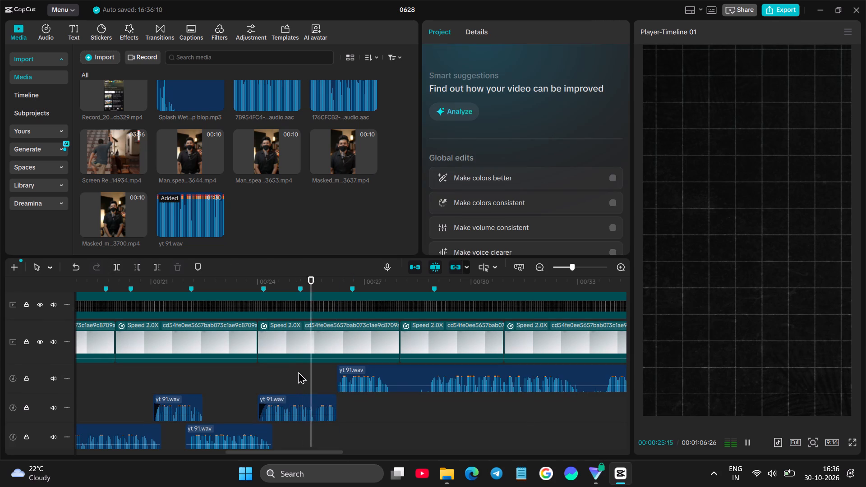
left_click_drag(370, 374, 373, 391)
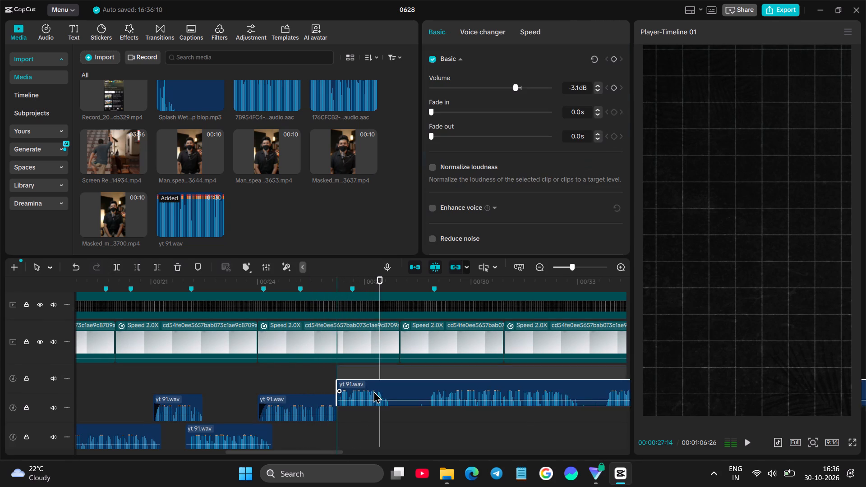
left_click_drag(373, 391, 370, 400)
left_click(318, 409)
key("space")
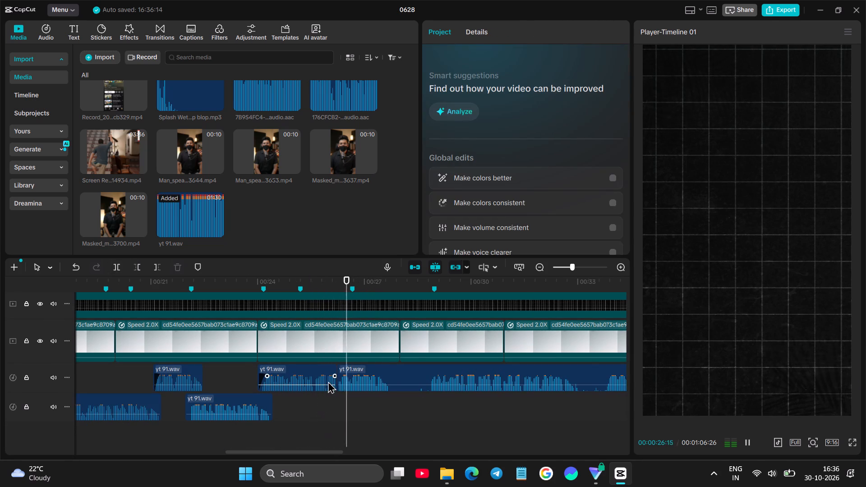
Split the twelfth yt 91 segment at the pause at 00:00:27:21.
key("space")
left_click(392, 372)
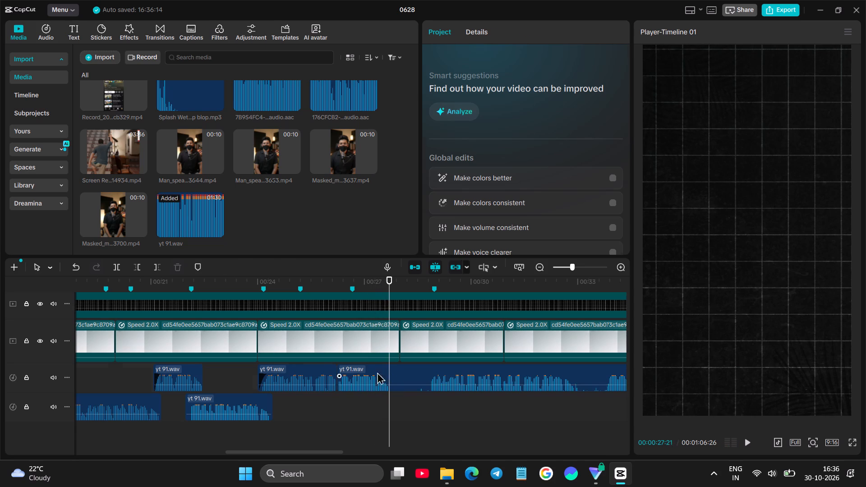
left_click(120, 269)
Trim the thirteenth yt 91 segment's silent start and move it to the second audio track, overlapping the twelfth by about 0.3 s.
key("space")
left_click(428, 397)
key("space")
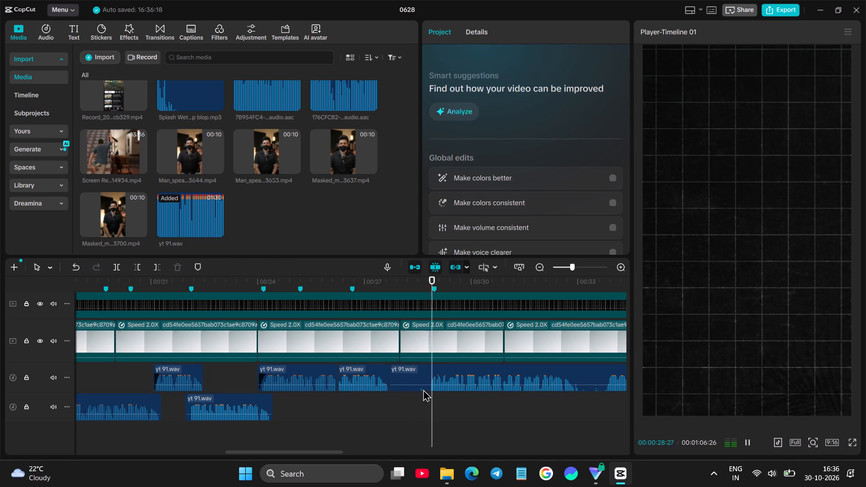
left_click(416, 376)
left_click_drag(389, 368, 428, 360)
left_click_drag(462, 376, 415, 413)
left_click(367, 414)
key("space")
Add a 0.1 s fade-in to the thirteenth yt 91 segment and replay its transition from the twelfth.
left_click(380, 406)
left_click(357, 404)
key("space")
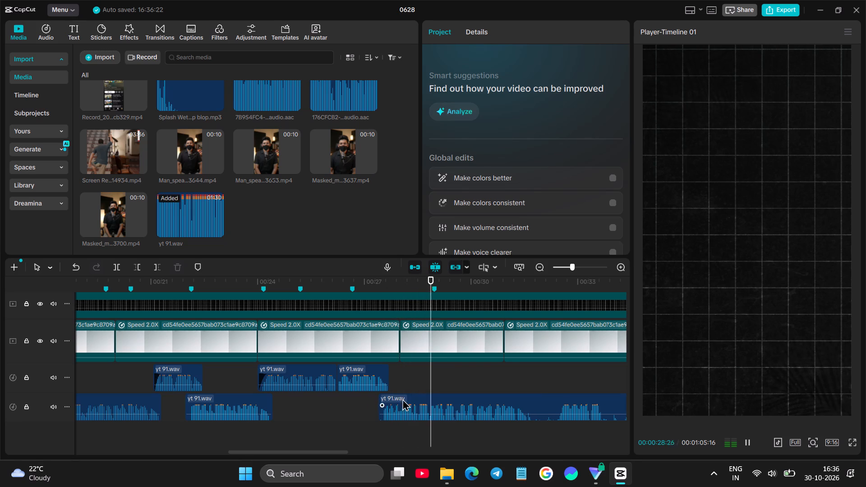
left_click(382, 417)
key("space")
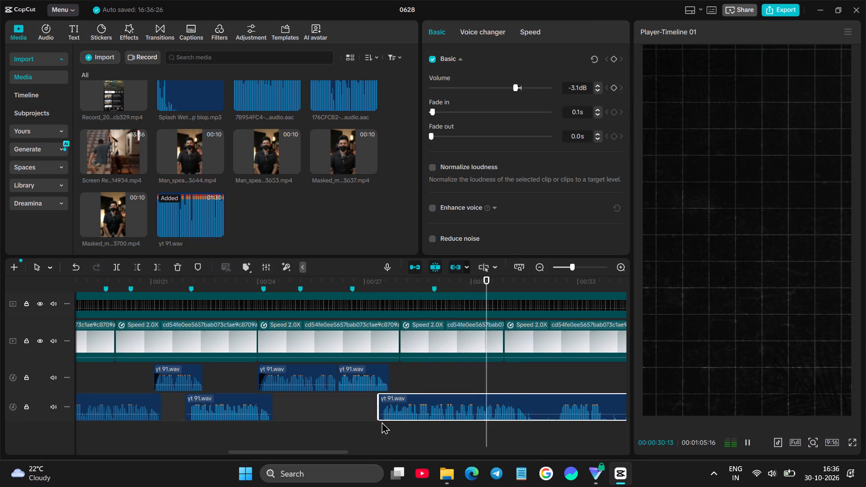
left_click(382, 423)
key("space")
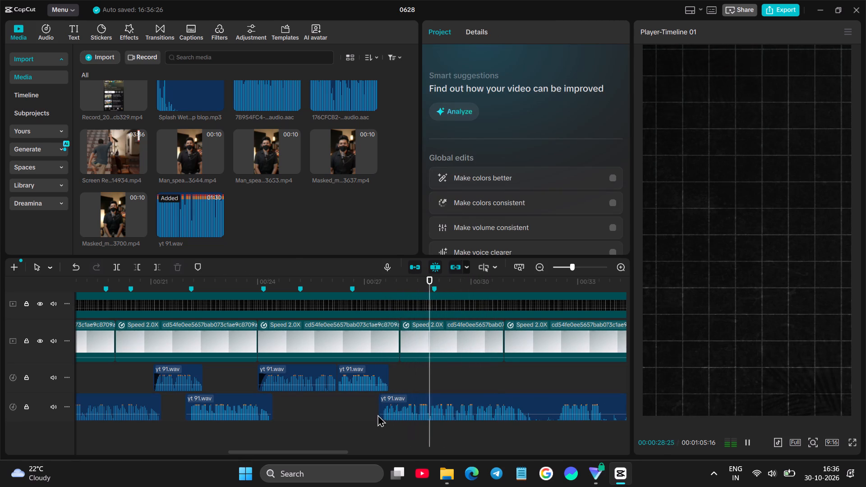
Play on to the next pause in the thirteenth yt 91 segment and split it at 00:00:31:18.
key("space")
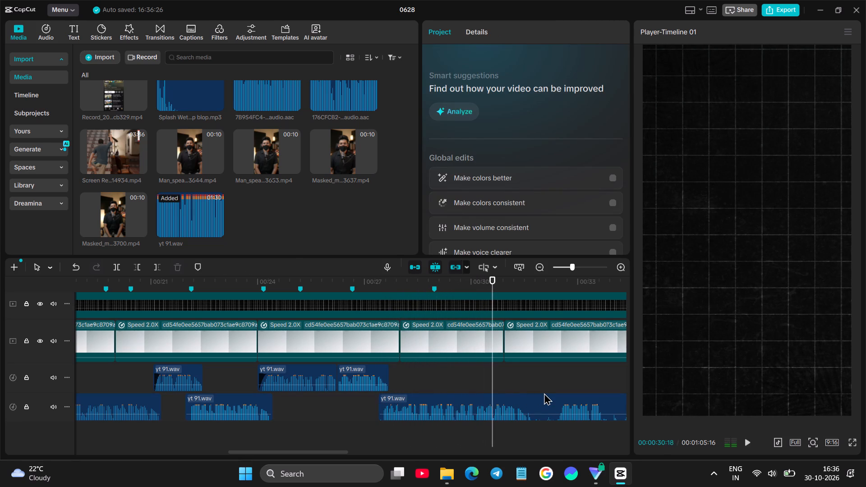
key("space")
key("space")
left_click(542, 404)
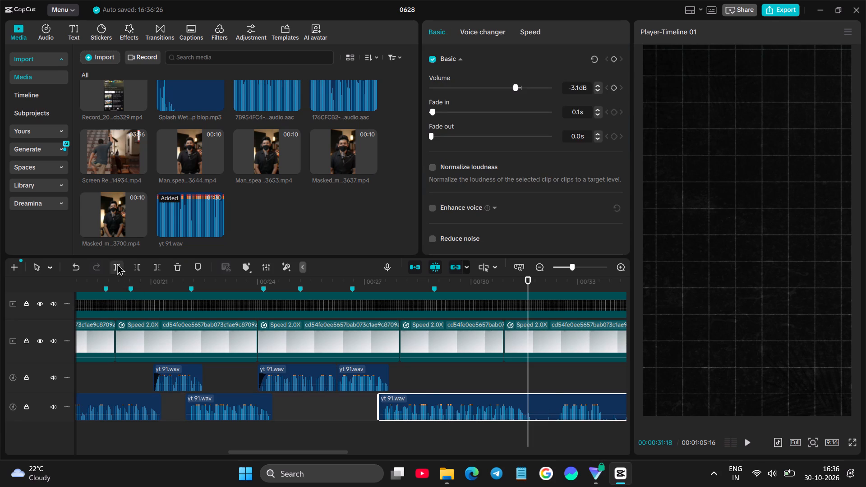
left_click(117, 263)
Trim the fourteenth yt 91 segment's silent start, move it to the first audio track overlapping the thirteenth, and play the transition.
left_click(541, 399)
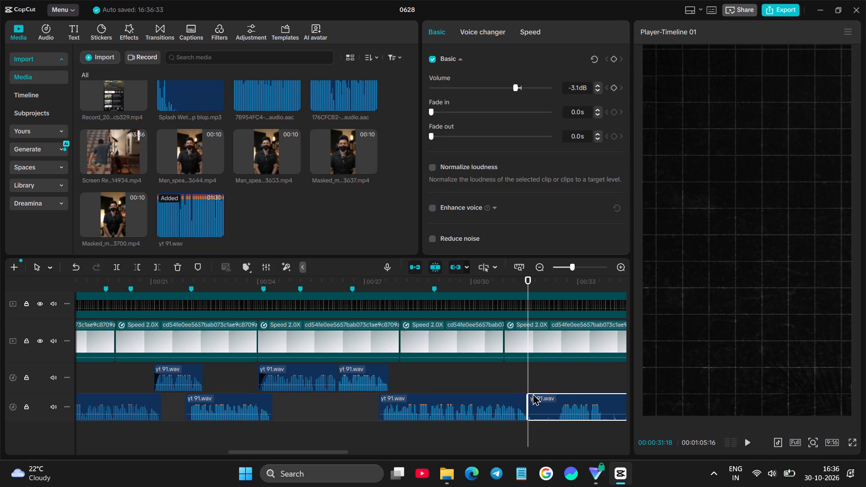
left_click_drag(525, 395, 556, 380)
left_click_drag(594, 417, 541, 390)
left_click(456, 374)
key("space")
Nudge the fourteenth yt 91 segment later so it only slightly overlaps the thirteenth, and play the transition.
left_click_drag(539, 374, 548, 373)
key("space")
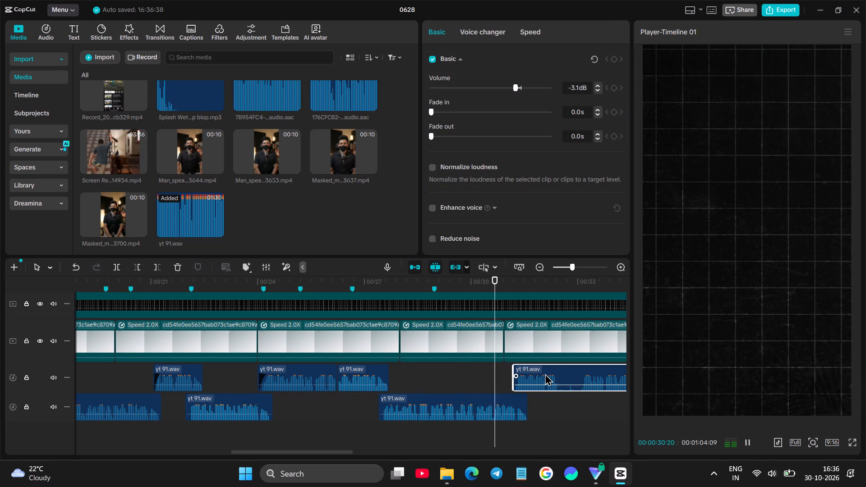
left_click_drag(531, 376, 539, 375)
left_click(504, 378)
key("space")
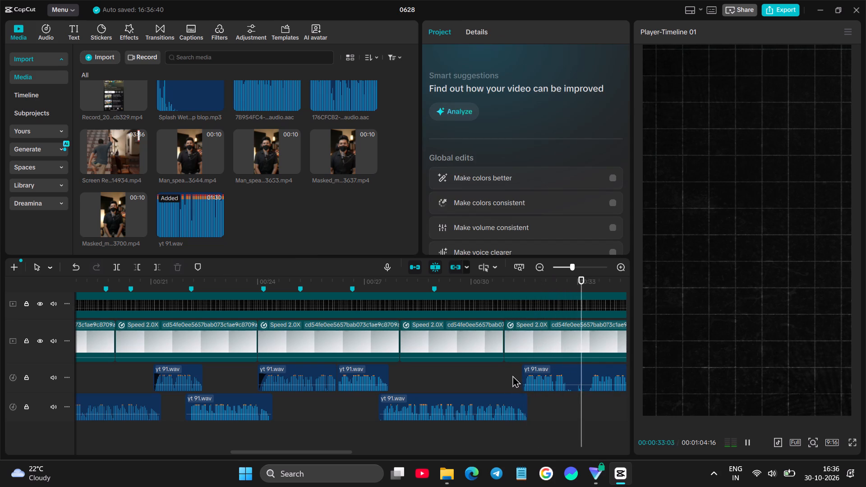
Nudge the fourteenth yt 91 segment slightly earlier on the first audio track and play its transition from the thirteenth.
left_click(510, 375)
left_click_drag(547, 372, 543, 371)
key("space")
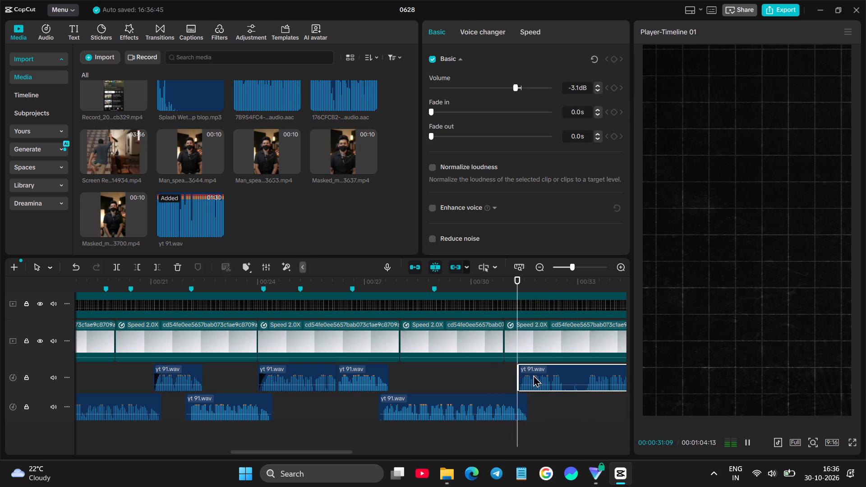
Add a 0.2 s fade-in to the fourteenth yt 91 segment and replay its transition from the thirteenth.
left_click_drag(521, 375, 534, 372)
left_click(495, 373)
key("space")
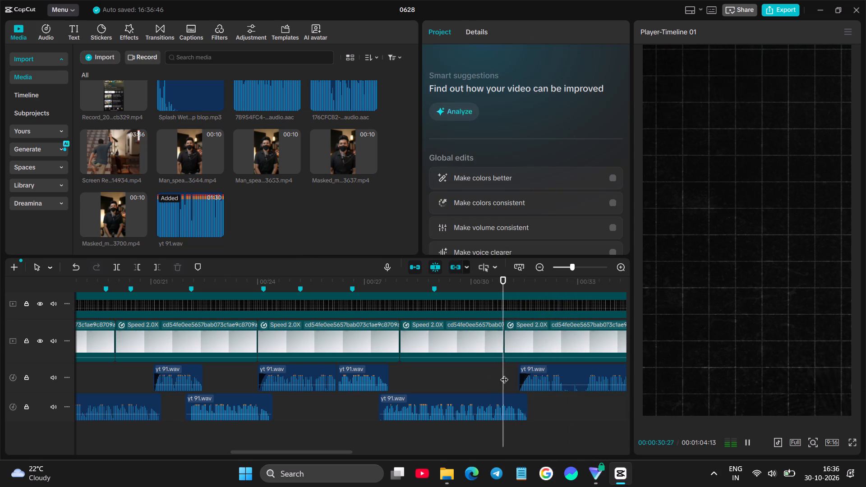
left_click(538, 375)
left_click(532, 375)
left_click_drag(531, 375, 526, 375)
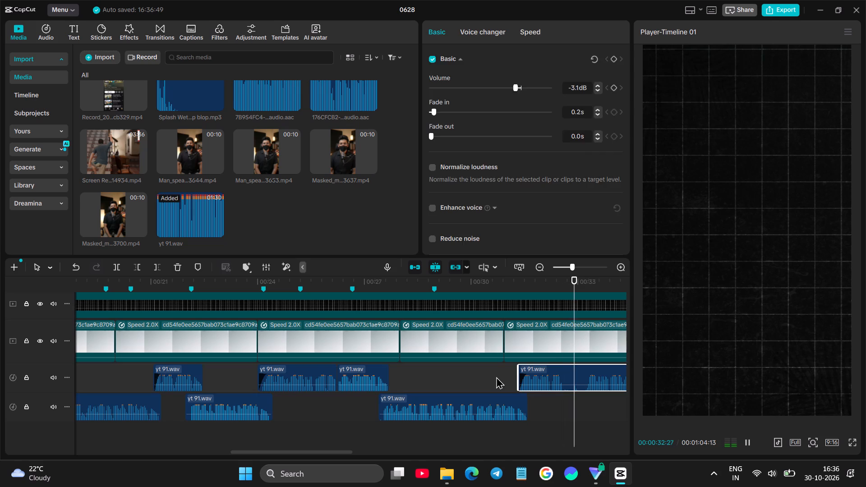
left_click(495, 377)
key("space")
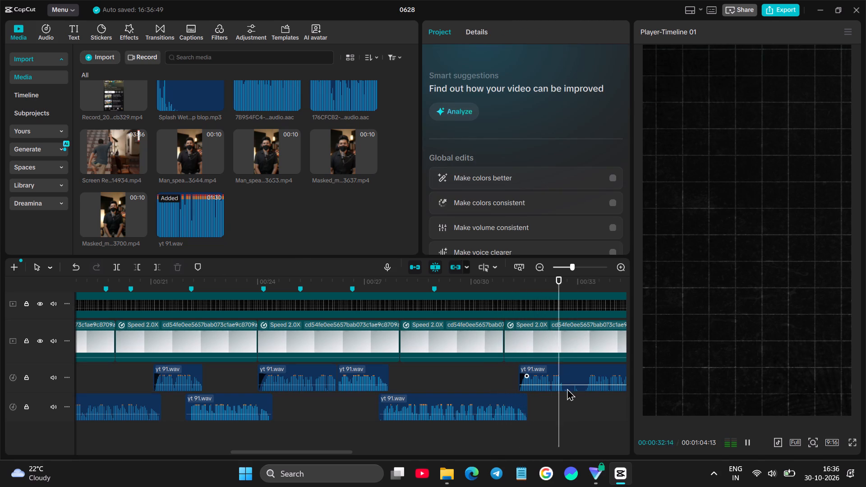
Trim away the part of the fourteenth yt 91 segment before 00:00:33:06, at the end of its pause.
left_click(585, 394)
left_click(583, 383)
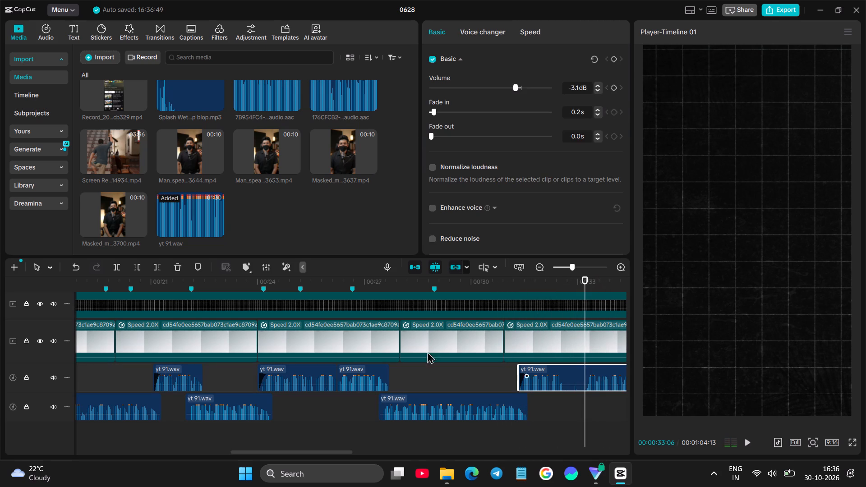
left_click(139, 268)
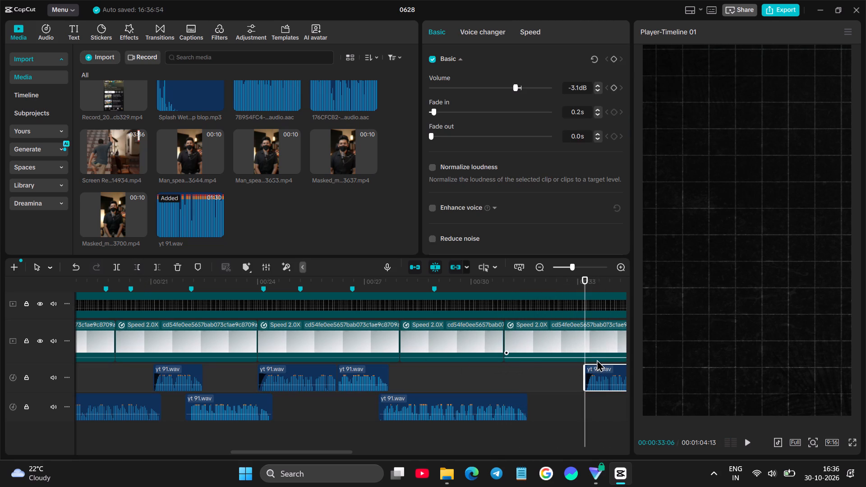
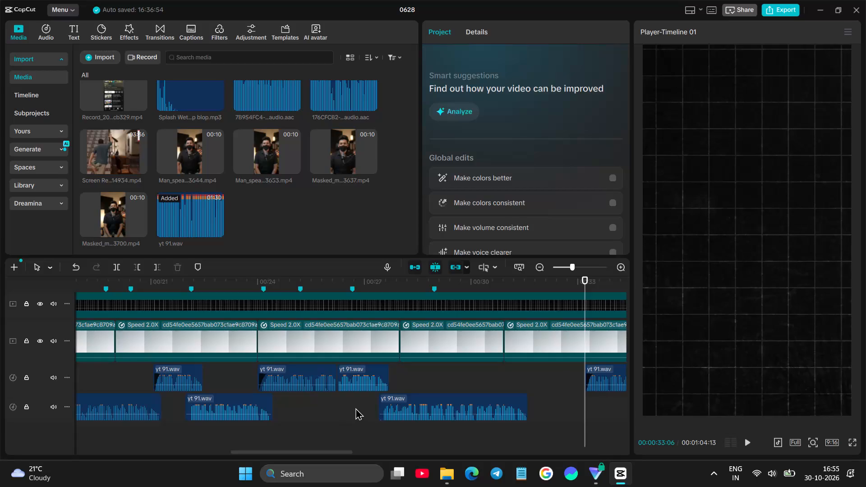
Move the fourteenth yt 91 segment earlier to start at the thirteenth's end, 00:00:31:16, and play the transition.
key("space")
left_click(474, 370)
key("space")
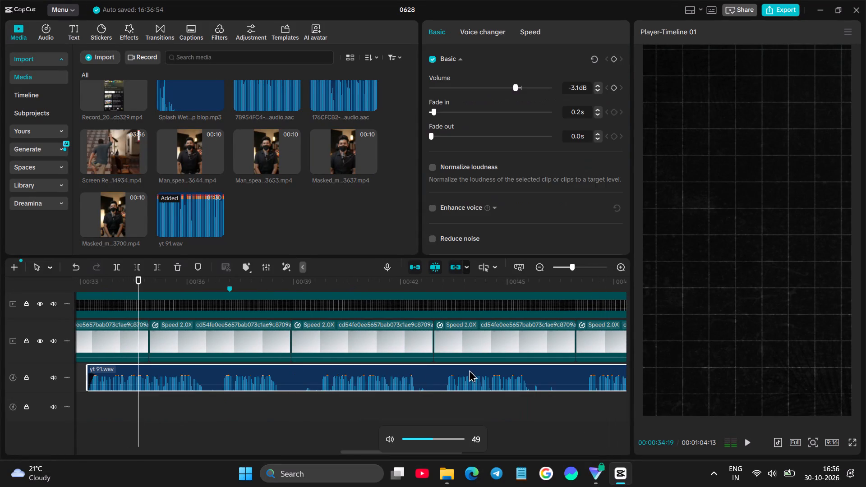
left_click(292, 412)
scroll(293, 411, "right", 2)
left_click(170, 370)
key("space")
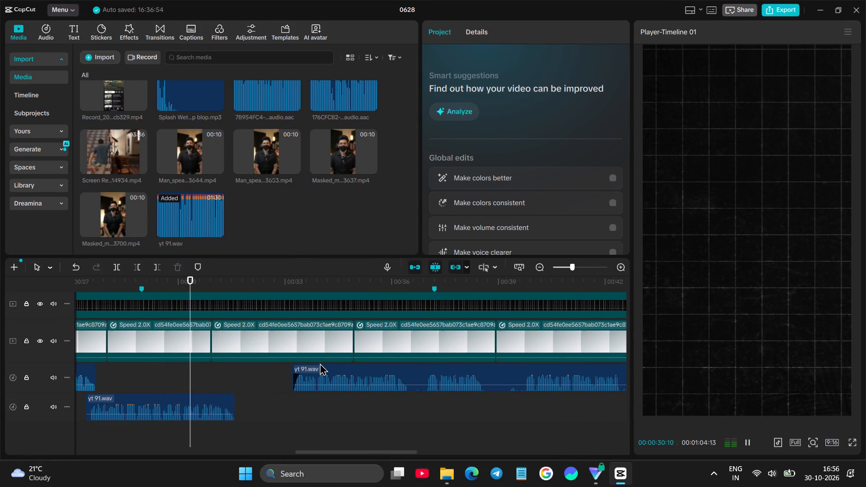
left_click_drag(336, 370, 274, 368)
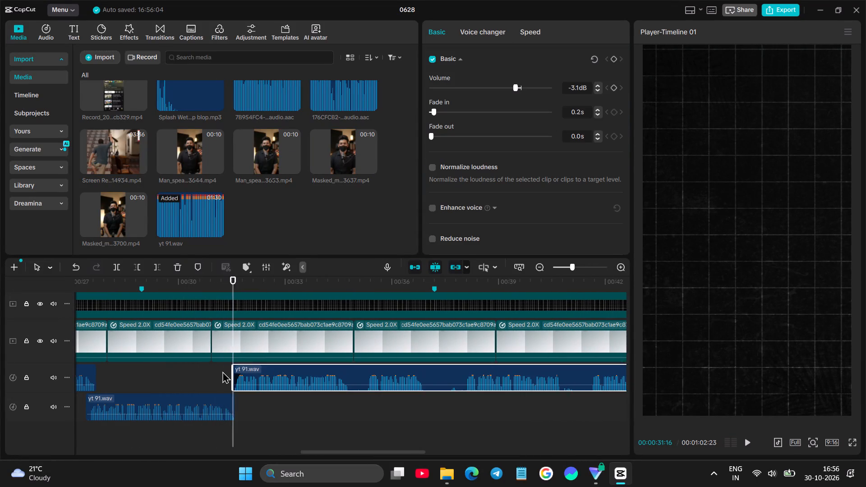
left_click(221, 371)
key("space")
Nudge the fourteenth yt 91 segment earlier so it slightly overlaps the thirteenth, and play it through its first phrase.
left_click_drag(266, 371, 255, 373)
left_click(182, 381)
key("space")
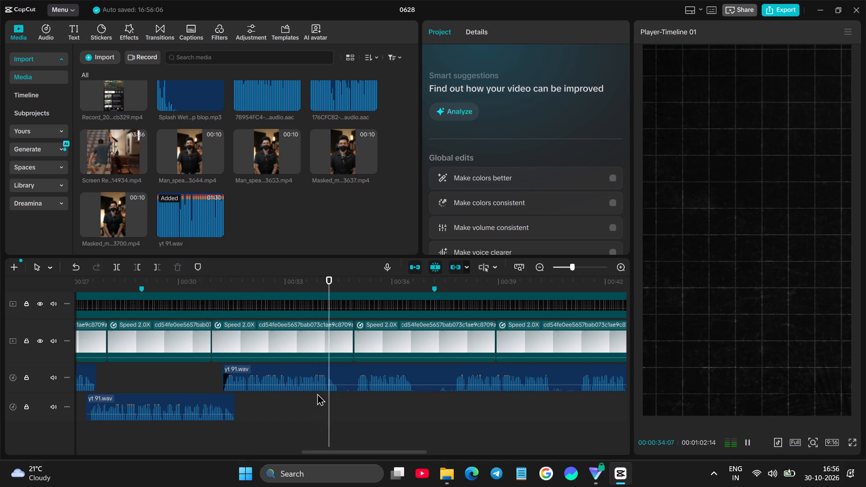
key("space")
Split the fourteenth yt 91 segment at 00:00:34:16, in the pause after its first phrase.
left_click(341, 398)
left_click(342, 378)
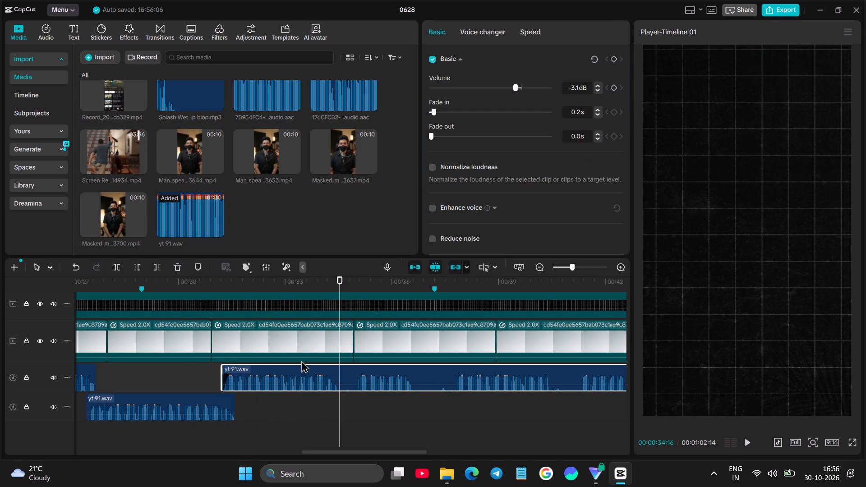
left_click(122, 271)
Move the new fifteenth yt 91 segment to the second audio track, overlapping the fourteenth's end, and play the transition.
left_click_drag(362, 376, 350, 402)
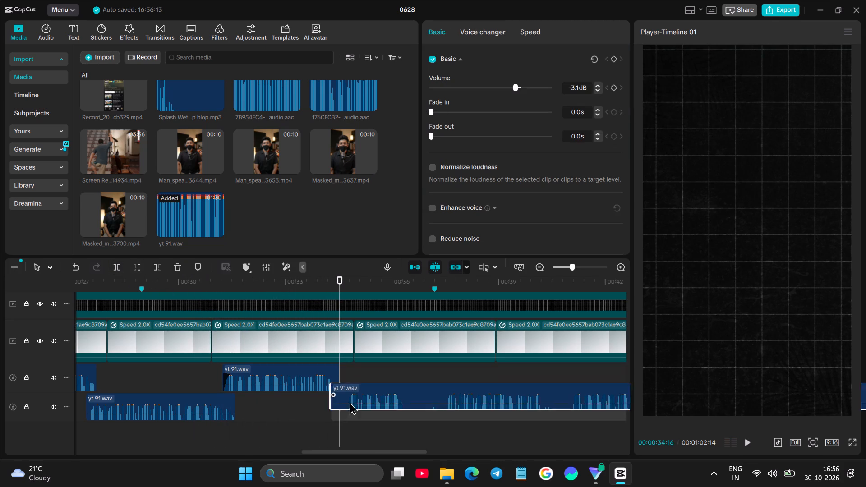
left_click_drag(350, 402, 334, 401)
left_click(276, 415)
key("space")
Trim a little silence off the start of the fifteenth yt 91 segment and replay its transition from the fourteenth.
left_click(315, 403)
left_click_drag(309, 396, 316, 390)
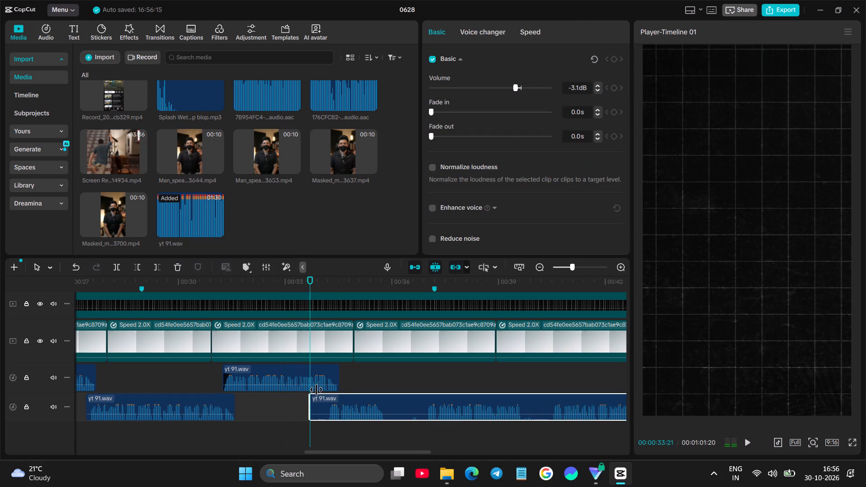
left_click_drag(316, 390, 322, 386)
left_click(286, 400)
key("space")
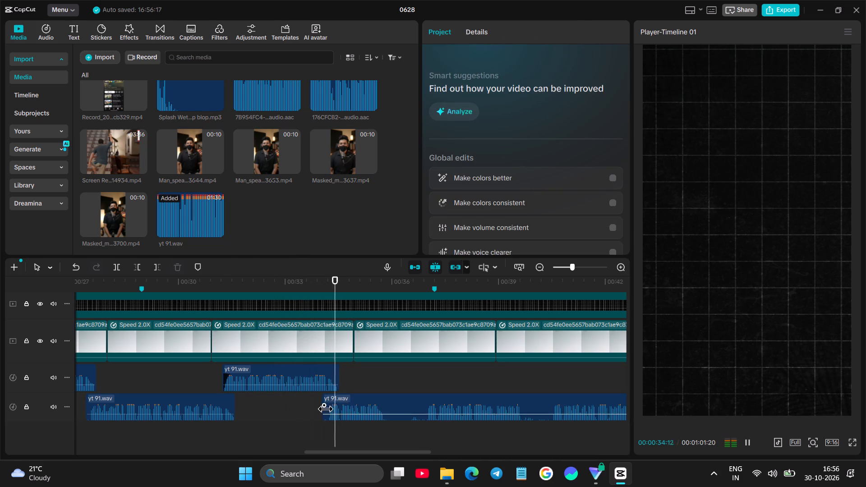
Add a 0.4 s fade-in to the fifteenth yt 91 segment and play it from the end of the fourteenth.
left_click_drag(326, 404, 339, 399)
left_click(295, 408)
key("space")
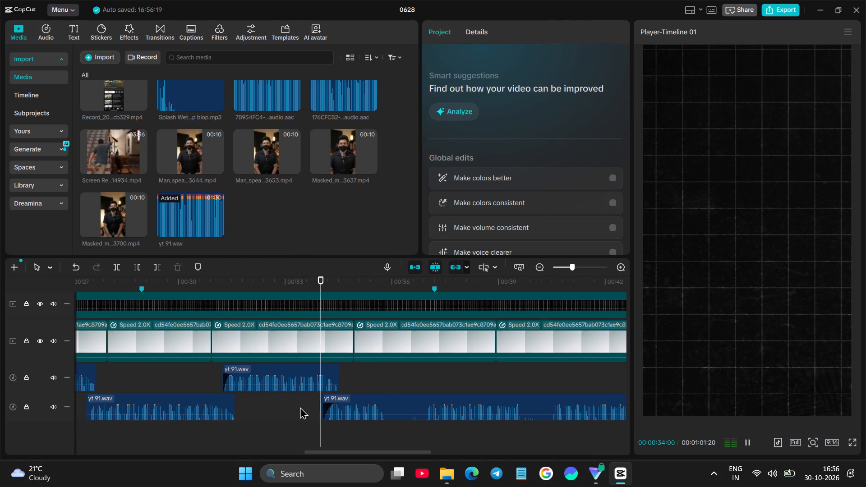
key("space")
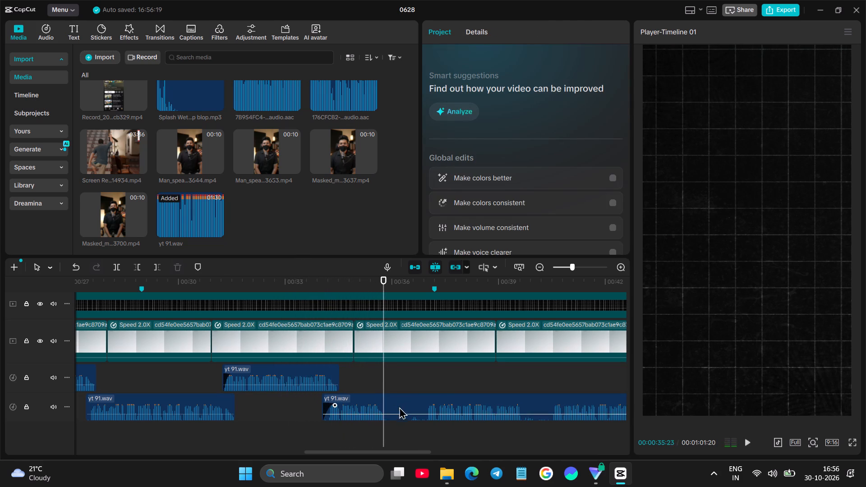
Play on to the fifteenth yt 91 segment's second phrase and trim away the part before 00:00:36:29.
key("space")
left_click(428, 381)
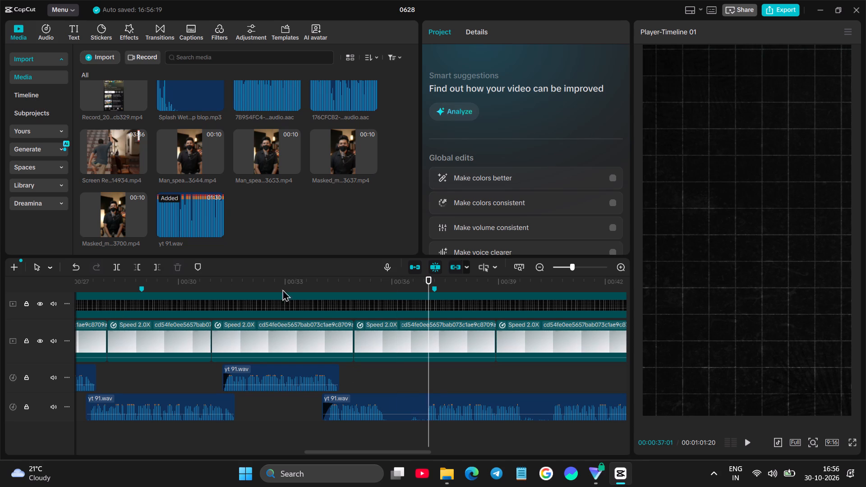
left_click(746, 441)
left_click(746, 441)
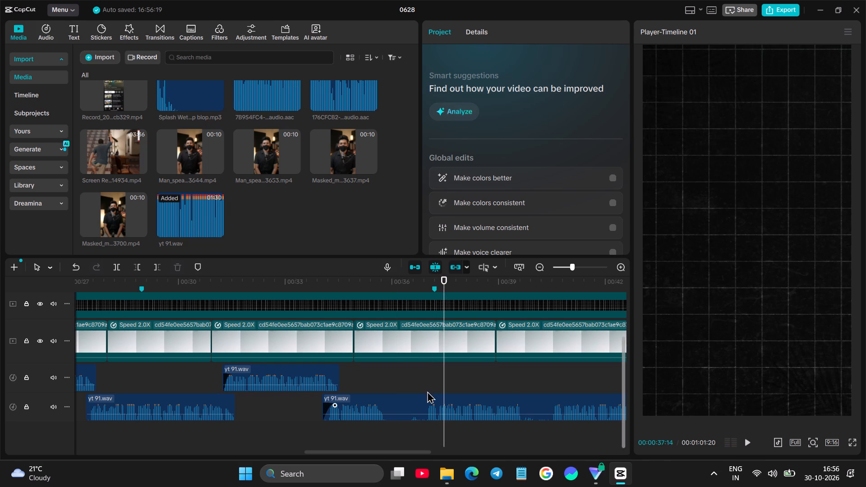
left_click(426, 385)
left_click(424, 403)
left_click(138, 272)
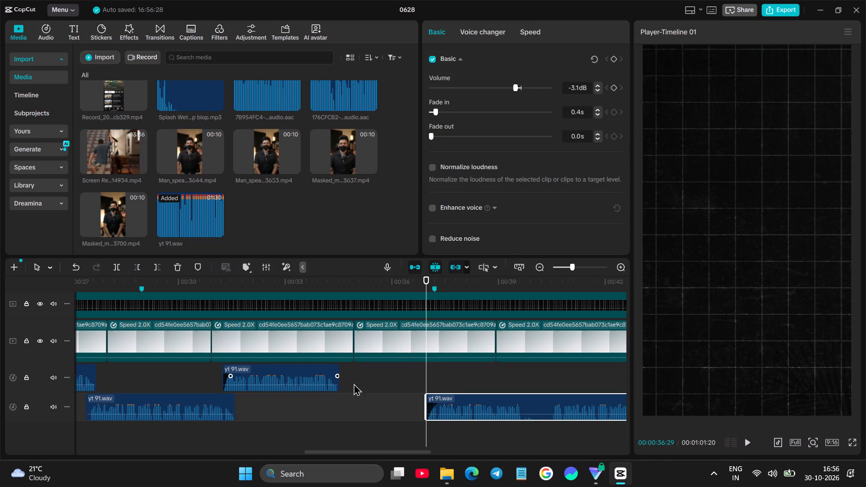
Move the trimmed fifteenth yt 91 segment earlier so it slightly overlaps the fourteenth, and play the transition repeatedly.
left_click_drag(457, 402, 360, 398)
left_click(300, 421)
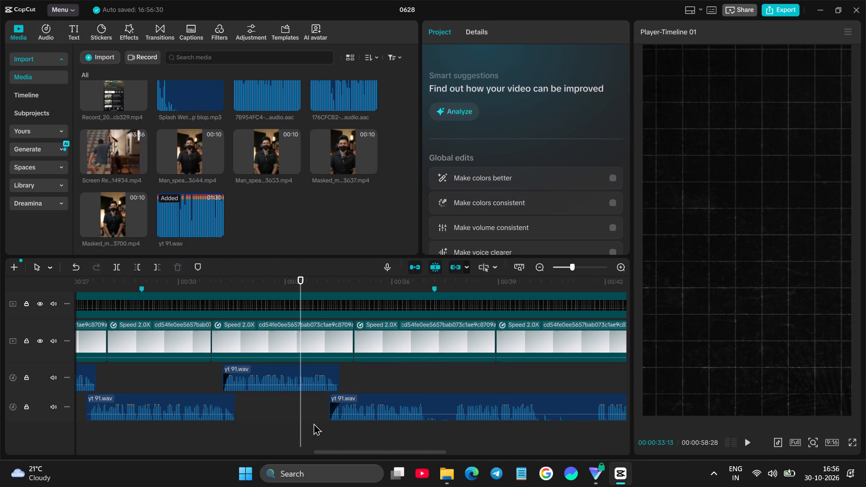
left_click(745, 445)
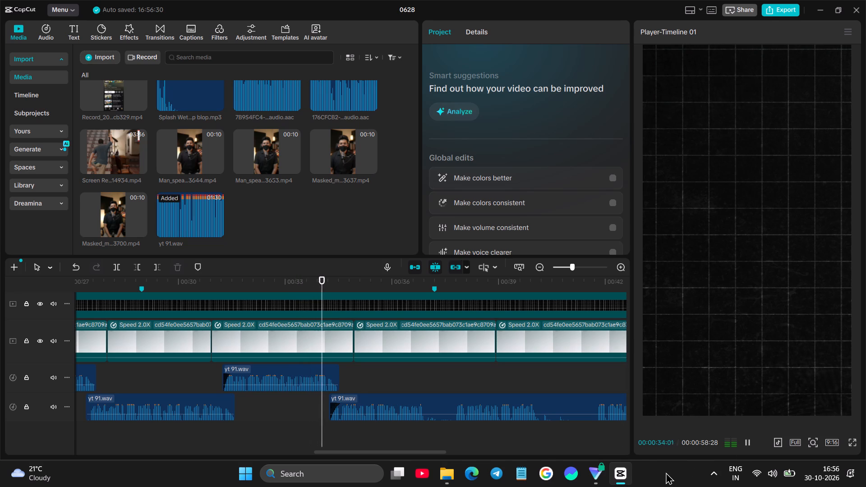
left_click(310, 407)
key("space")
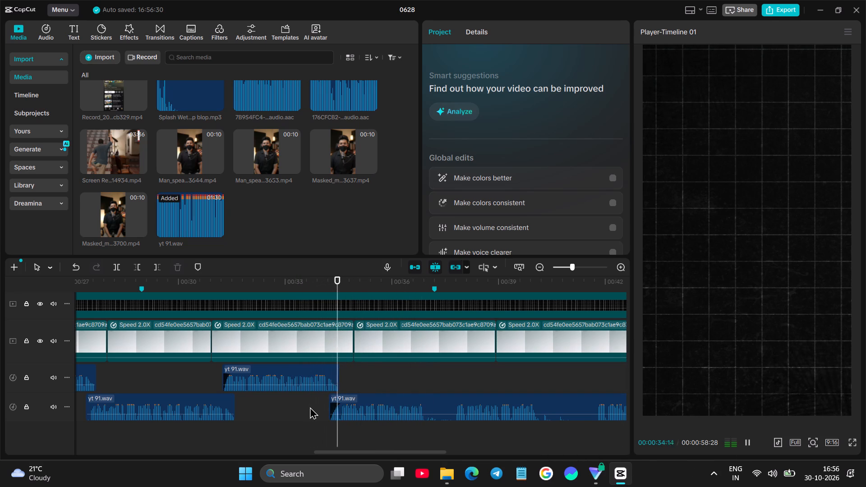
key("space")
left_click(288, 407)
key("space")
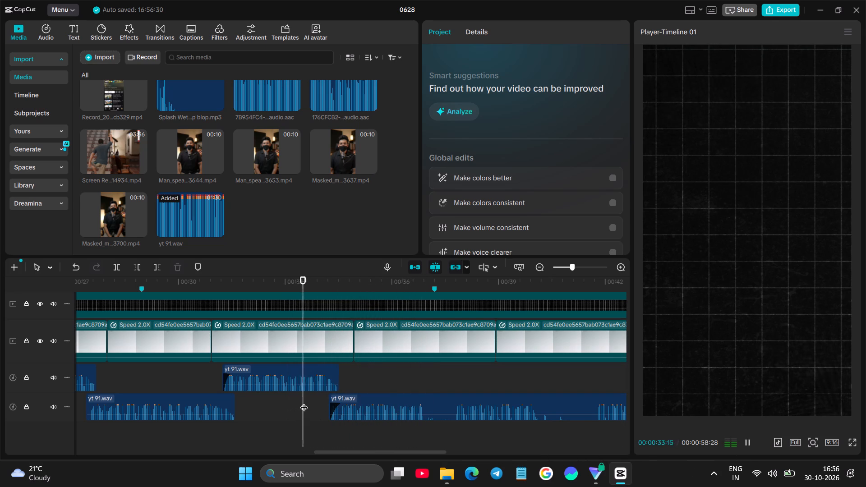
Play the following phrases of the fifteenth yt 91 segment and trim away the part before 00:00:41:23.
left_click(455, 381)
key("space")
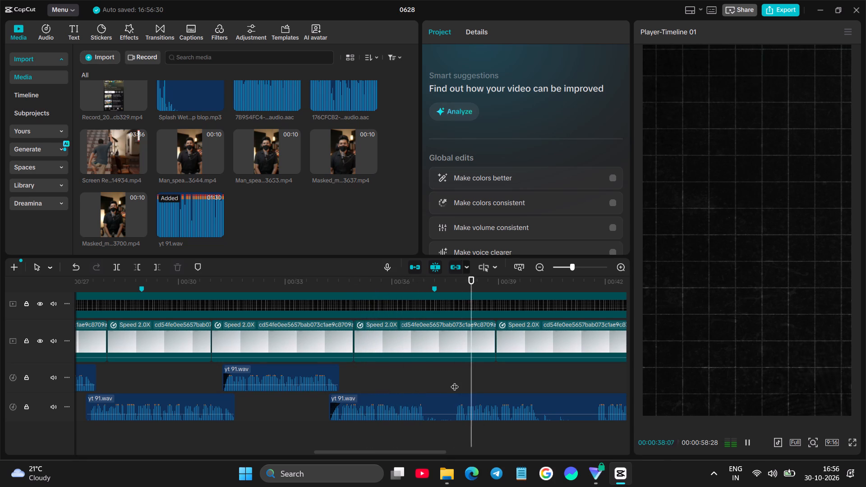
scroll(466, 378, "left", 1)
left_click(430, 377)
key("space")
key("space")
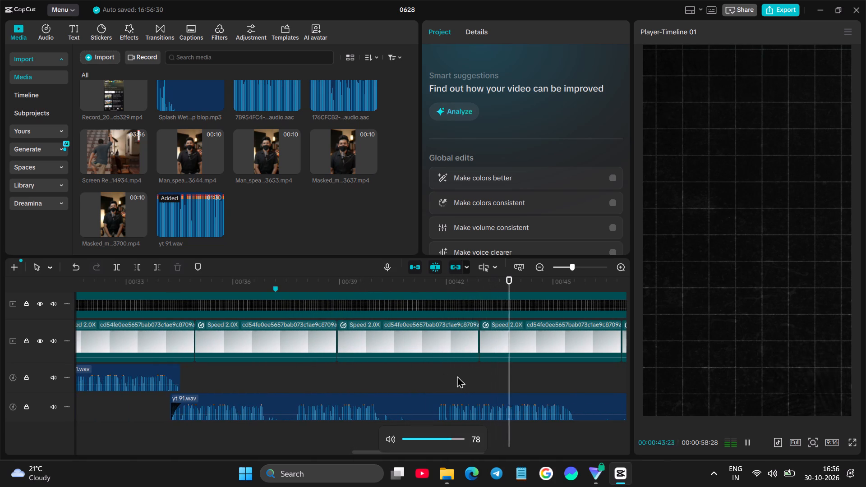
left_click(438, 387)
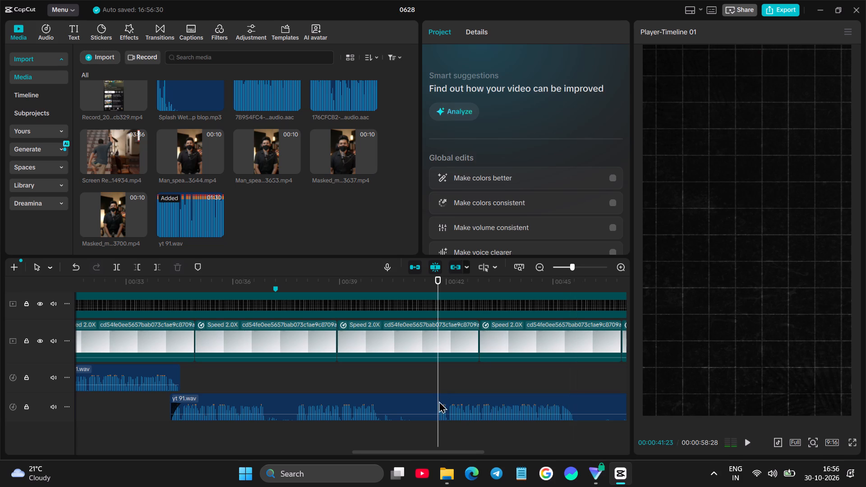
left_click(439, 404)
left_click(143, 268)
Move the fifteenth yt 91 segment earlier to slightly overlap the fourteenth's end, and play the transition.
left_click_drag(511, 411, 245, 410)
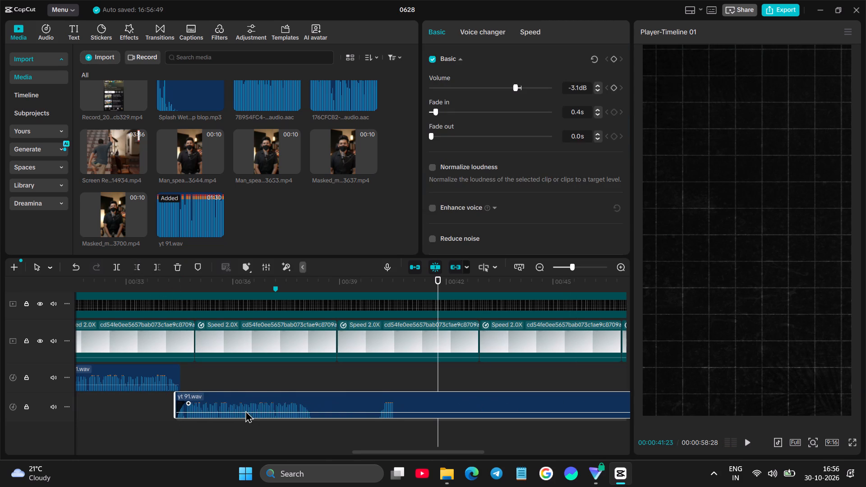
left_click_drag(245, 410, 245, 410)
left_click(120, 401)
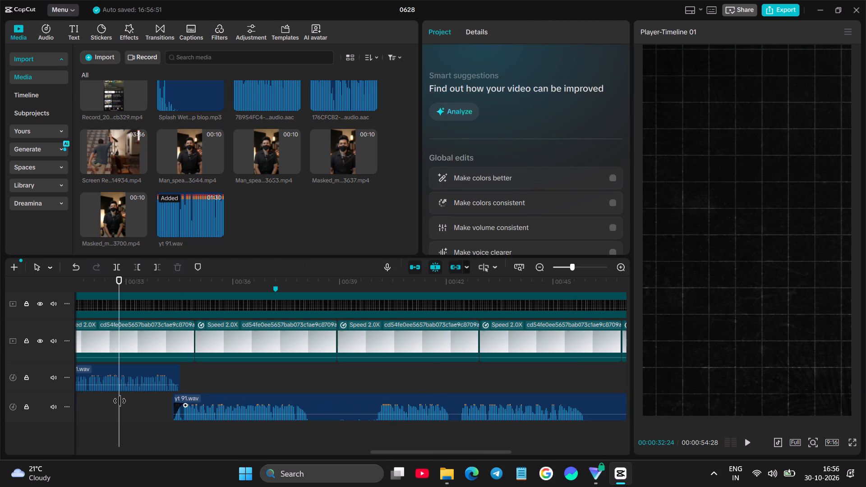
key("space")
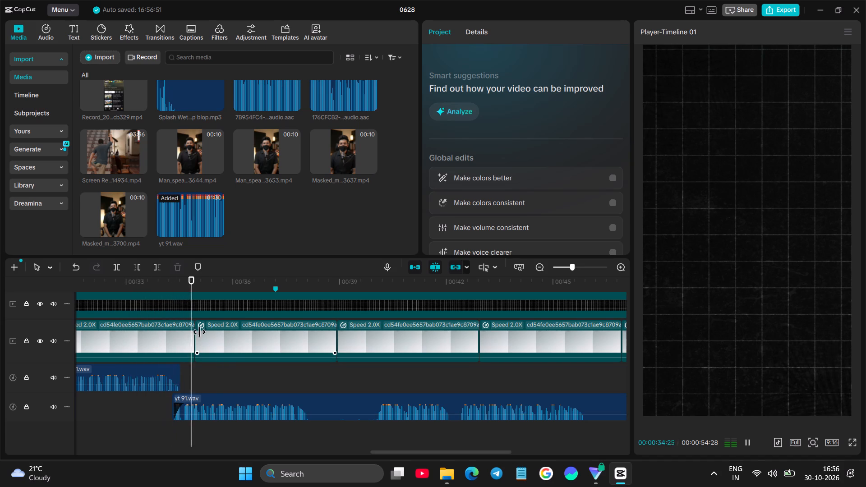
Nudge the fifteenth yt 91 segment slightly earlier and split it at 00:00:38:04, at the start of its pause.
key("space")
left_click(332, 401)
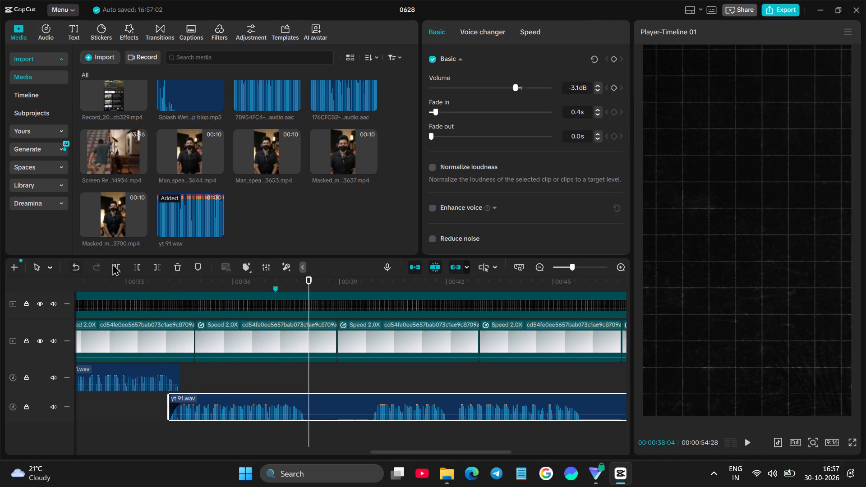
left_click(115, 263)
key("space")
Trim the silence off the start of the sixteenth yt 91 segment, up to where its speech begins.
left_click(372, 404)
left_click_drag(305, 397, 353, 383)
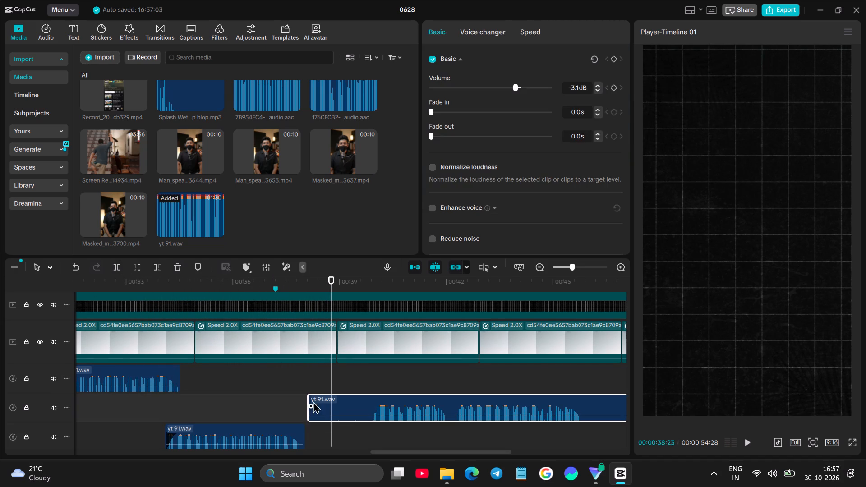
left_click(313, 401)
left_click_drag(310, 401, 373, 387)
Move the sixteenth yt 91 segment earlier so it overlaps the fifteenth's end, and play the transition.
left_click_drag(395, 405, 320, 399)
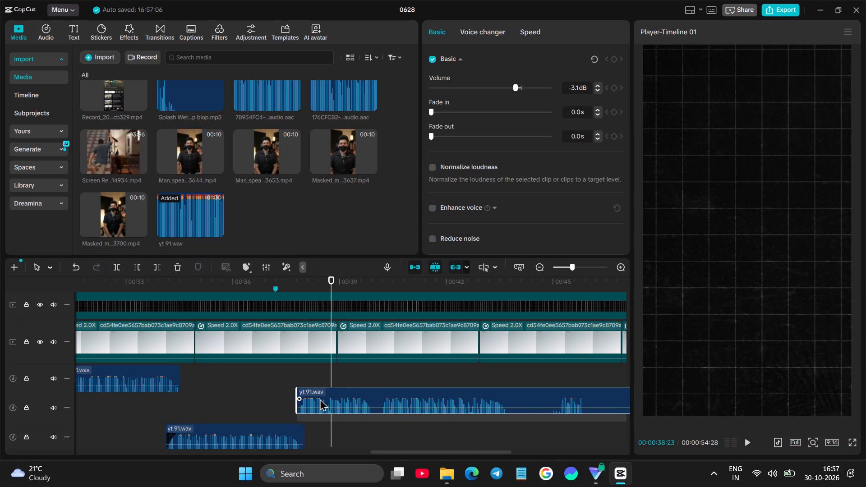
left_click_drag(320, 399, 313, 399)
left_click(228, 401)
key("space")
Add a 0.2 s fade-in to the sixteenth yt 91 segment.
left_click(299, 401)
left_click_drag(291, 404, 299, 402)
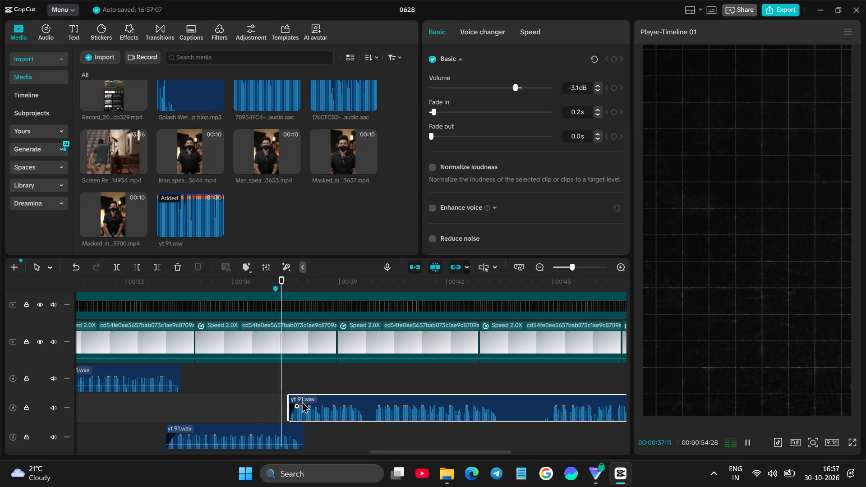
Fine-tune the sixteenth yt 91 segment's overlap with the fifteenth, nudging it slightly later and back slightly earlier, playing each transition.
left_click_drag(316, 409, 322, 404)
left_click(253, 396)
key("space")
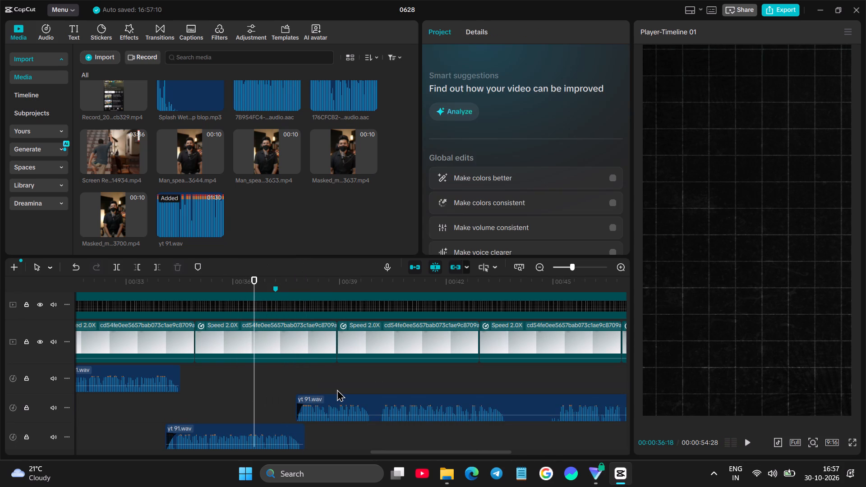
key("space")
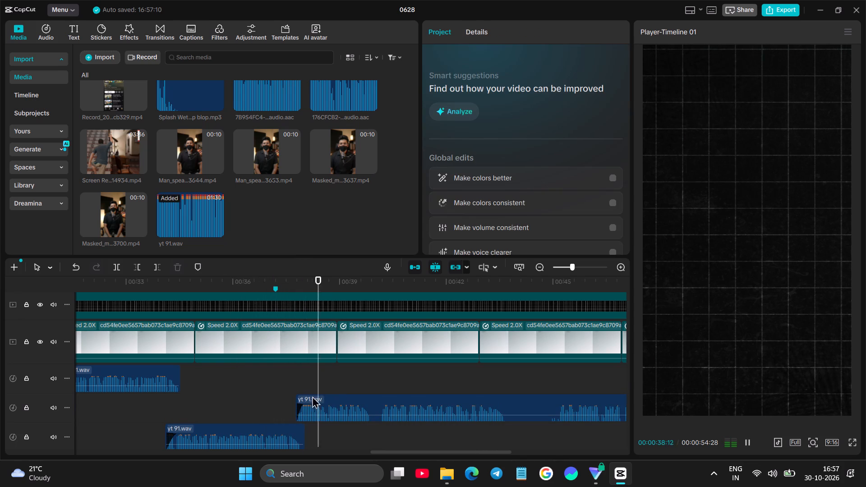
left_click_drag(308, 400, 302, 401)
left_click(267, 399)
key("space")
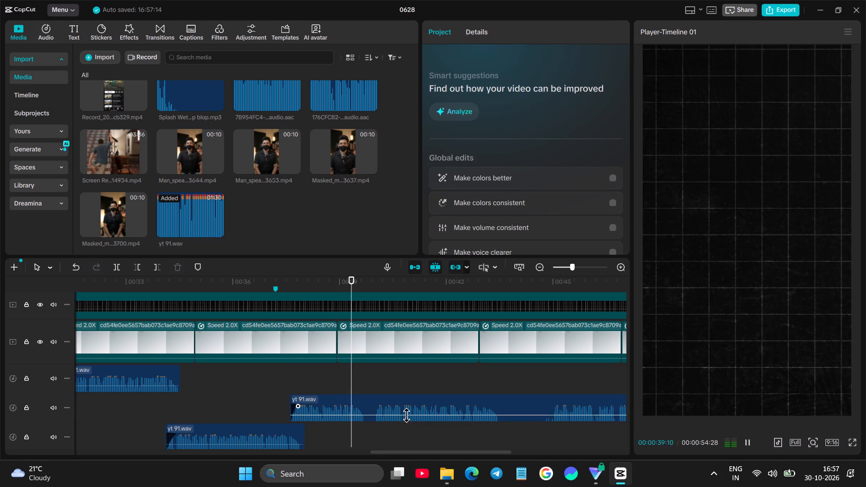
Nudge the sixteenth yt 91 segment slightly earlier and split it in the short pause after its first phrase.
key("space")
left_click_drag(400, 410, 395, 409)
left_click(117, 272)
key("space")
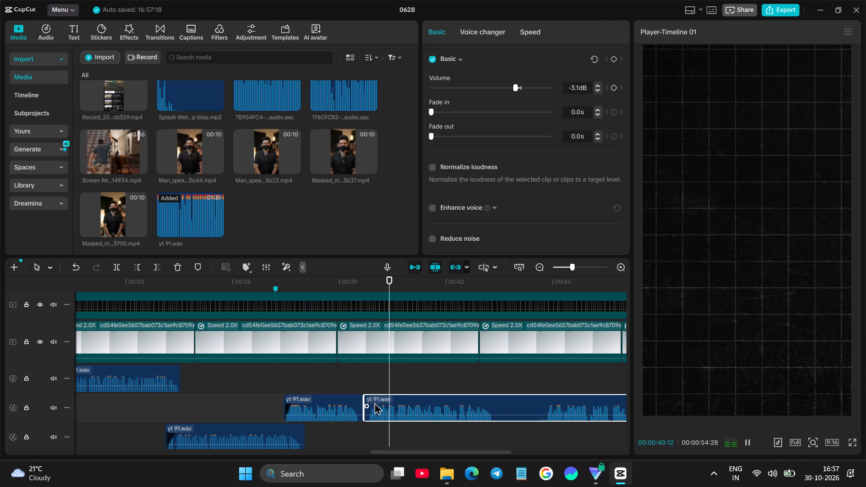
Move the new seventeenth yt 91 segment to the first audio track, overlapping the sixteenth's end, and play the transition.
left_click_drag(395, 408, 373, 380)
left_click(321, 378)
key("space")
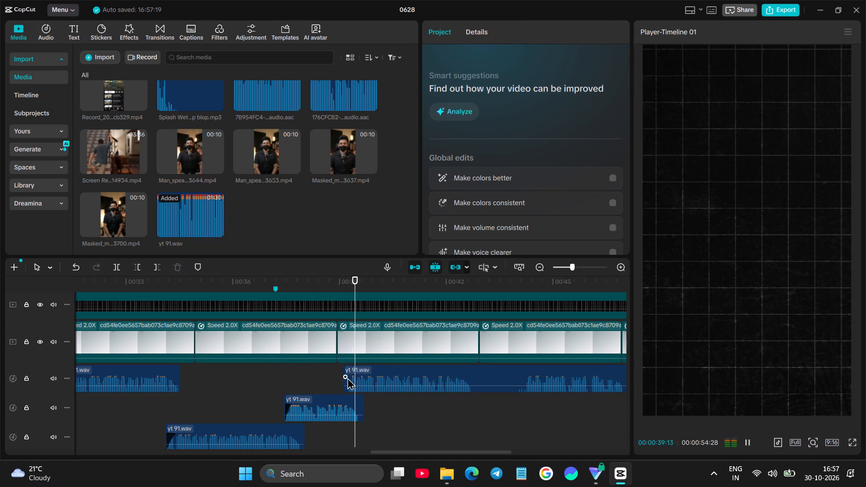
Add a 0.3 s fade-in to the seventeenth yt 91 segment.
left_click(344, 377)
left_click_drag(349, 378, 355, 377)
Nudge the seventeenth yt 91 segment slightly earlier and split it at 00:00:42:21, at the start of its pause.
key("space")
left_click_drag(472, 377, 463, 375)
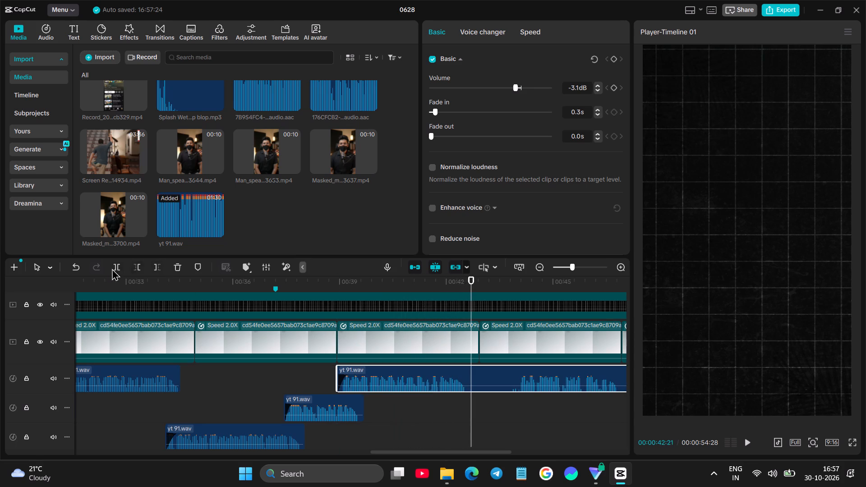
left_click(109, 268)
left_click(112, 269)
Trim the pause off the start of the new eighteenth yt 91 segment, up to 00:00:43:24.
key("space")
left_click(491, 360)
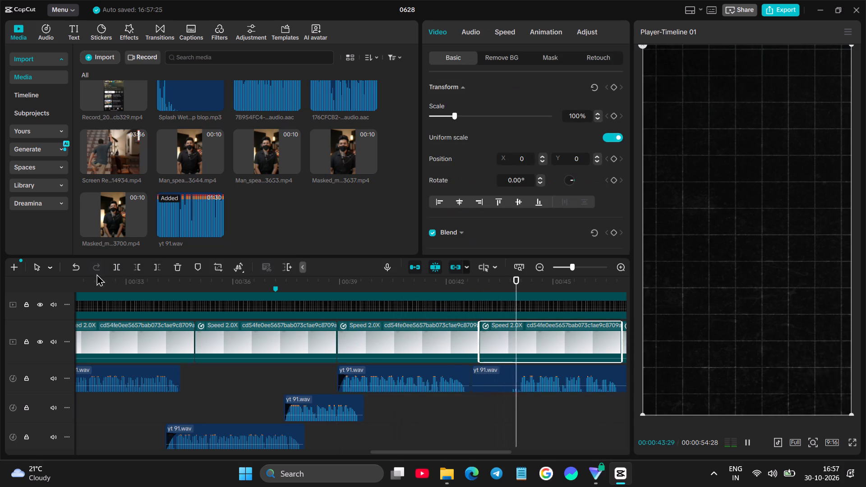
left_click(507, 387)
left_click_drag(469, 370, 510, 361)
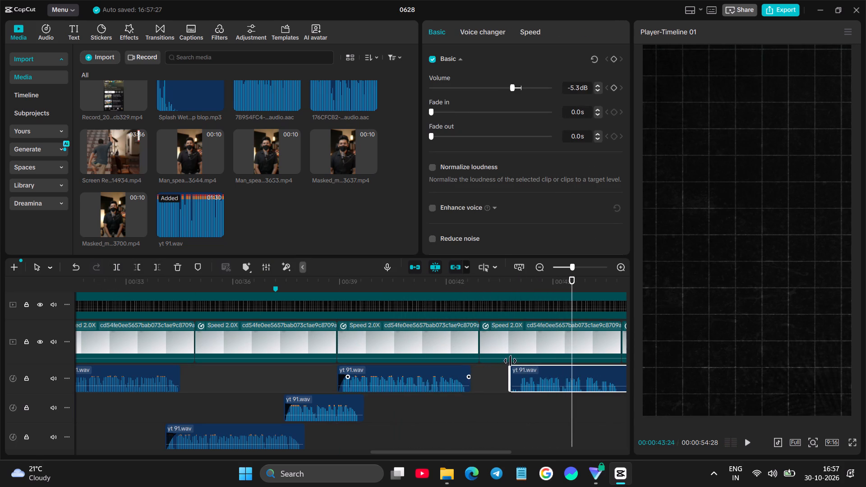
Move the eighteenth yt 91 segment to the second audio track, overlapping the seventeenth's end, with a 0.4 s fade-in, and play the transition.
left_click_drag(510, 361, 511, 361)
left_click_drag(537, 372, 480, 400)
left_click_drag(457, 405, 470, 399)
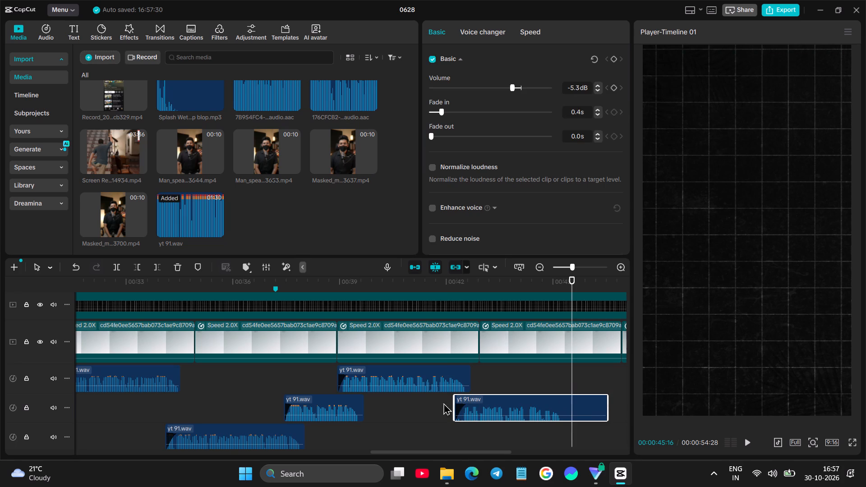
left_click(443, 403)
key("space")
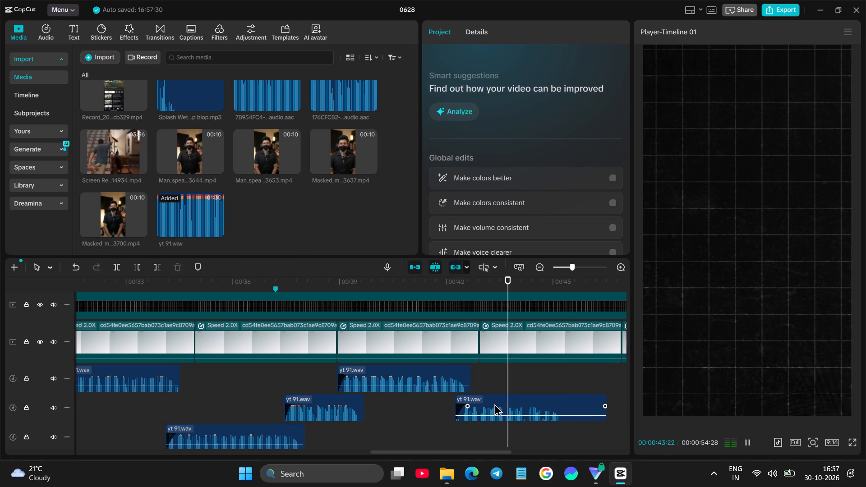
key("space")
Cut the eighteenth yt 91 segment at 00:00:45:08 and delete the silent remainder.
left_click(543, 404)
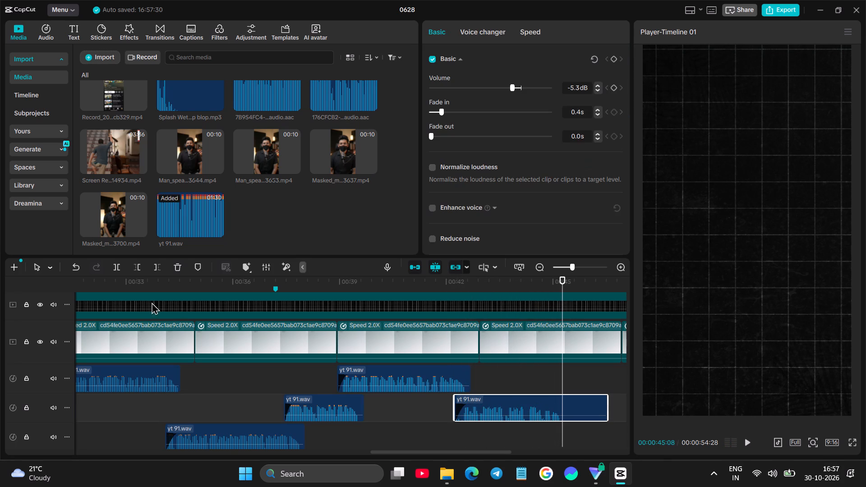
left_click(119, 265)
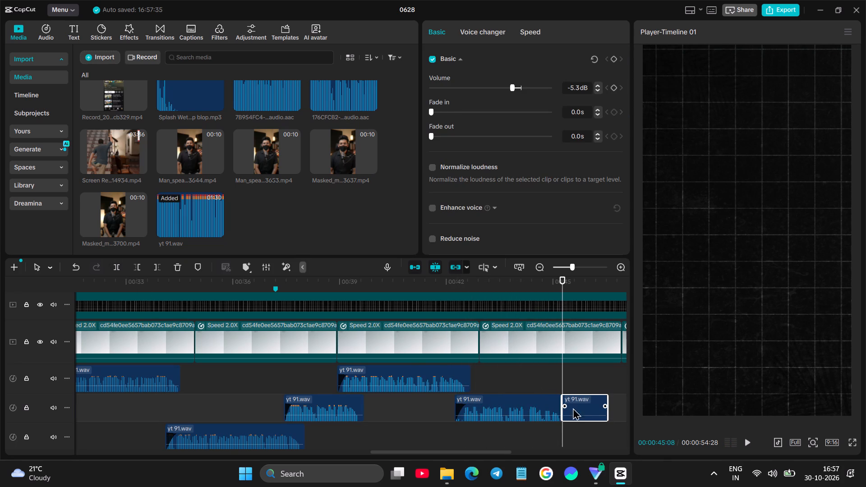
key("BackSpace")
Play the eighteenth yt 91 segment and split it at 00:00:44:05.
left_click(475, 430)
key("space")
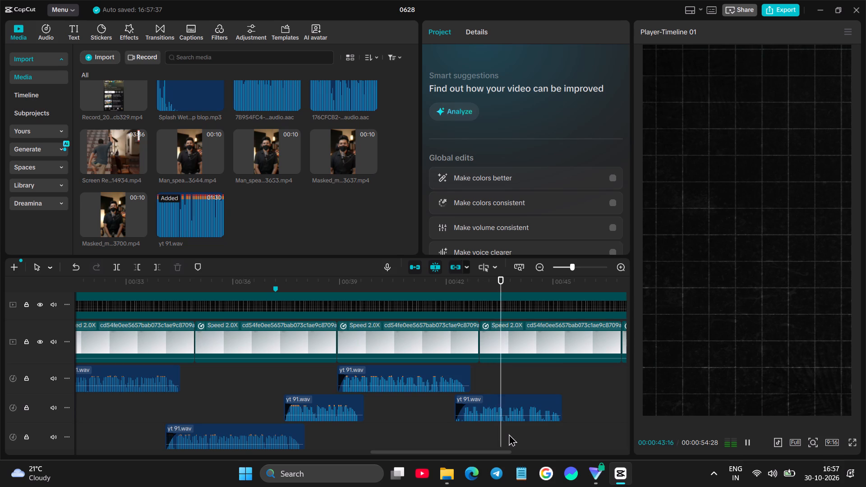
key("space")
scroll(510, 420, "up", 9, "ctrl")
key("space")
key("space")
left_click(543, 409)
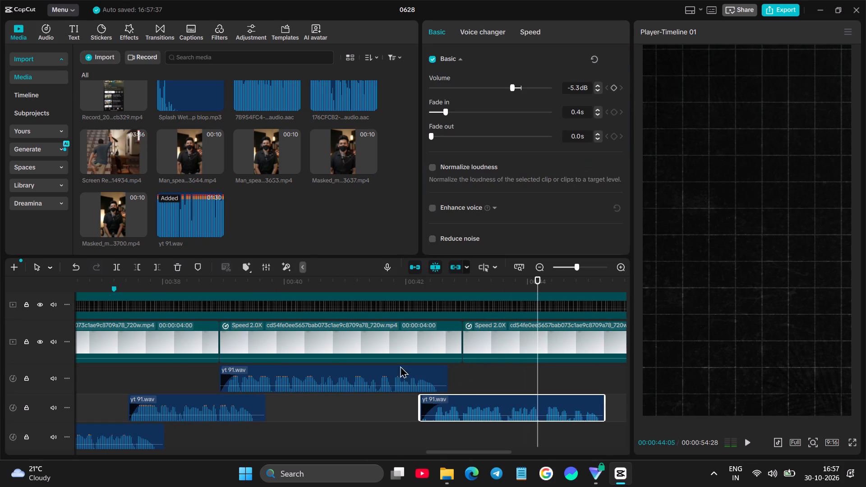
left_click(116, 268)
Move the piece after the 00:00:44:05 cut to the first audio track, slightly overlapping the preceding segment's end, and play the transition.
left_click(542, 389)
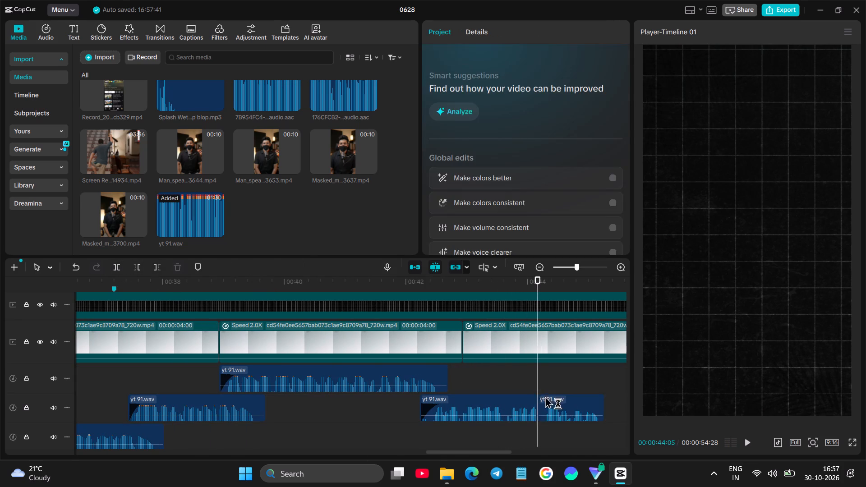
left_click_drag(548, 401, 537, 373)
left_click(494, 376)
key("space")
key("space")
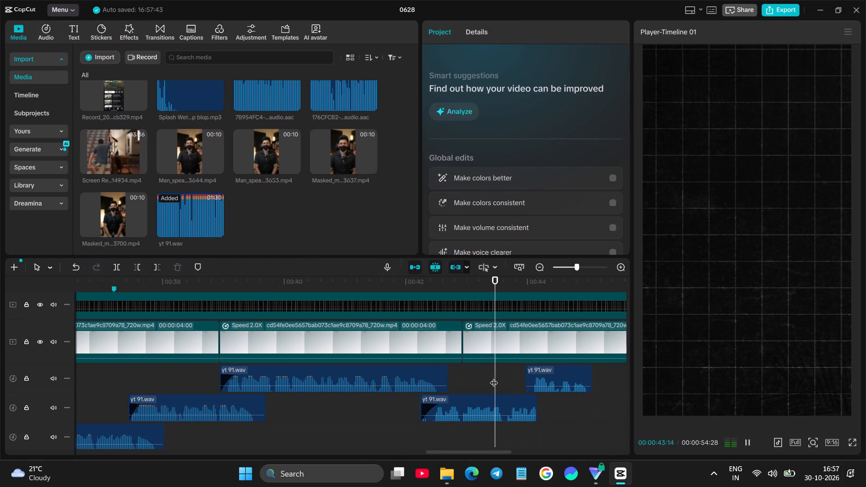
left_click(572, 405)
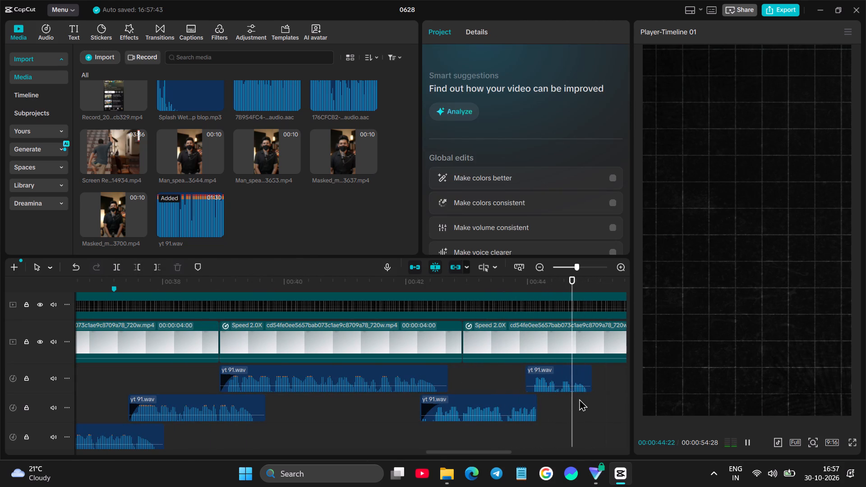
Trim the last sped-up main video clip and the NON MOVING BLACK GRID clip to end at 00:00:45:02, where the voiceover ends.
left_click(594, 396)
left_click(576, 328)
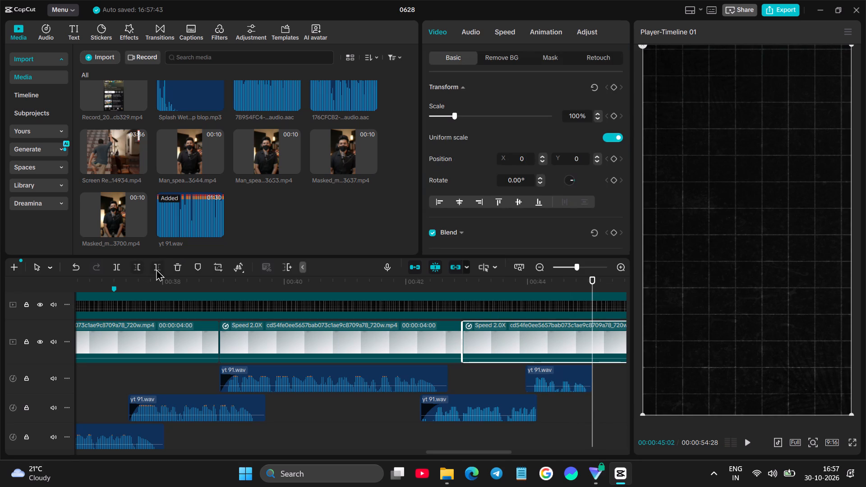
left_click(156, 269)
left_click(527, 309)
left_click(152, 273)
Delete the leftover clips lying beyond the end of the voiceover.
scroll(207, 290, "left", 1)
scroll(230, 299, "down", 1, "ctrl")
scroll(235, 300, "left", 1, "ctrl")
scroll(243, 303, "down", 7, "ctrl")
scroll(225, 297, "left", 1)
scroll(500, 384, "left", 1, "ctrl")
scroll(500, 384, "down", 1, "ctrl")
scroll(500, 384, "left", 1, "ctrl")
scroll(500, 384, "down", 2, "ctrl")
scroll(500, 384, "left", 1, "ctrl")
scroll(500, 384, "down", 1, "ctrl")
scroll(500, 384, "left", 1, "ctrl")
scroll(500, 384, "down", 1, "ctrl")
scroll(500, 384, "left", 1, "ctrl")
scroll(500, 384, "down", 2, "ctrl")
scroll(500, 384, "left", 1)
left_click_drag(561, 395, 480, 341)
key("BackSpace")
Add the Screen Recording 2026-10-27 114934.mp4 footage on a new track above the backgrounds, near the start of the timeline.
left_click(474, 365)
left_click_drag(473, 365, 0, 353)
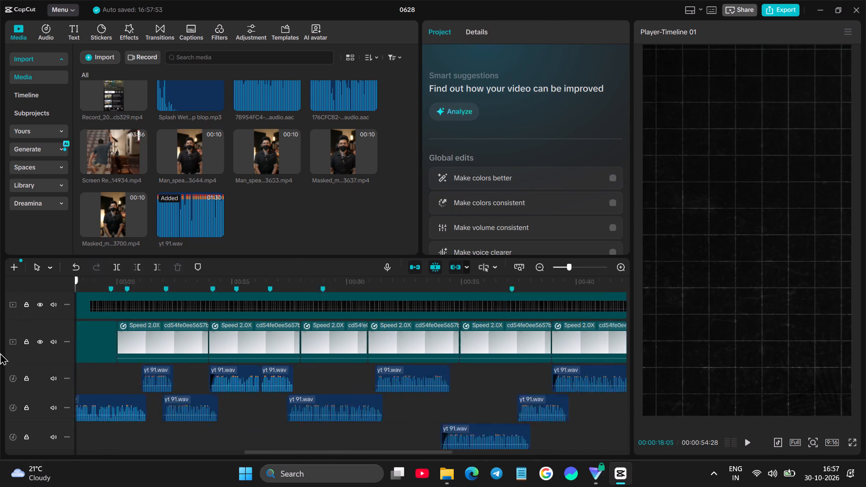
left_click_drag(0, 353, 0, 340)
key("space")
scroll(419, 324, "up", 10)
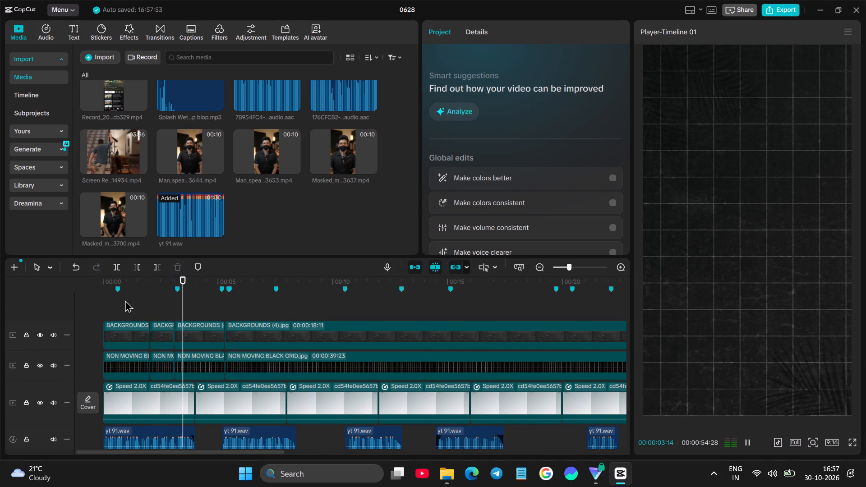
left_click(125, 300)
left_click_drag(125, 300, 77, 293)
left_click(108, 140)
left_click_drag(108, 140, 134, 289)
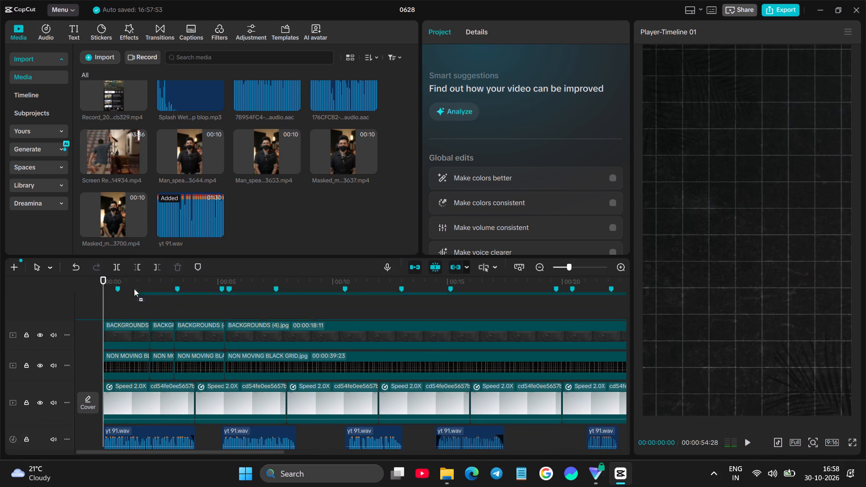
left_click_drag(134, 289, 115, 297)
Trim off the screen recording's opening up to 00:00:12:18 and move the clip to the start of the timeline.
key("space")
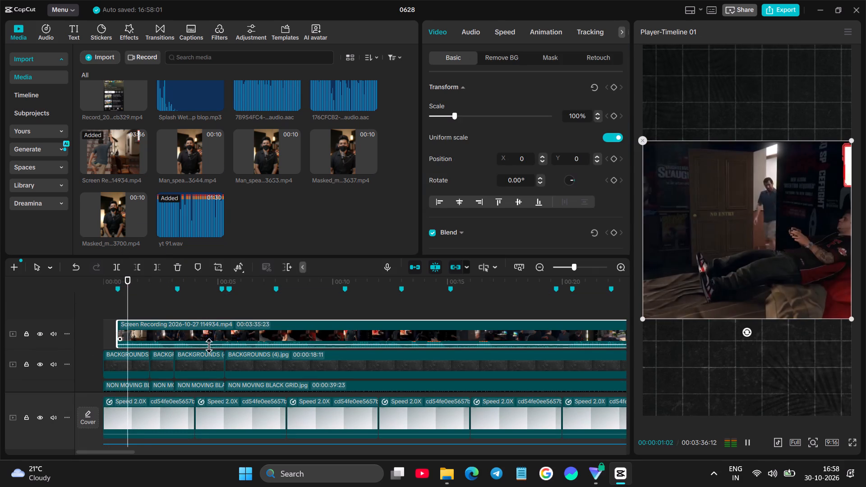
left_click_drag(209, 345, 213, 361)
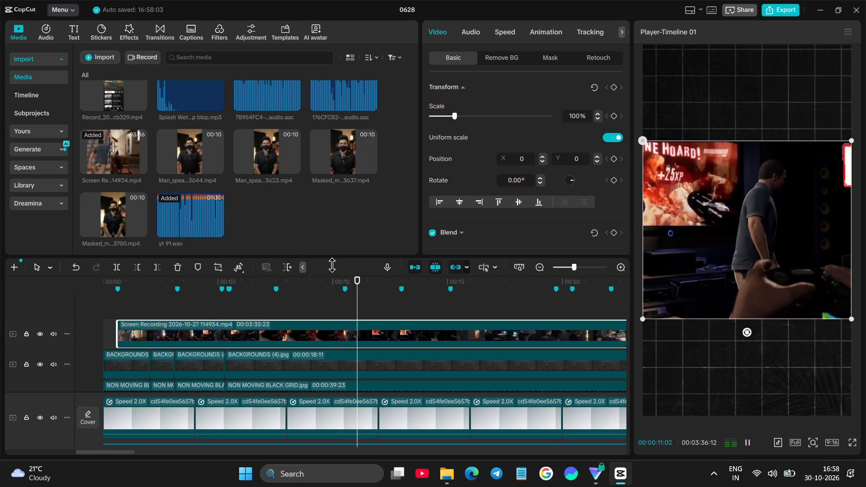
key("space")
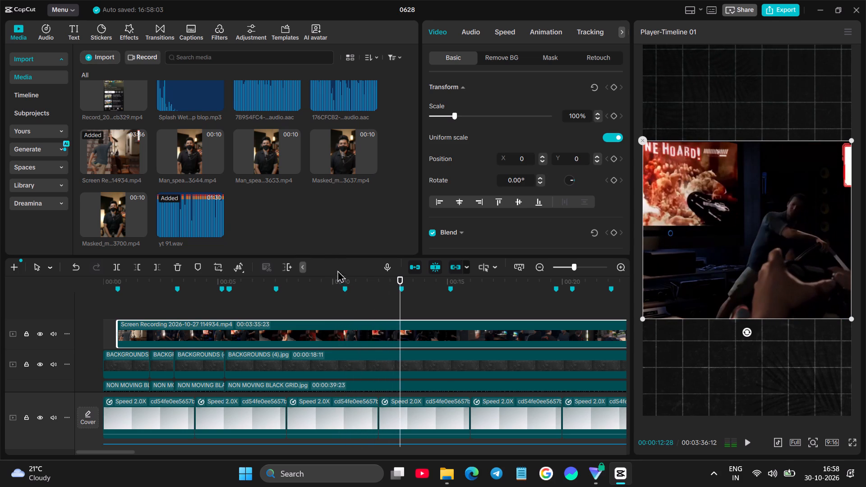
left_click_drag(401, 305, 392, 305)
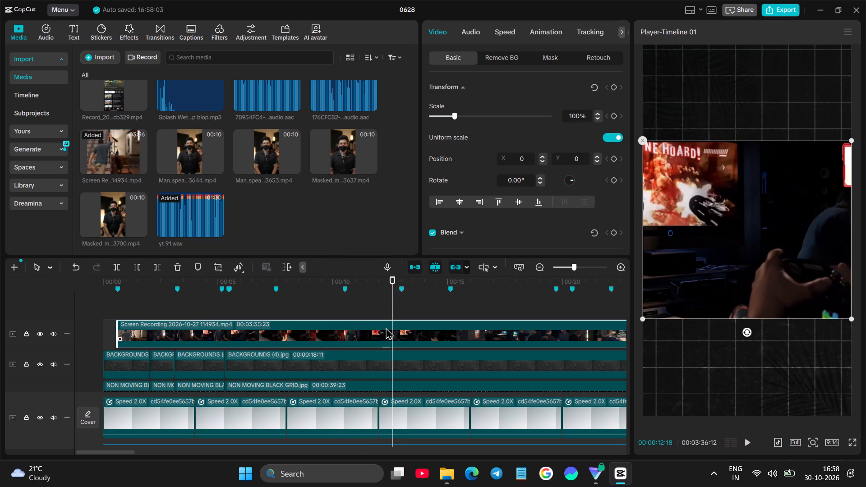
left_click(386, 327)
left_click(139, 269)
left_click_drag(421, 329, 129, 318)
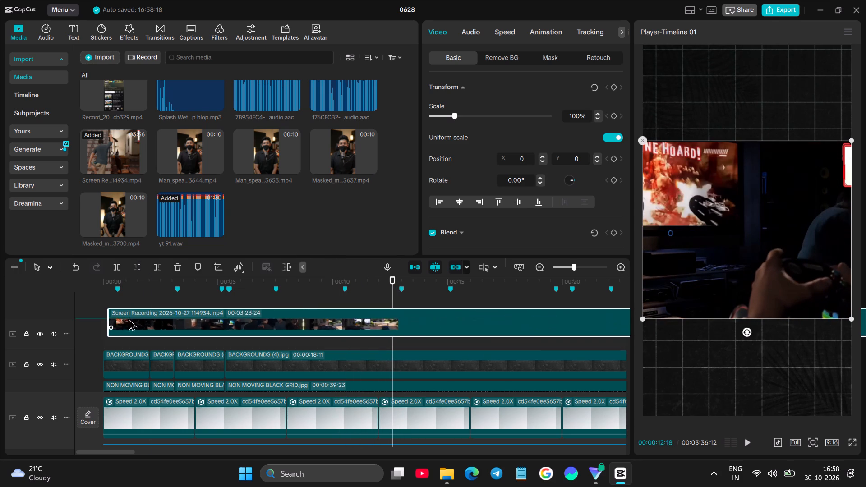
left_click_drag(129, 318, 89, 321)
Play the screen recording from the start and split it at 00:00:01:27.
left_click(106, 306)
left_click_drag(106, 305, 96, 302)
key("space")
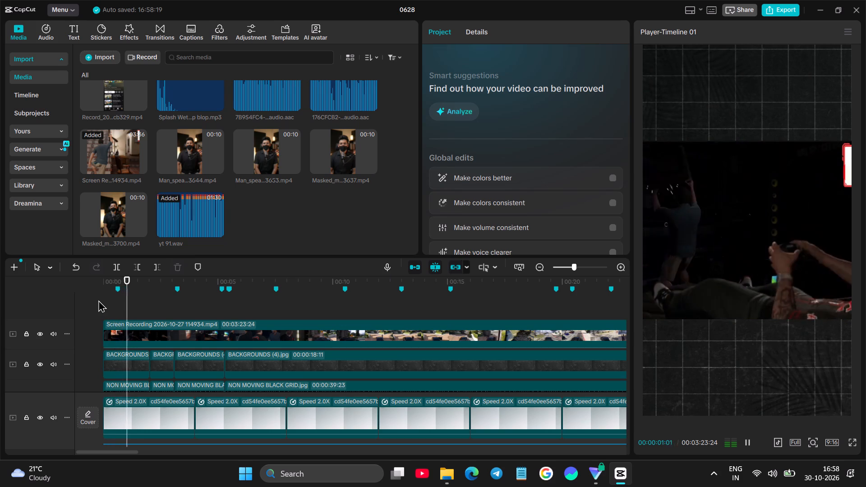
key("space")
left_click(140, 310)
left_click_drag(139, 310, 91, 307)
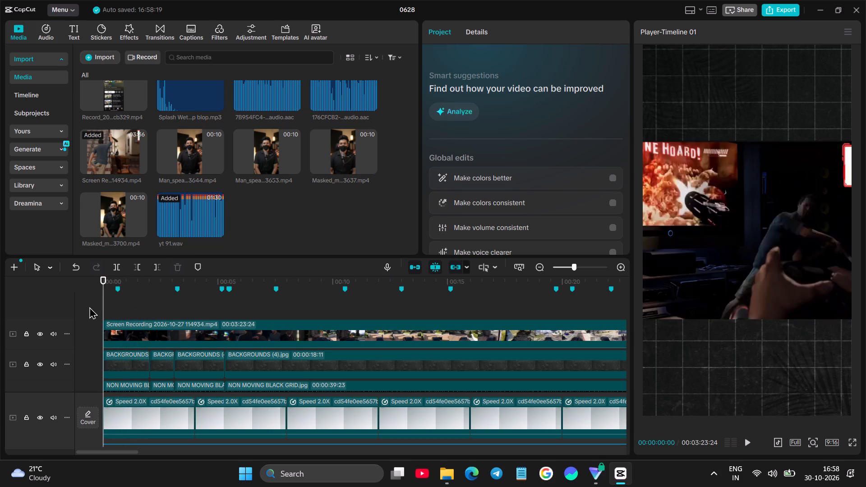
key("space")
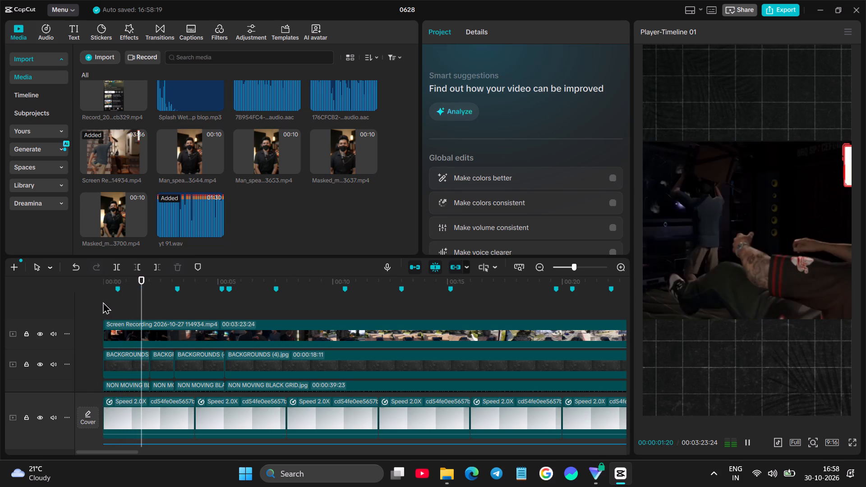
key("space")
key("space")
key("space")
left_click(168, 329)
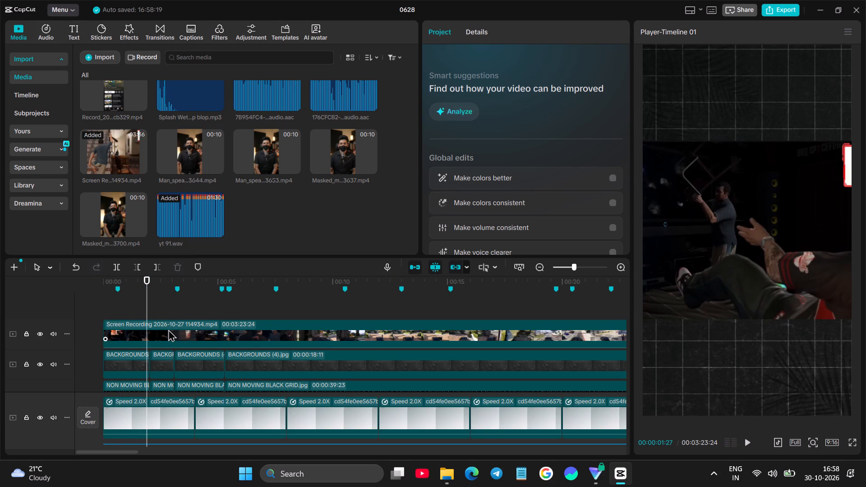
left_click(114, 267)
Scale the first screen recording piece to 127%, shift it slightly to the right in the frame, and play it.
left_click(112, 306)
left_click_drag(112, 306, 101, 306)
left_click(134, 340)
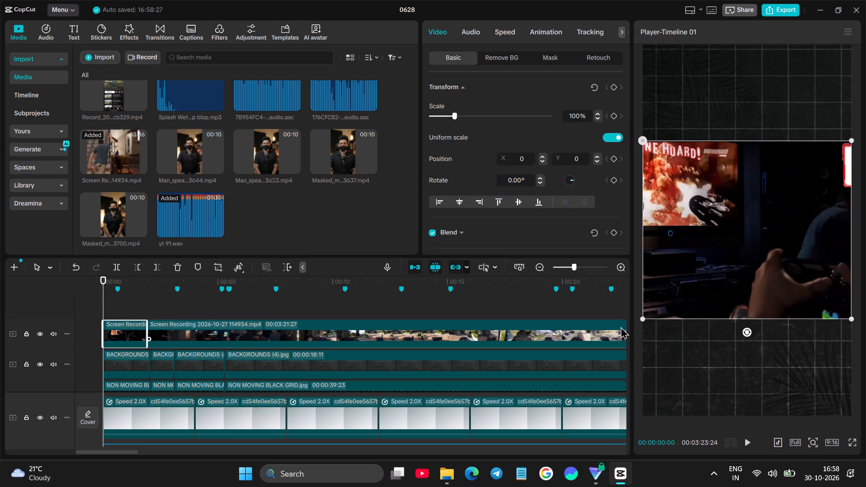
left_click_drag(645, 319, 617, 369)
left_click_drag(696, 296, 712, 298)
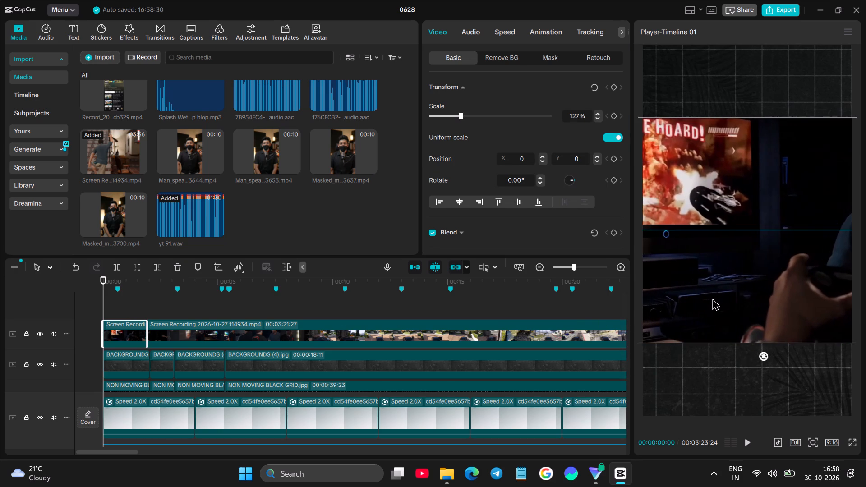
left_click_drag(712, 298, 721, 299)
left_click(180, 307)
left_click_drag(180, 307, 80, 302)
key("space")
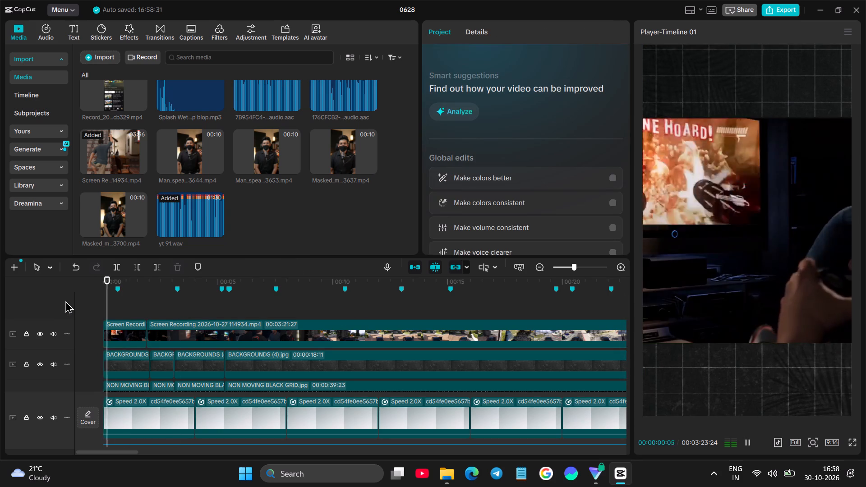
key("space")
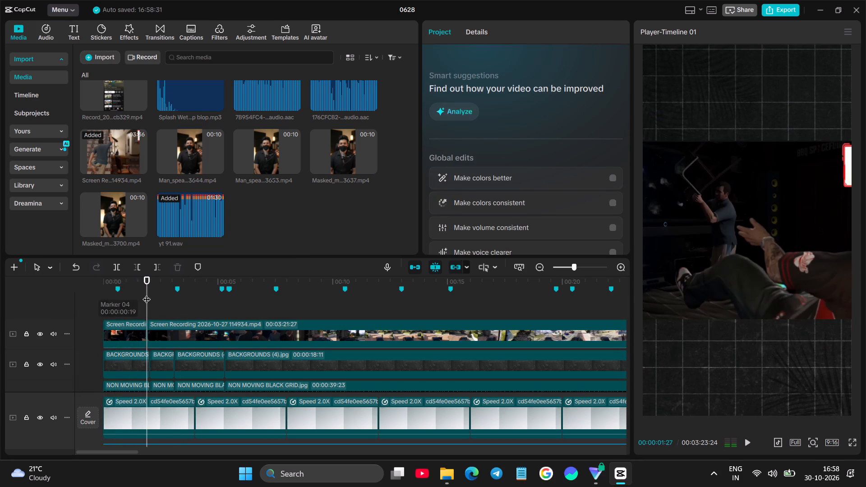
Skim the rest of the screen recording in the preview, up to about 00:01:37, looking for usable shots.
key("space")
left_click(407, 302)
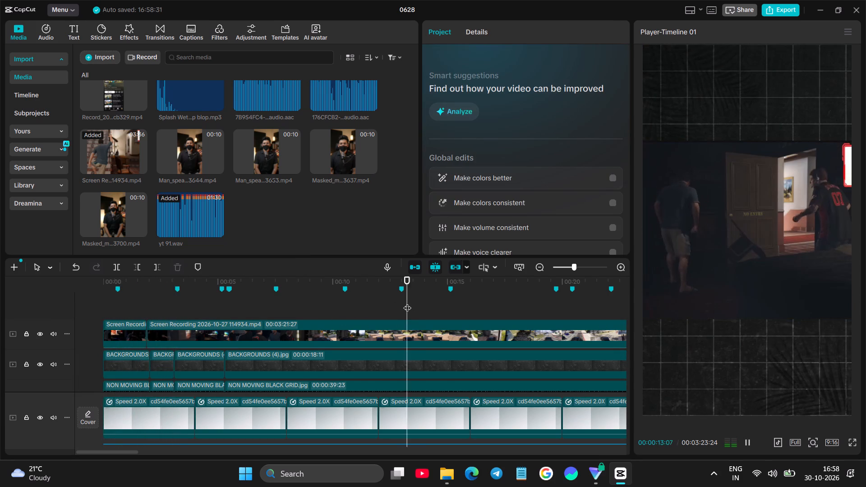
key("space")
scroll(443, 300, "down", 6, "ctrl")
left_click(465, 306)
key("space")
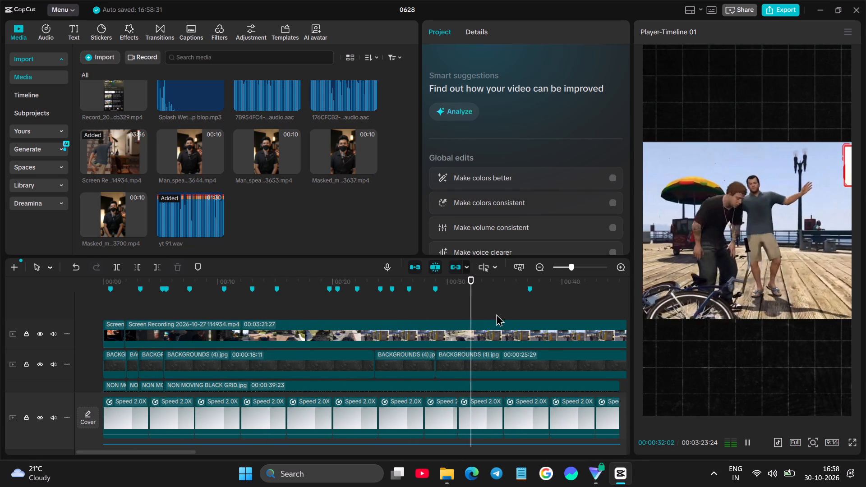
left_click(497, 313)
scroll(497, 313, "left", 1)
left_click(332, 308)
key("space")
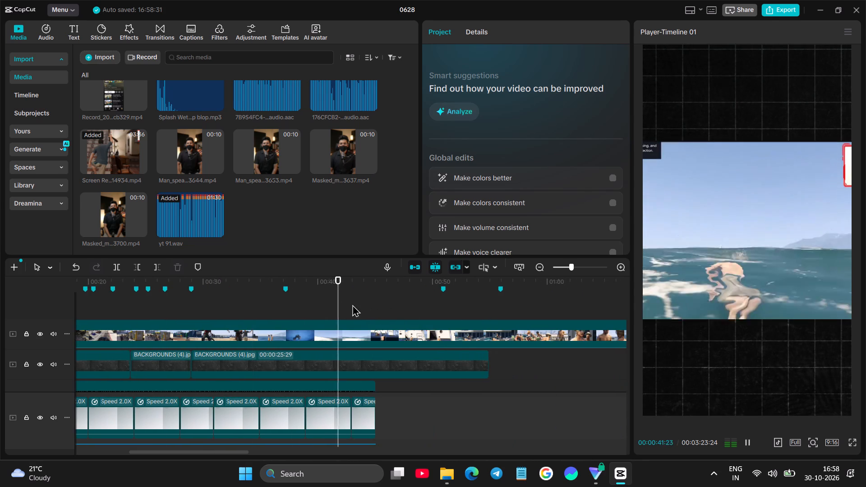
left_click(374, 303)
left_click(424, 303)
left_click(488, 301)
key("space")
scroll(503, 301, "left", 1)
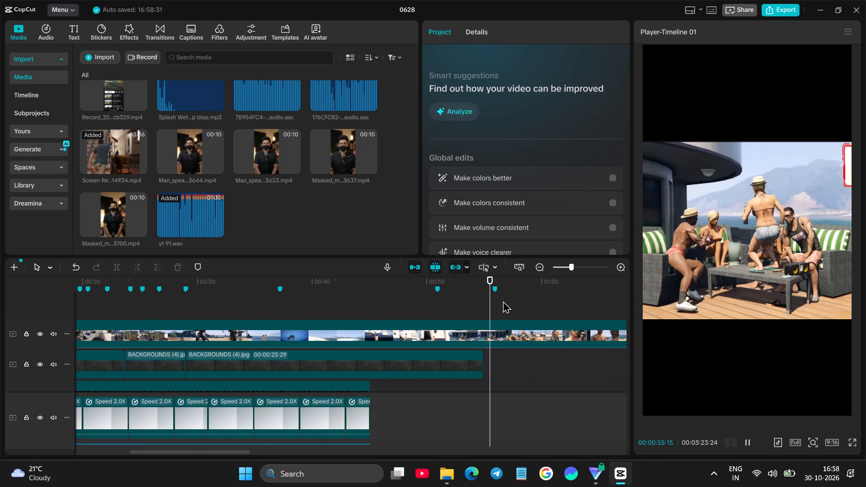
scroll(503, 301, "left", 1)
left_click(479, 298)
left_click(545, 305)
key("space")
scroll(545, 305, "left", 1)
left_click(444, 307)
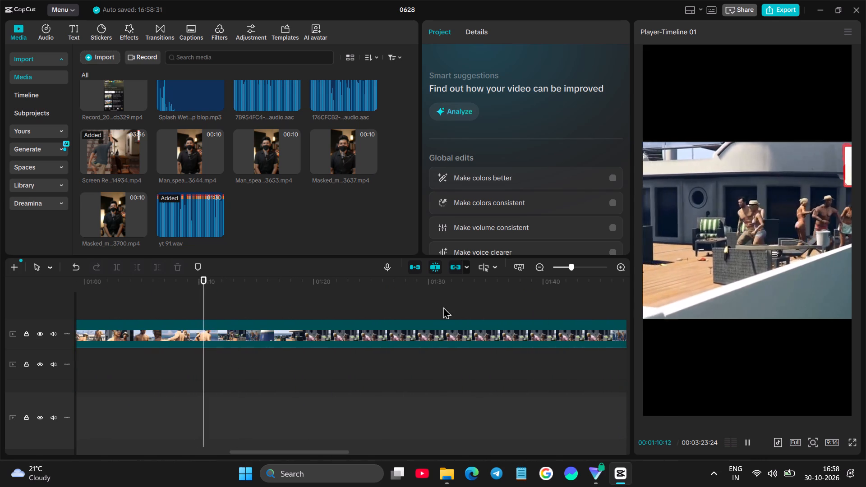
key("space")
left_click(511, 302)
key("space")
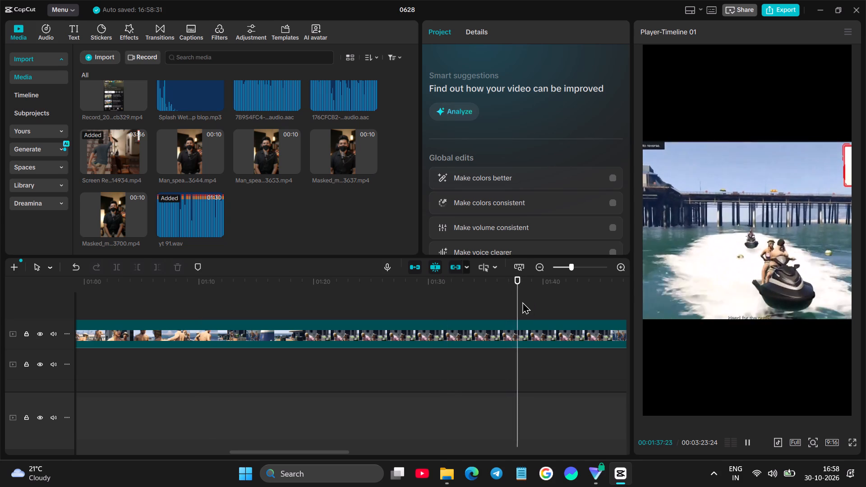
Split the screen recording within the jet-ski shot at about 00:01:37 and play on from the cut.
left_click(493, 299)
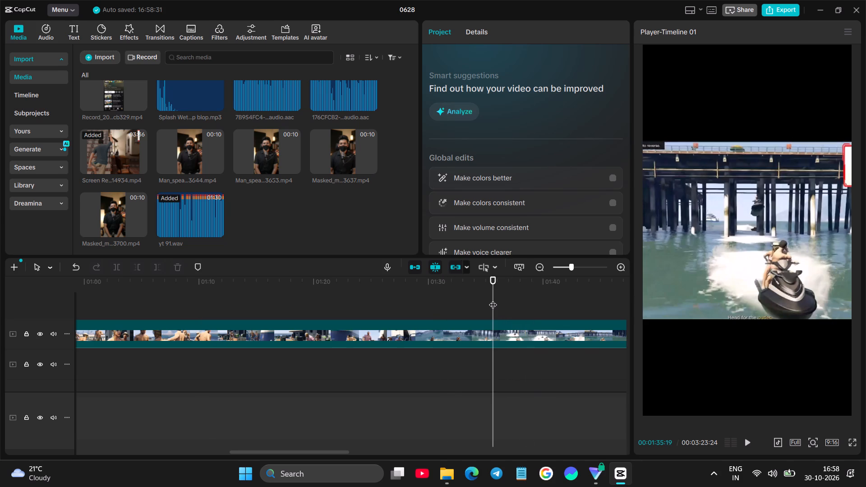
key("space")
key("space")
key("space")
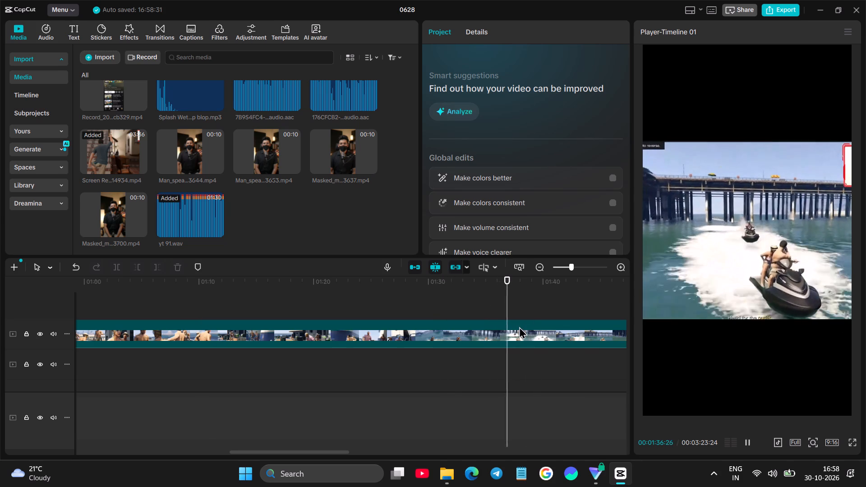
key("space")
left_click(531, 338)
left_click(118, 271)
key("space")
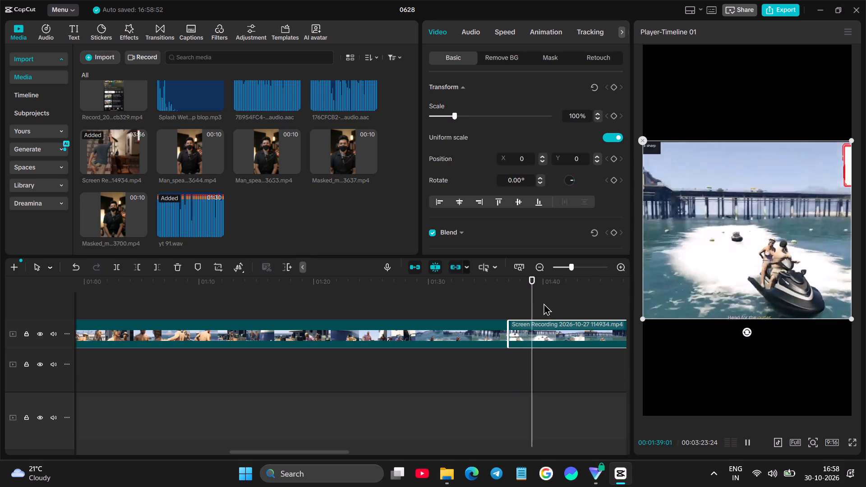
Isolate the first jet-ski shot by trimming the piece's start to about 00:01:38 and splitting it at 00:01:39:23.
key("space")
left_click(587, 318)
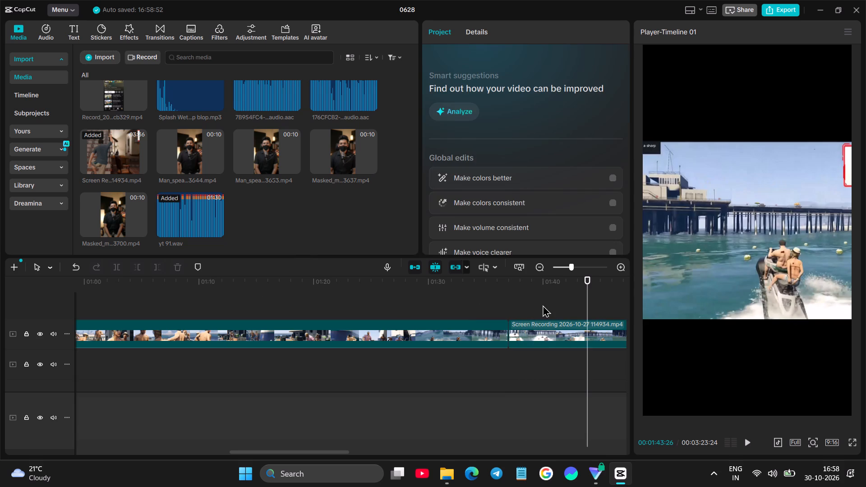
left_click(543, 305)
key("space")
key("space")
left_click(509, 302)
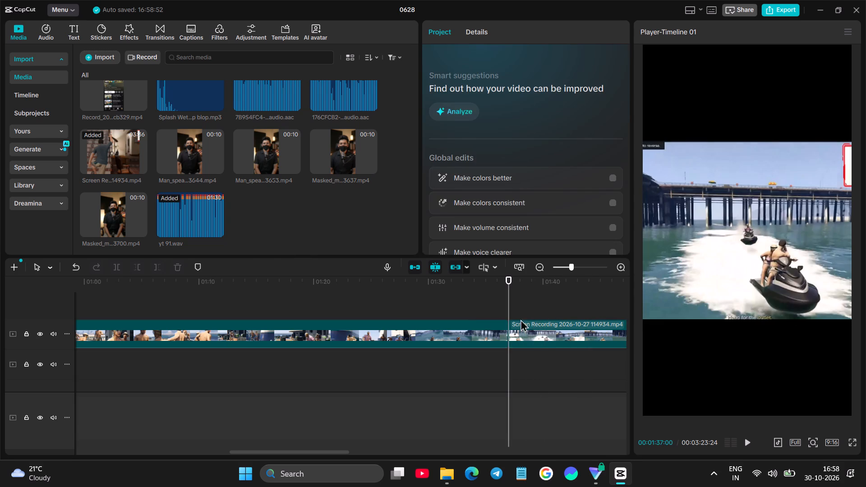
left_click(525, 325)
left_click_drag(509, 324, 519, 319)
left_click(520, 304)
key("space")
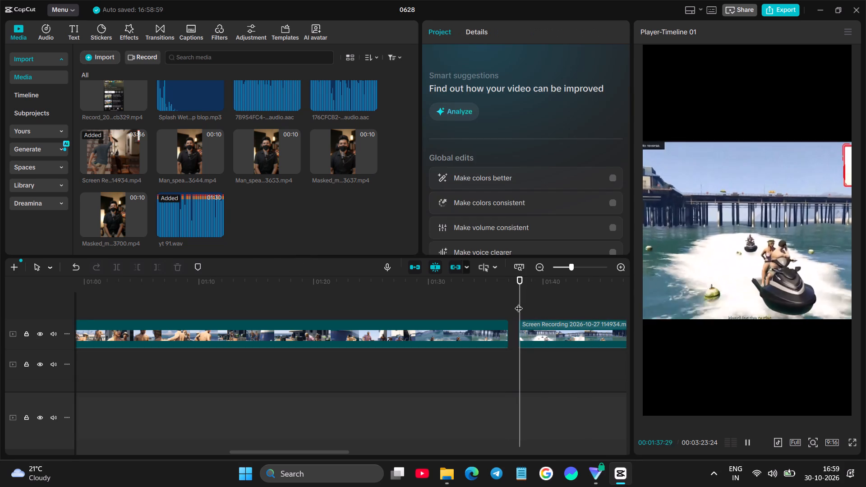
key("space")
left_click(560, 331)
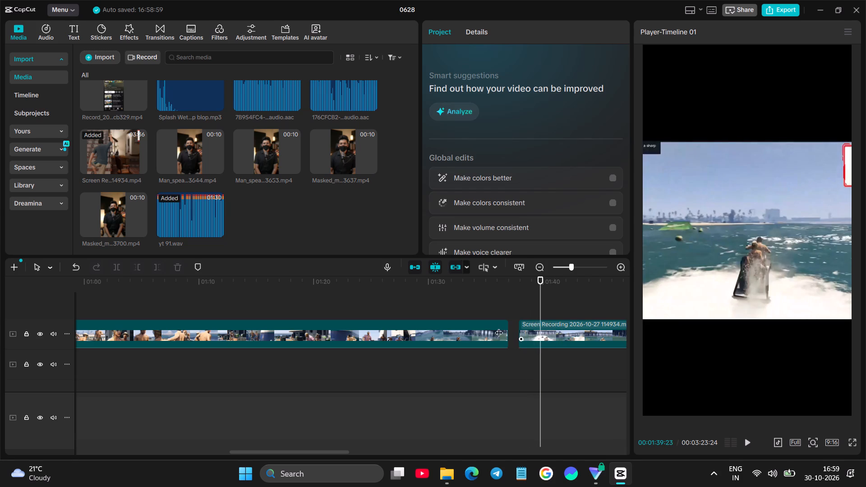
left_click(120, 268)
Isolate a second jet-ski shot by playing on and splitting the recording at 00:01:52:10 and 00:01:54:15.
key("space")
scroll(551, 325, "left", 1)
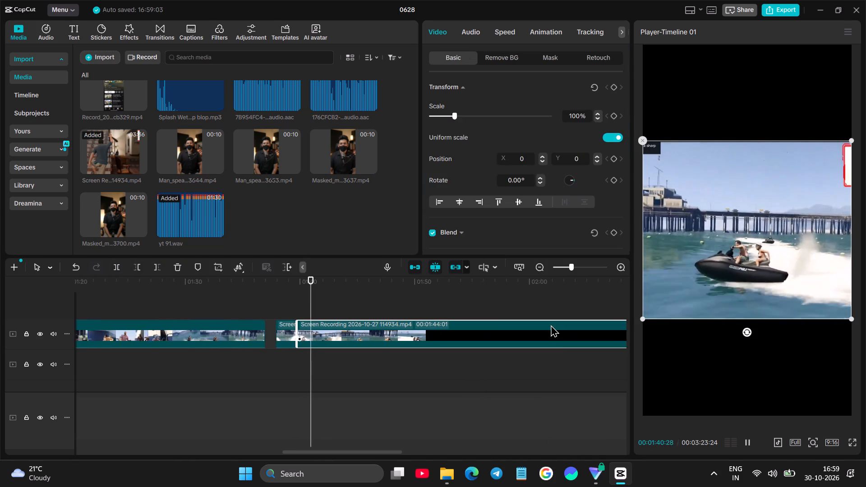
scroll(551, 325, "left", 1)
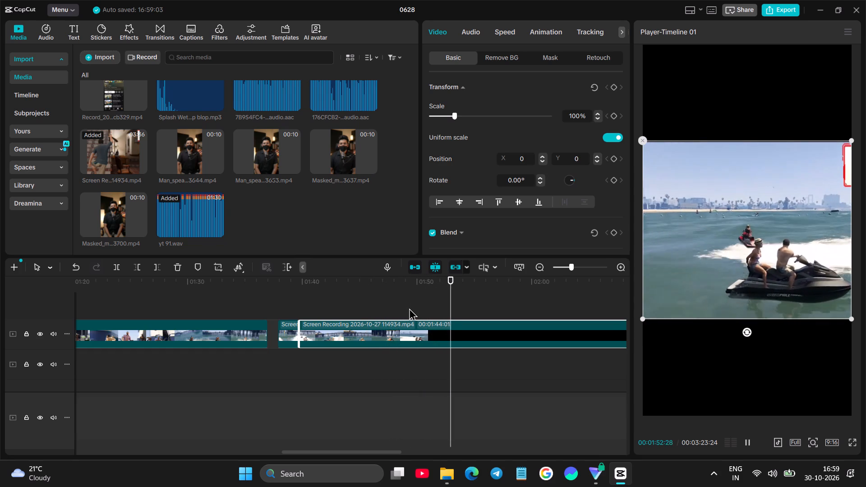
key("space")
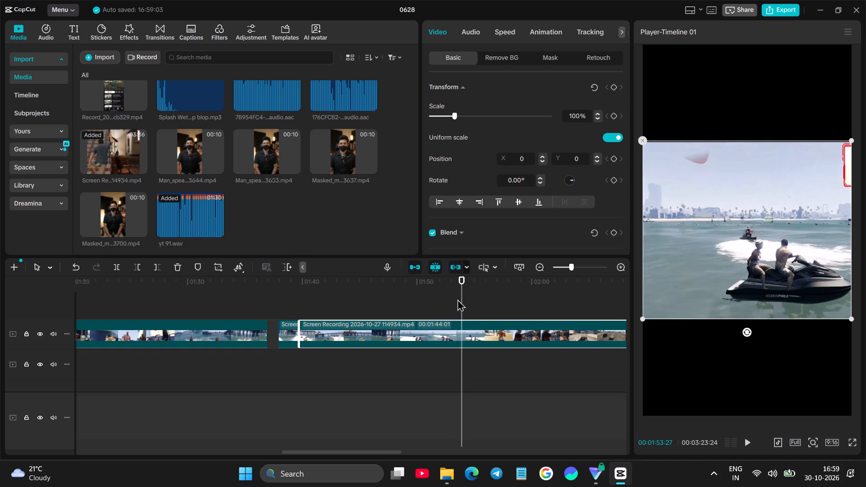
left_click_drag(459, 298, 444, 303)
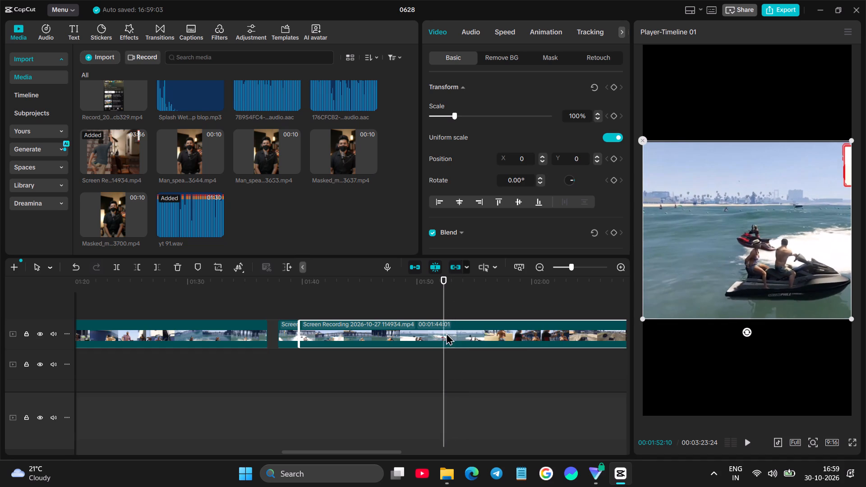
left_click(446, 333)
left_click(119, 268)
key("space")
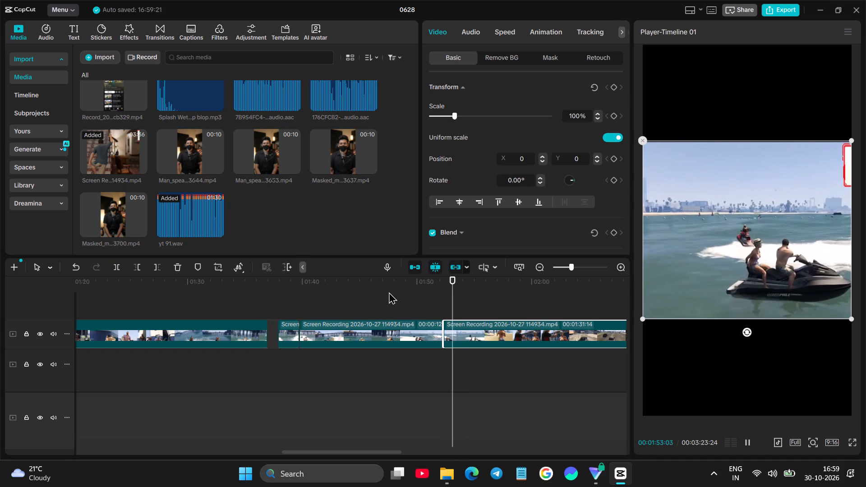
key("space")
left_click(501, 329)
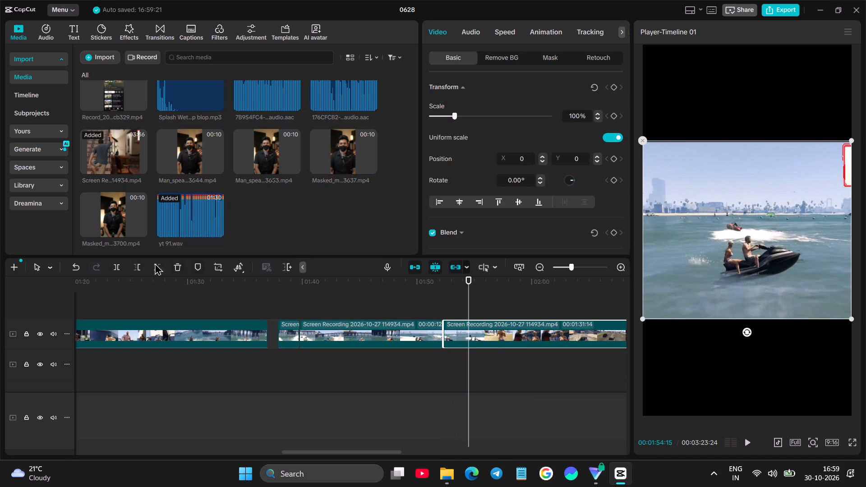
left_click(119, 266)
Lift both jet-ski shots onto a track above the recording and move them together to about 00:00:02 near the project's start.
left_click_drag(455, 327, 452, 323)
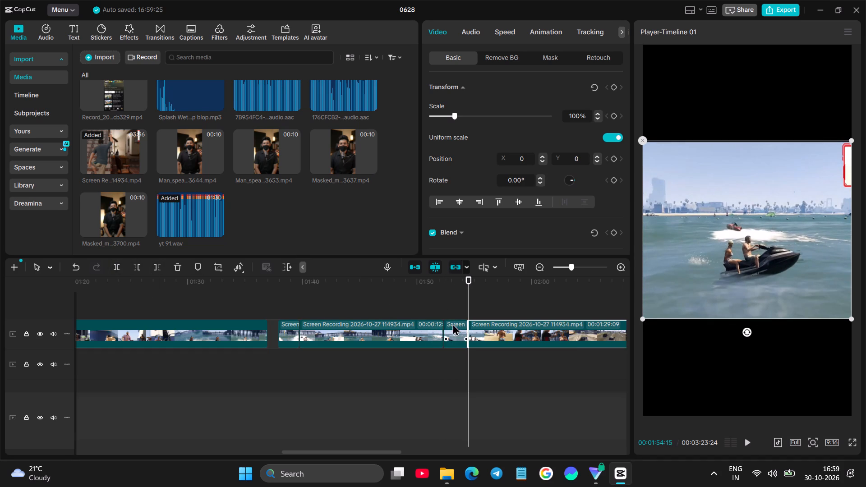
left_click_drag(452, 323, 310, 288)
left_click_drag(288, 363, 285, 346)
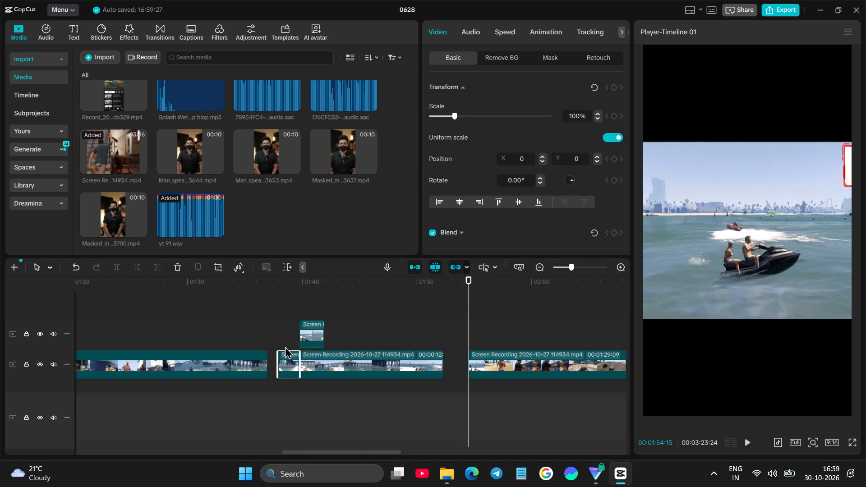
left_click_drag(285, 346, 286, 331)
left_click_drag(337, 317, 293, 342)
left_click_drag(282, 331, 207, 313)
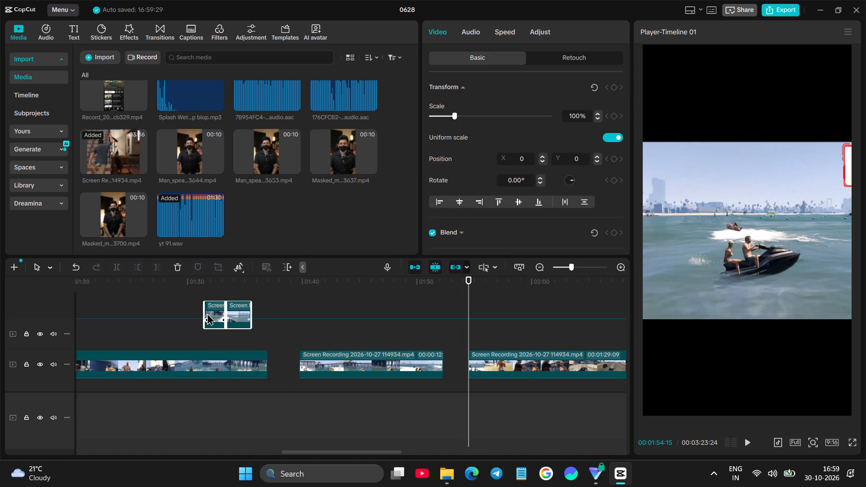
left_click_drag(207, 313, 221, 323)
scroll(204, 313, "right", 4)
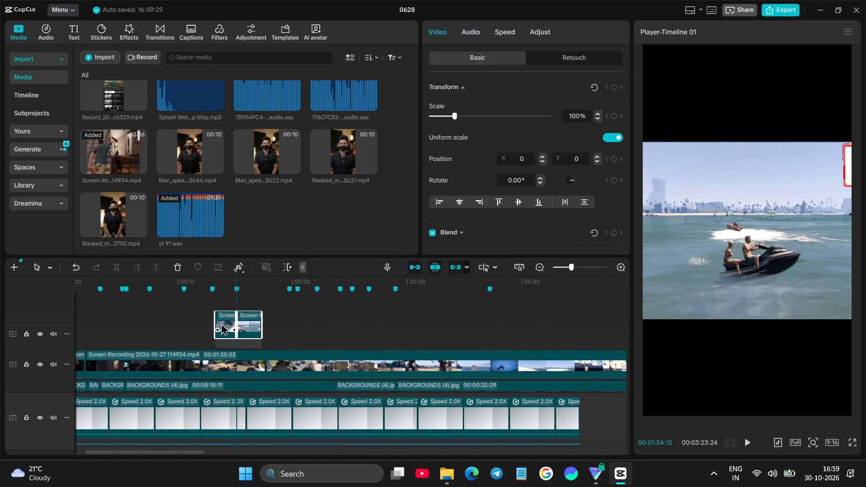
scroll(221, 323, "right", 1)
left_click_drag(221, 323, 131, 326)
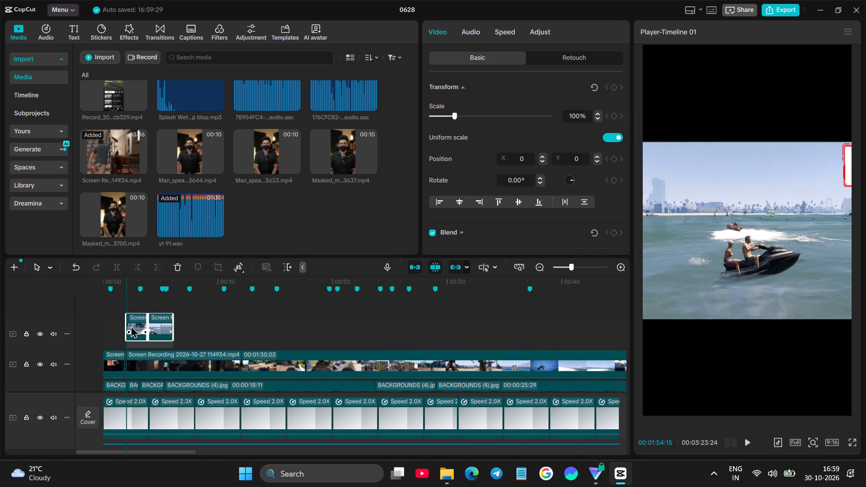
left_click_drag(131, 326, 131, 325)
Shift the long recording piece to start at about 00:00:07 and place both jet-ski shots on the first piece's track.
left_click_drag(213, 360, 272, 359)
left_click_drag(119, 310, 159, 327)
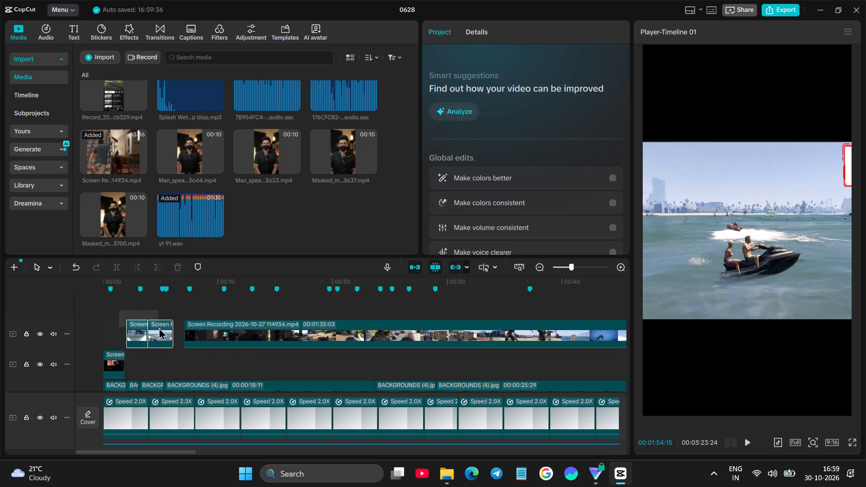
left_click_drag(159, 327, 159, 328)
left_click_drag(153, 334, 153, 363)
Play the opening and close the gap so both jet-ski shots directly follow the first screen recording piece.
left_click(129, 320)
left_click_drag(126, 318, 118, 318)
key("space")
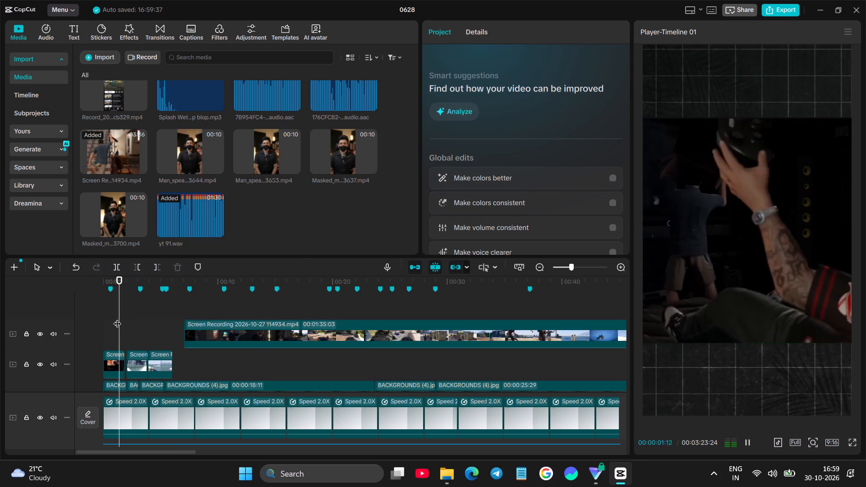
scroll(118, 312, "up", 7, "ctrl")
left_click_drag(151, 314, 187, 368)
left_click_drag(159, 363, 153, 360)
left_click(120, 328)
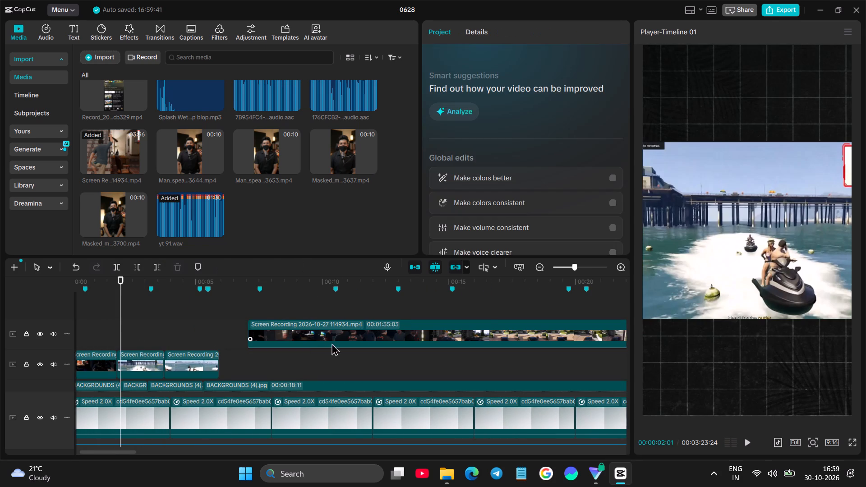
Skim the long recording piece from about 00:00:47 to 00:01:13, looking for another usable shot.
scroll(540, 350, "left", 2)
left_click(378, 312)
key("space")
left_click_drag(439, 313, 443, 313)
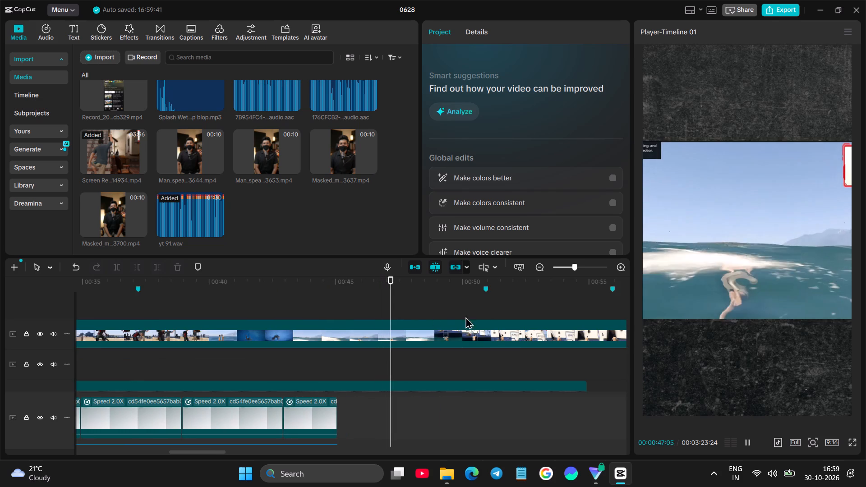
left_click(482, 315)
left_click(509, 314)
left_click(554, 310)
left_click(560, 309)
scroll(561, 308, "left", 1)
scroll(419, 319, "down", 2, "ctrl")
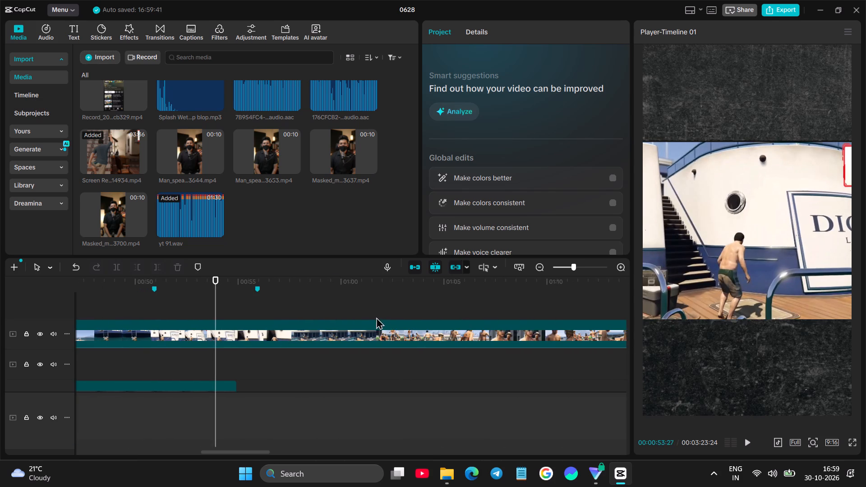
left_click(376, 315)
key("space")
left_click(410, 300)
left_click(452, 300)
left_click(484, 299)
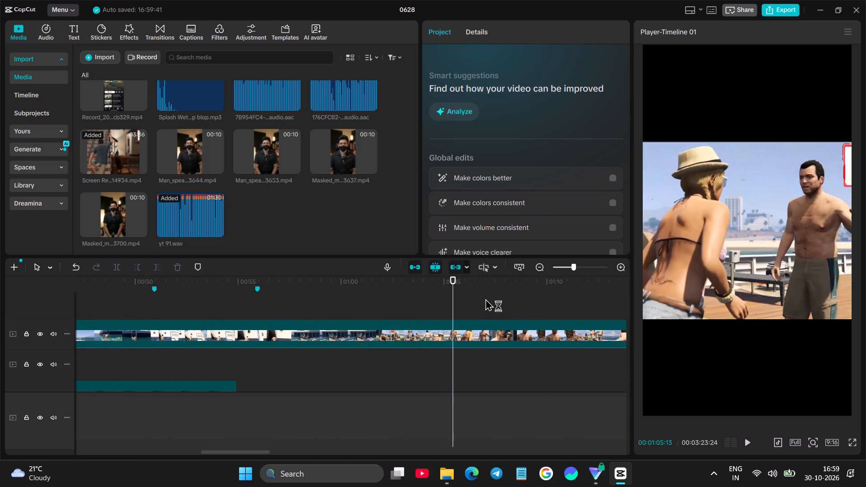
key("space")
left_click(516, 299)
left_click(557, 303)
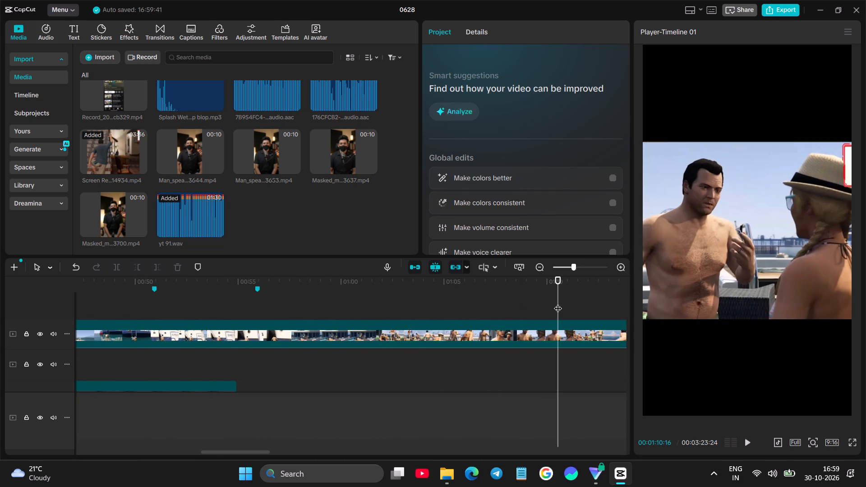
left_click_drag(573, 303, 584, 304)
left_click(592, 304)
left_click(582, 303)
key("space")
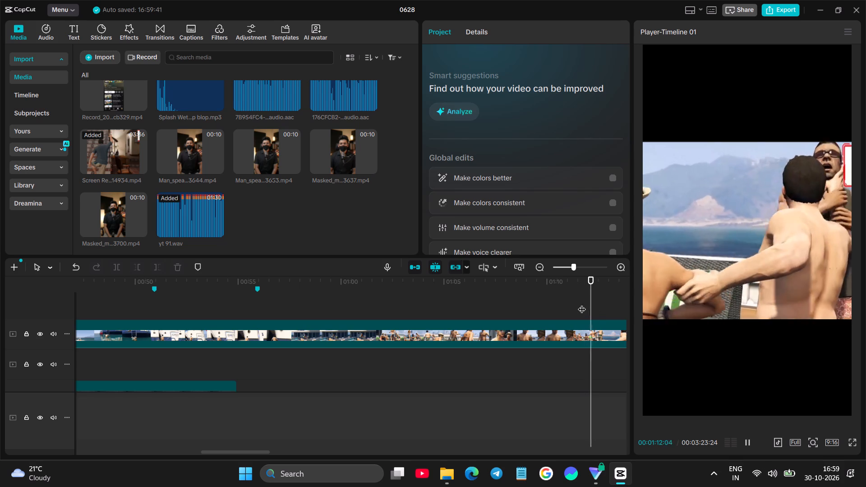
scroll(582, 303, "left", 1)
key("space")
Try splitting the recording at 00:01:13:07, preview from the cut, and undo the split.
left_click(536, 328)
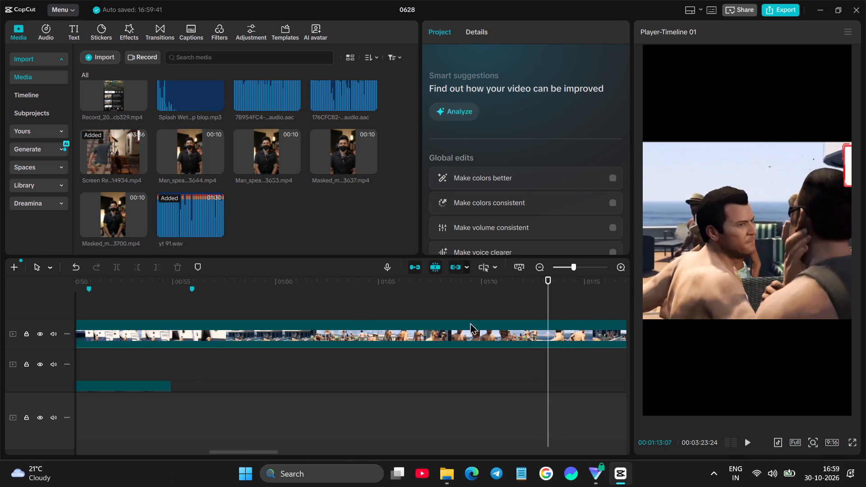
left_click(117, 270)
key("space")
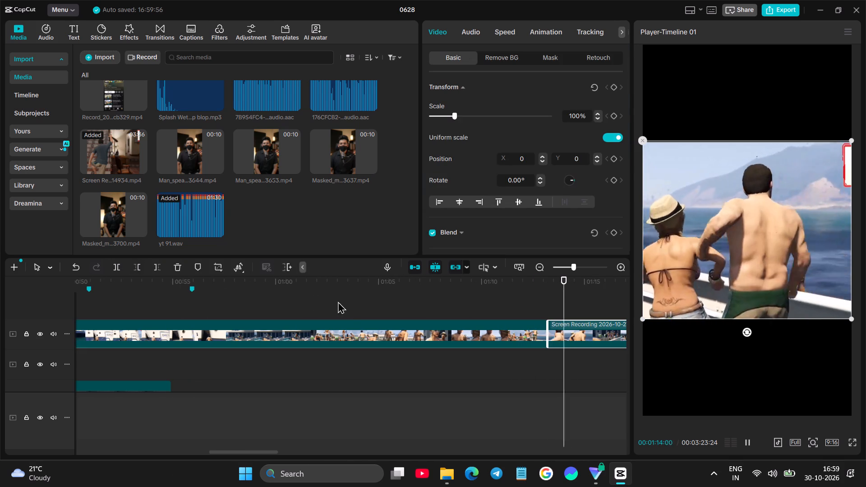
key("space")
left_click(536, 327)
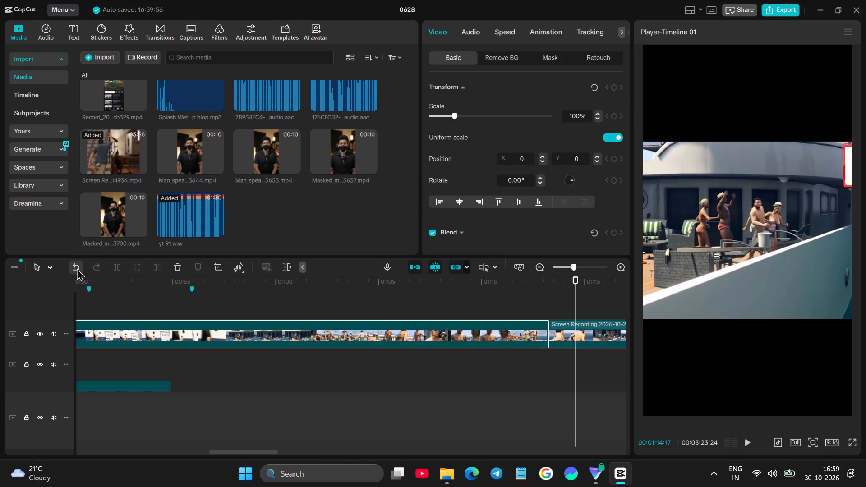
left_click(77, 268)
Isolate the boat-deck shot of the shirtless man by splitting the recording at 00:01:11:28 and 00:01:14:13.
left_click(538, 301)
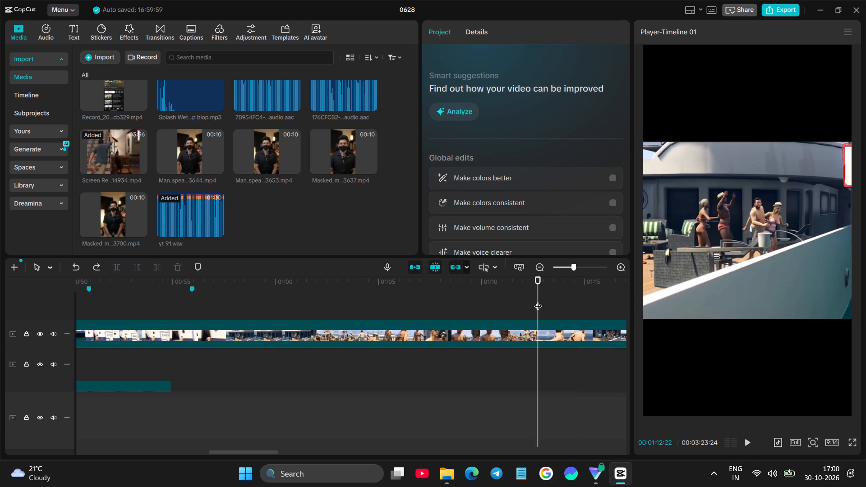
left_click(529, 304)
left_click(520, 333)
key("space")
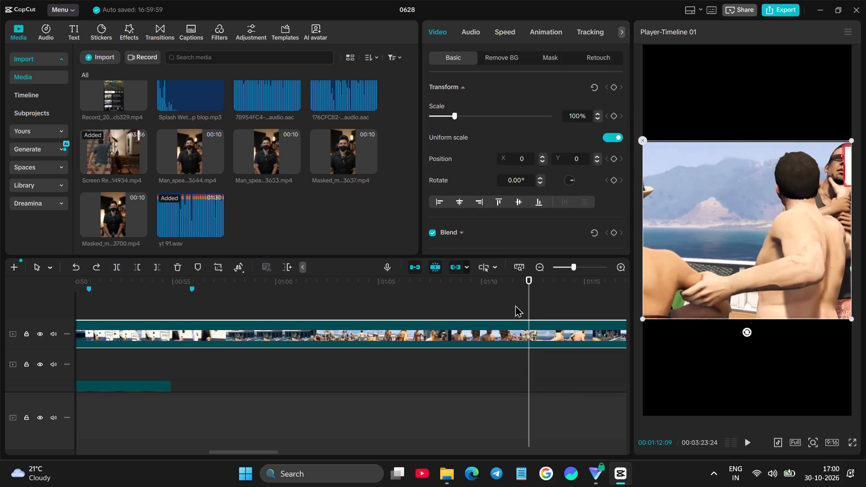
key("space")
left_click(525, 296)
left_click(522, 298)
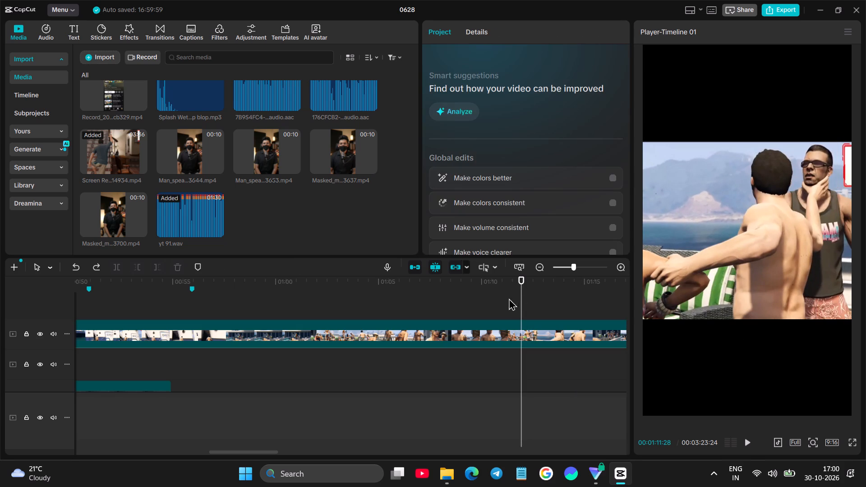
left_click(381, 337)
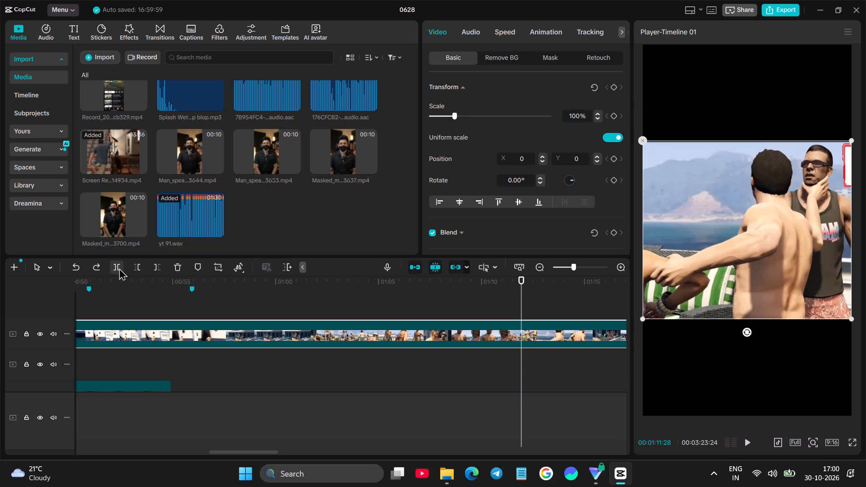
left_click(122, 270)
key("space")
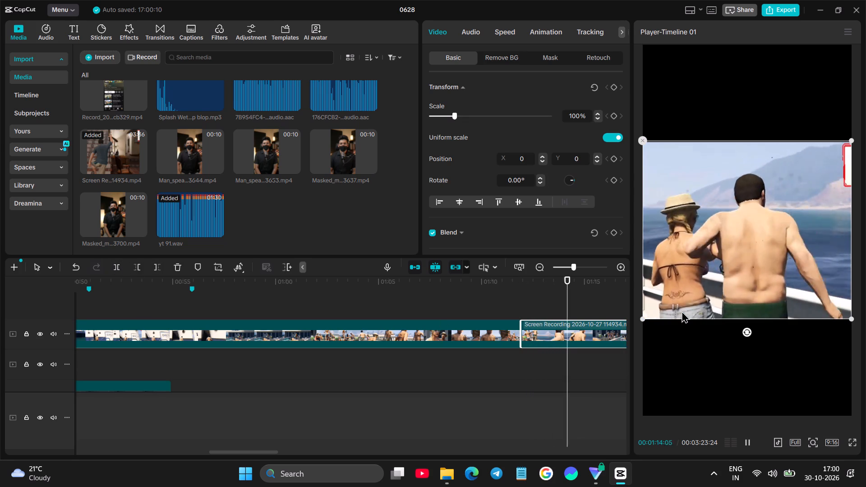
key("space")
left_click(115, 268)
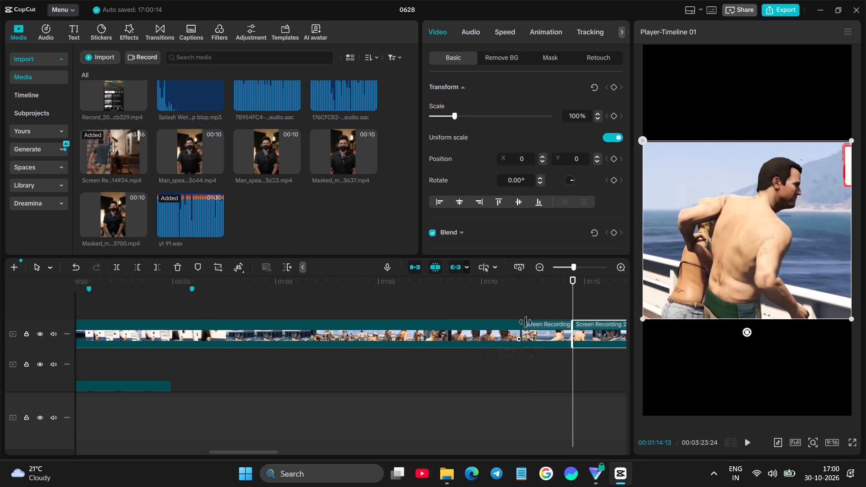
Move the isolated boat-deck shot back to the opening, above the jet-ski shots at about 00:00:04.
left_click_drag(542, 328, 226, 312)
scroll(459, 308, "right", 3)
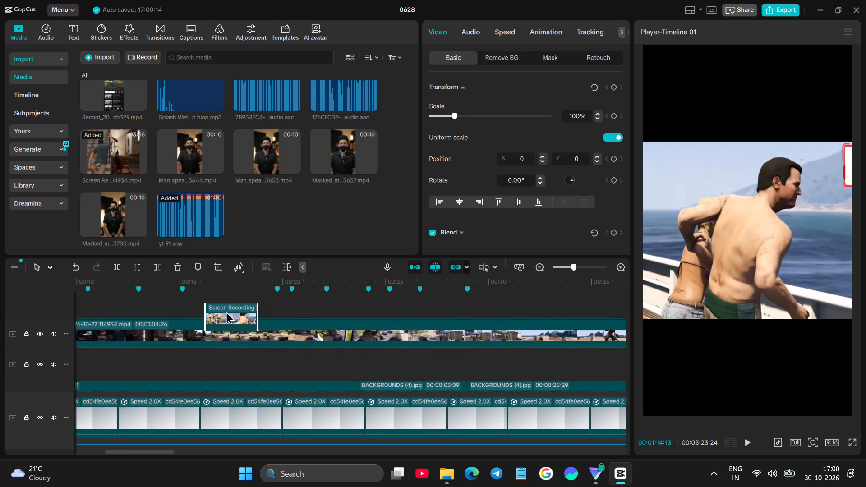
scroll(226, 312, "right", 2)
left_click_drag(226, 312, 198, 308)
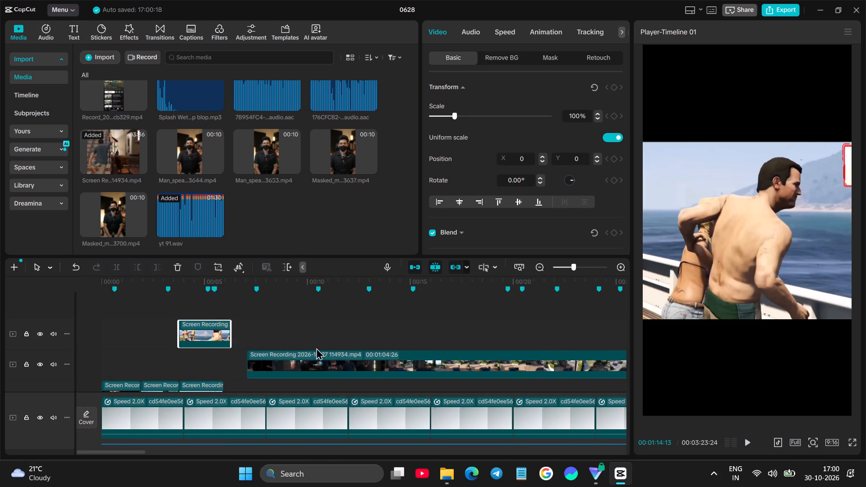
Move all remaining long screen-recording pieces together much further along the timeline, clearing the space after the opening shots.
scroll(316, 347, "down", 16, "ctrl")
scroll(443, 322, "down", 5)
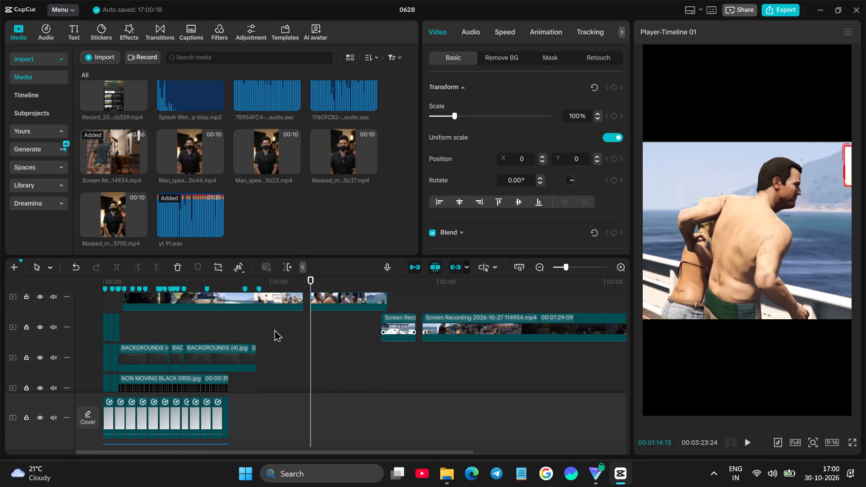
left_click_drag(245, 325, 537, 323)
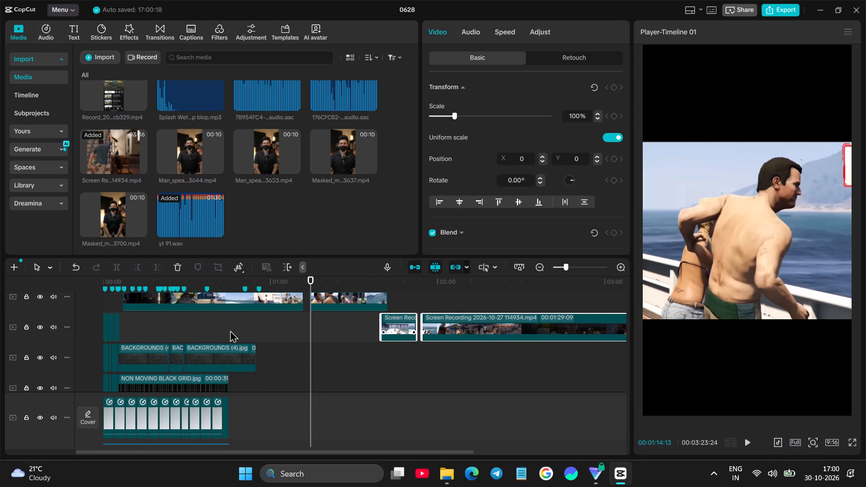
left_click_drag(226, 326, 540, 297)
left_click_drag(405, 326, 664, 325)
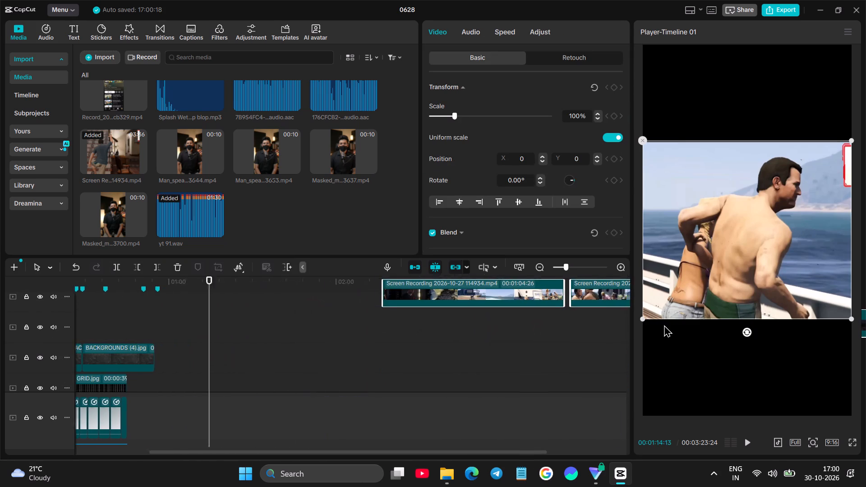
left_click_drag(664, 325, 662, 326)
Place the boat-deck shot directly after the first recording piece, shifting both jet-ski shots to the track above.
scroll(380, 342, "right", 3)
scroll(253, 318, "up", 8)
scroll(196, 329, "right", 1)
scroll(196, 329, "up", 1, "ctrl")
scroll(197, 329, "right", 1, "ctrl")
scroll(197, 329, "up", 5, "ctrl")
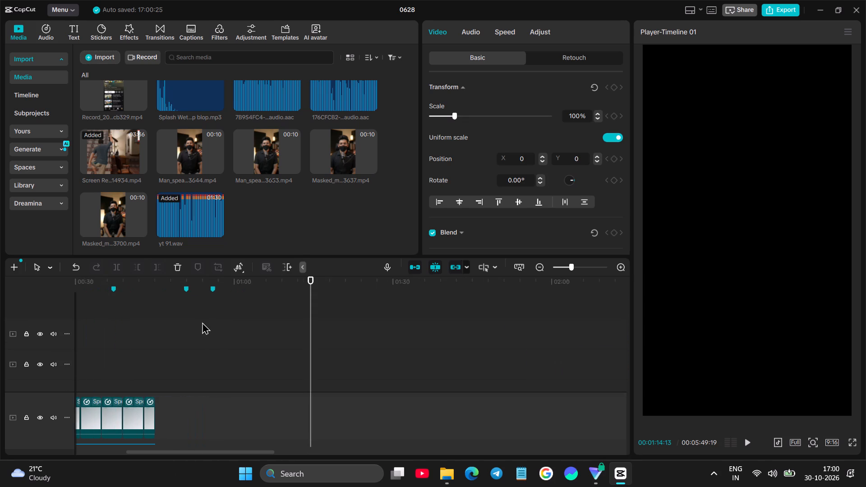
scroll(202, 322, "up", 5, "ctrl")
scroll(206, 320, "right", 8)
scroll(159, 324, "down", 2)
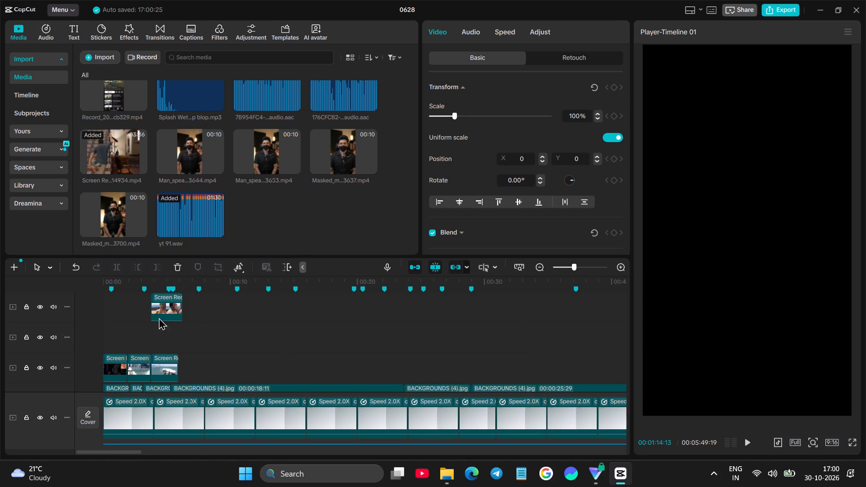
left_click_drag(161, 308, 191, 362)
left_click(162, 333)
left_click(153, 308)
left_click_drag(153, 307, 141, 303)
left_click_drag(164, 331, 221, 314)
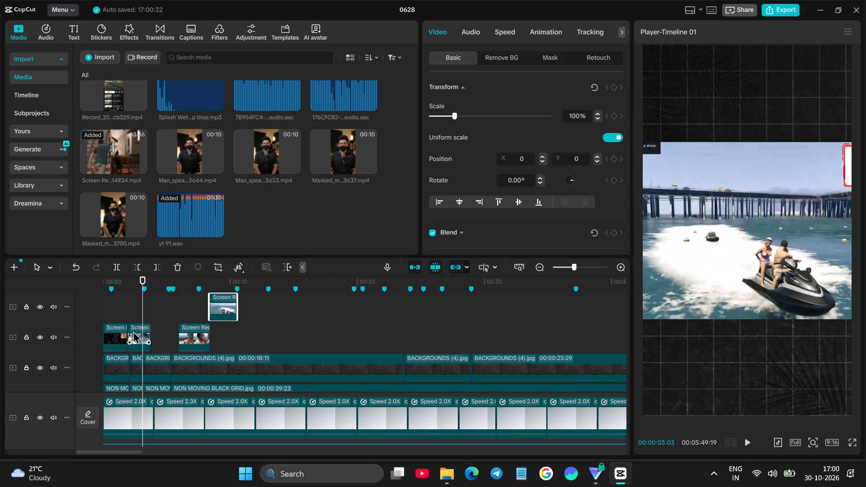
left_click_drag(141, 333, 172, 308)
left_click_drag(198, 338, 149, 339)
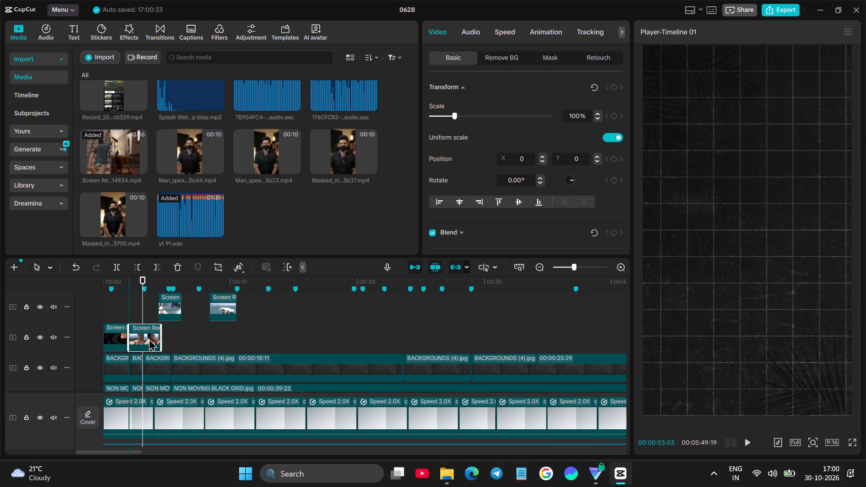
left_click_drag(149, 339, 147, 339)
Play the boat-deck shot and both jet-ski shots to compare how they fit the voiceover opening.
left_click(129, 307)
key("space")
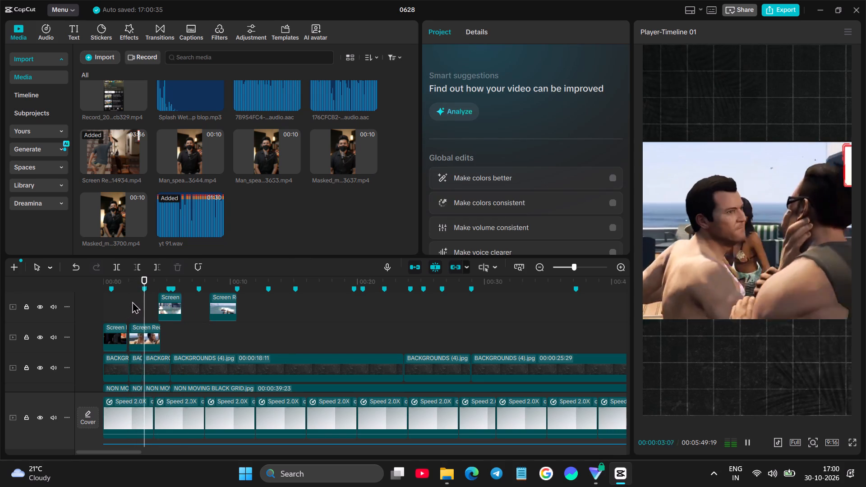
key("space")
left_click(115, 308)
left_click(144, 339)
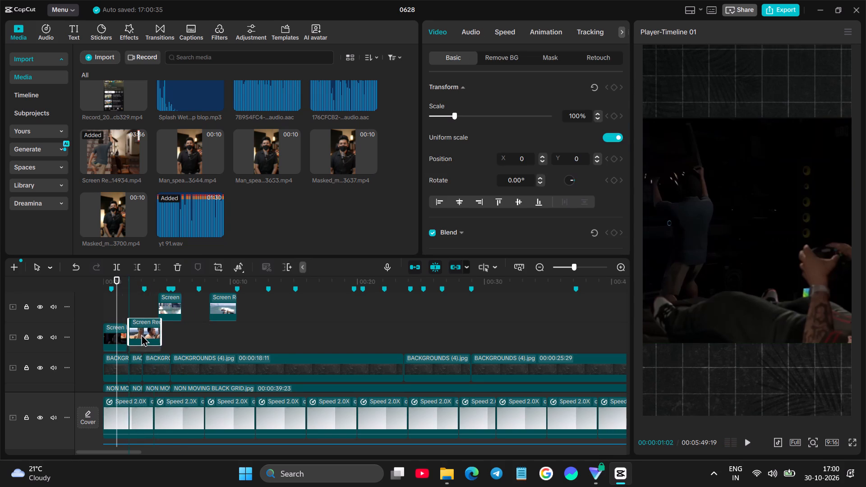
left_click(152, 300)
key("space")
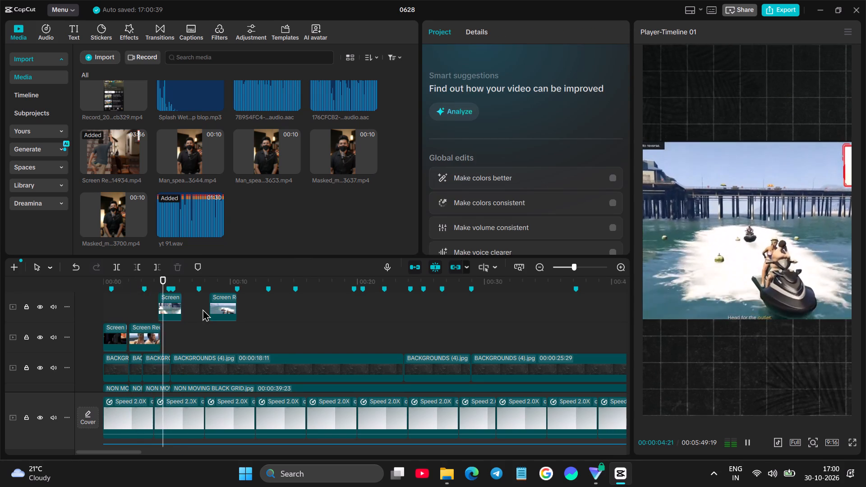
key("space")
left_click(208, 322)
left_click(210, 328)
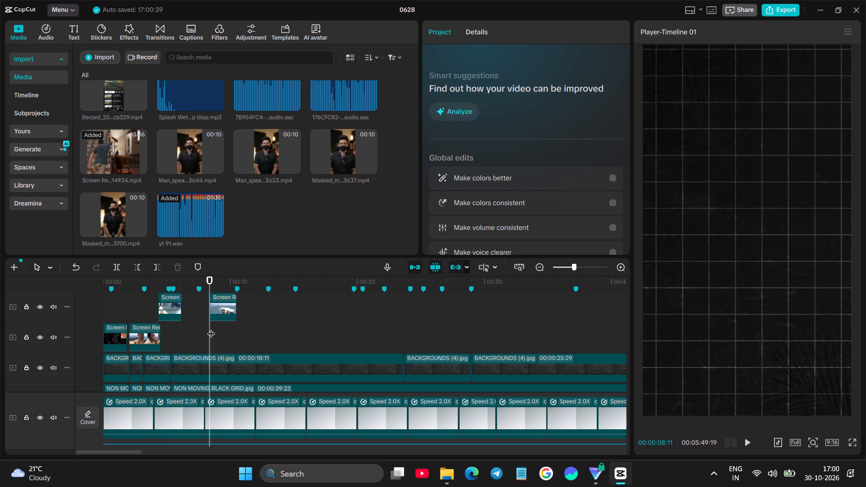
key("space")
key("space")
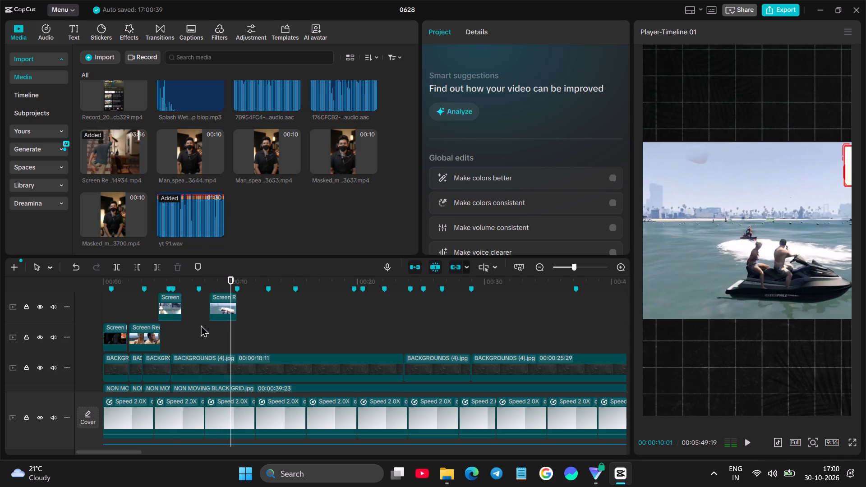
Move the second jet-ski shot to about 00:00:11 and join the first jet-ski shot directly behind the boat-deck shot without gaps.
left_click_drag(220, 305, 255, 313)
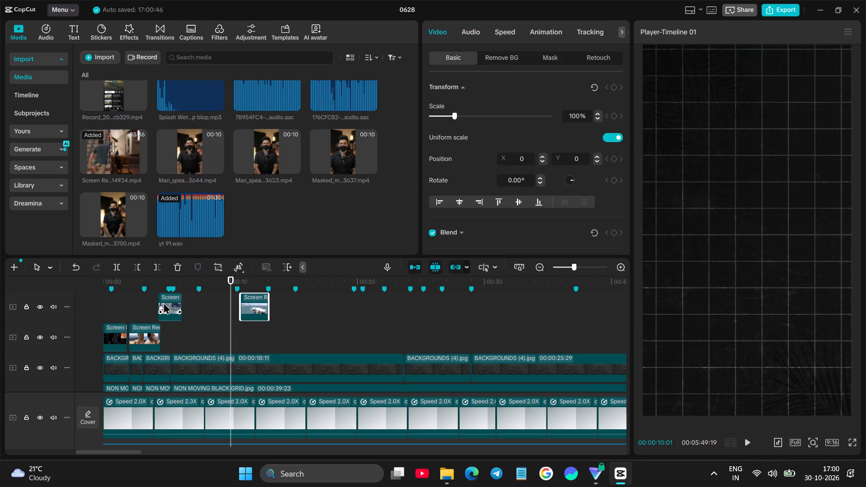
left_click_drag(164, 302, 166, 331)
left_click(142, 341)
scroll(141, 329, "up", 5, "ctrl")
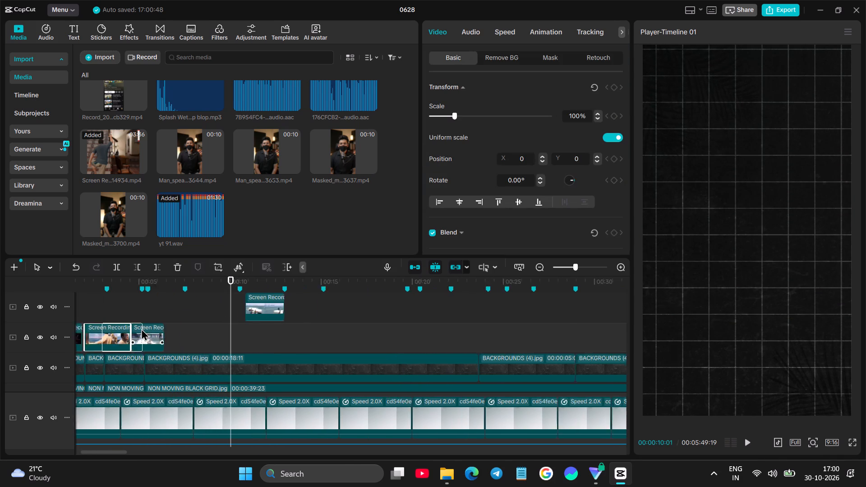
scroll(141, 328, "up", 3, "ctrl")
scroll(164, 315, "right", 1)
left_click_drag(202, 333, 195, 329)
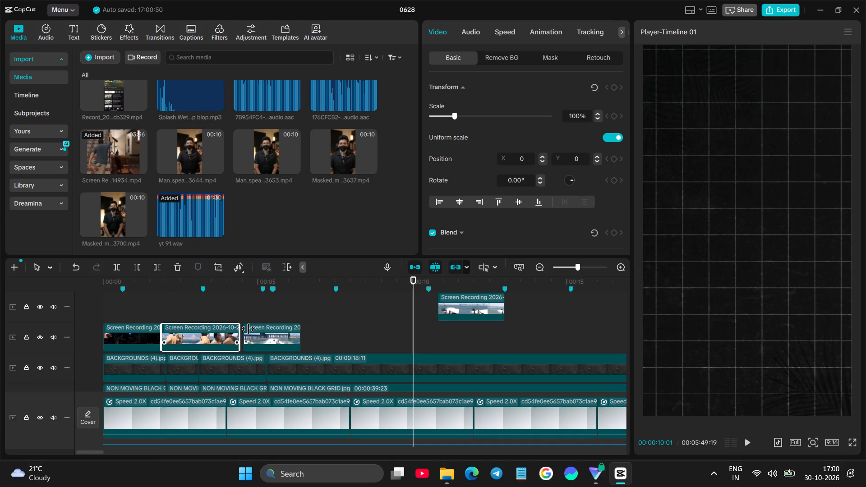
left_click_drag(260, 329, 253, 327)
left_click_drag(172, 308, 168, 307)
Trim the start of the boat-deck shot and close the gap to the first recording piece.
left_click(149, 306)
key("space")
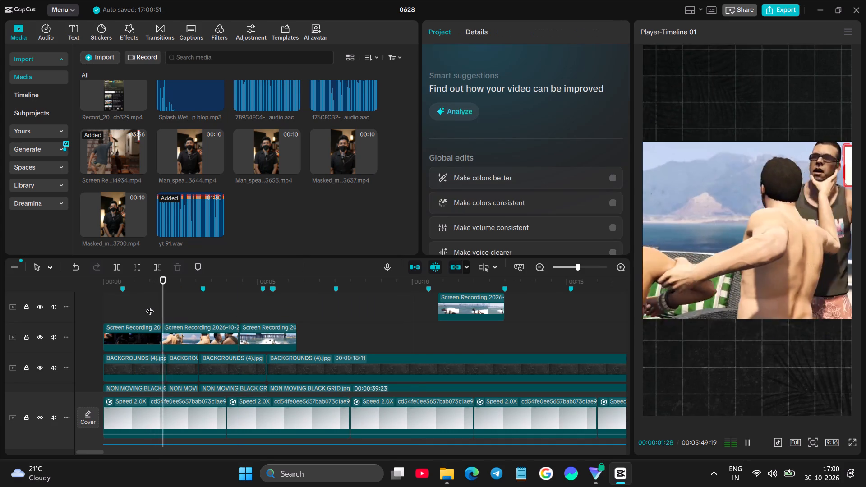
key("space")
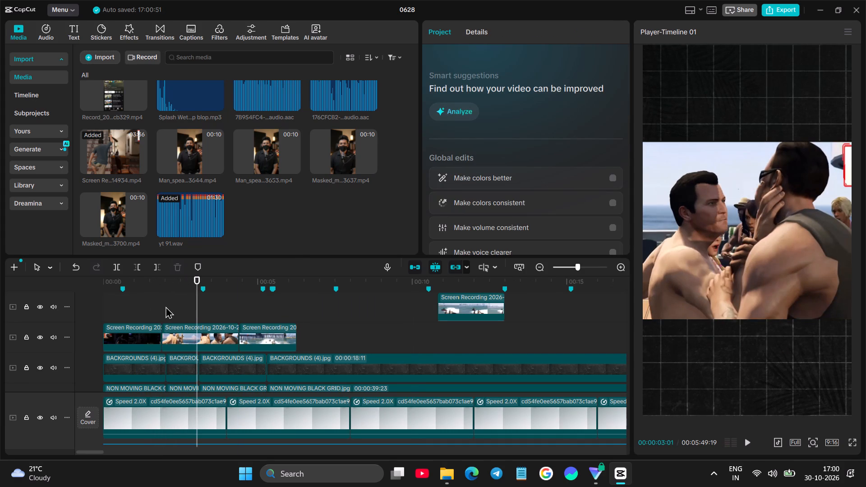
left_click(160, 306)
key("space")
key("space")
left_click_drag(176, 339, 172, 339)
left_click_drag(157, 306, 174, 301)
left_click_drag(186, 303, 176, 332)
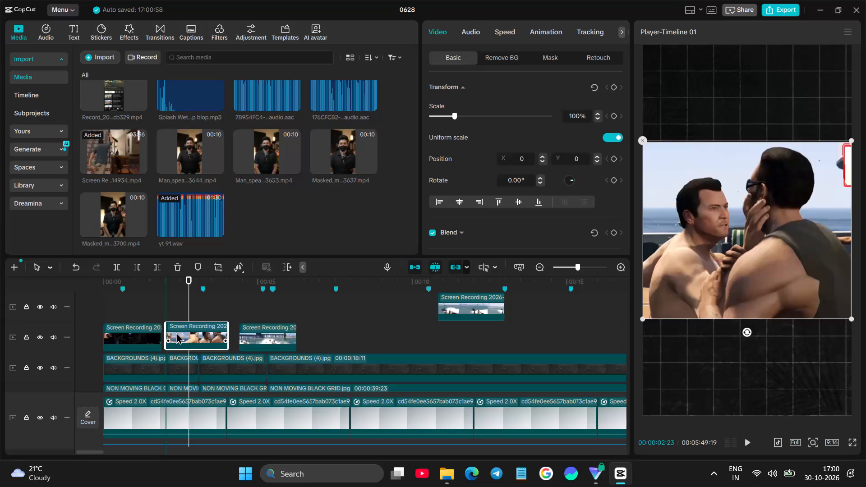
left_click_drag(176, 332, 175, 331)
Cut off the end of the boat-deck shot at 00:00:02:29 and place the first jet-ski shot directly behind it.
left_click(156, 305)
key("space")
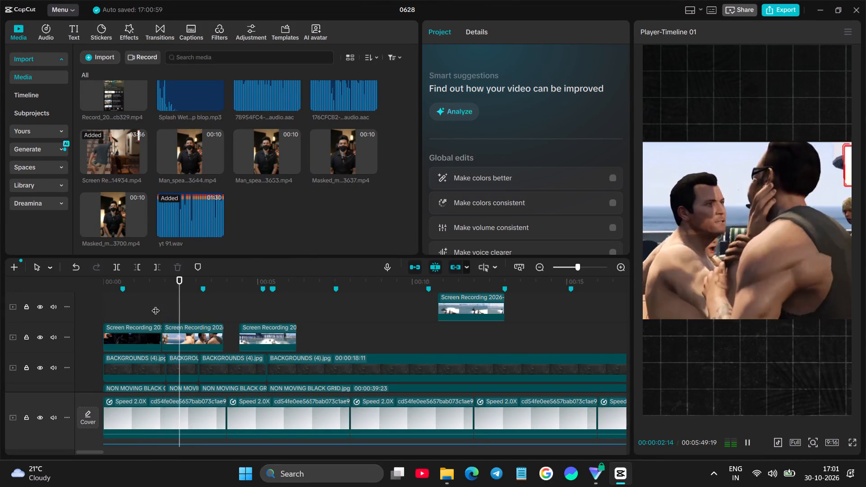
key("space")
left_click_drag(255, 335, 215, 309)
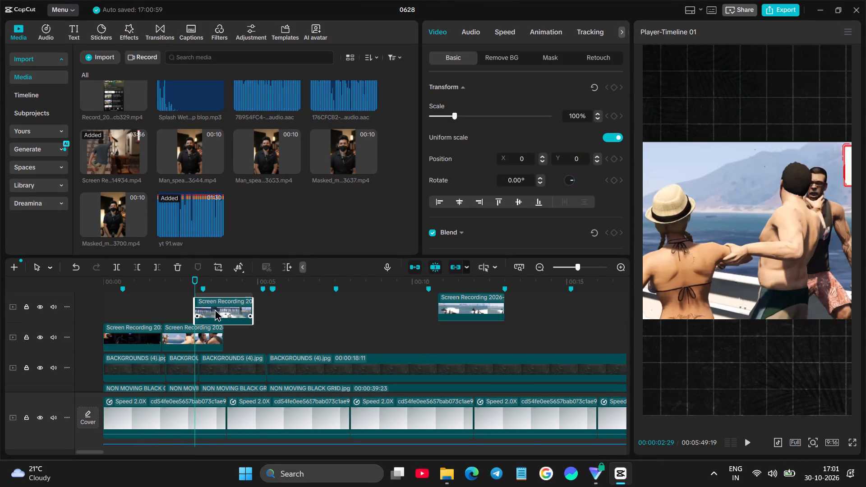
left_click_drag(215, 309, 210, 309)
left_click(205, 332)
left_click(157, 269)
key("space")
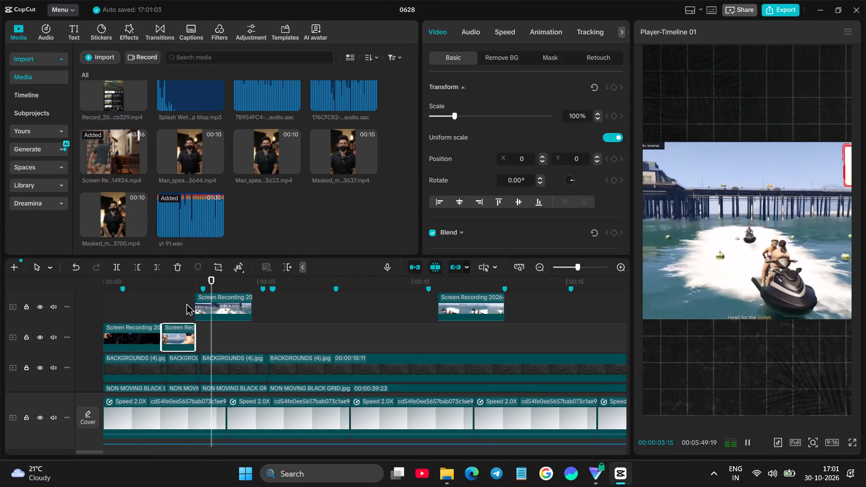
key("space")
left_click_drag(221, 305, 220, 333)
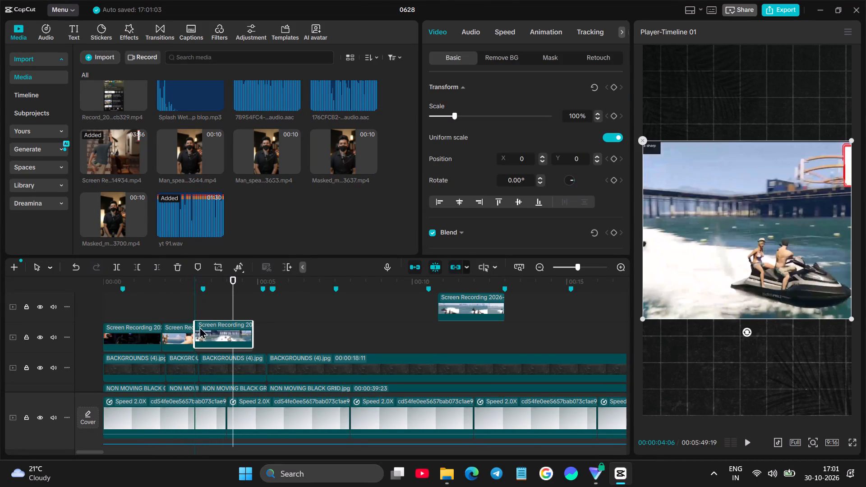
Play the shortened sequence and cut off the end of the first jet-ski shot at 00:00:04:09.
left_click(161, 303)
key("space")
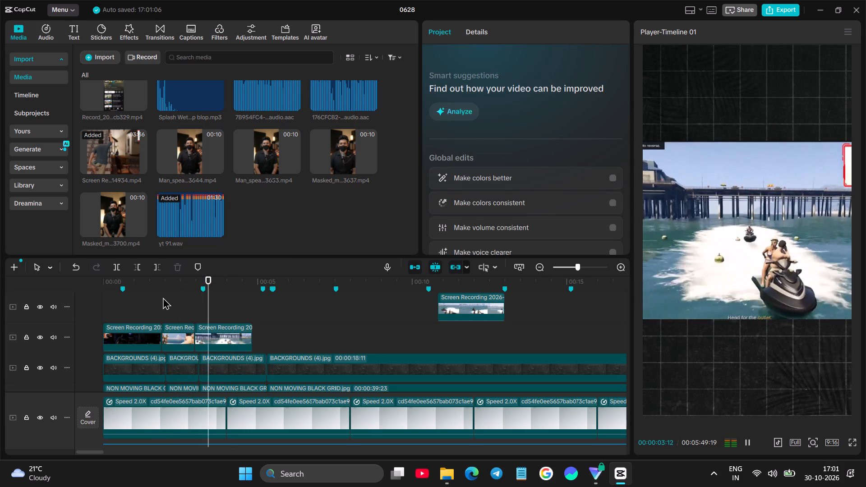
key("space")
left_click(238, 340)
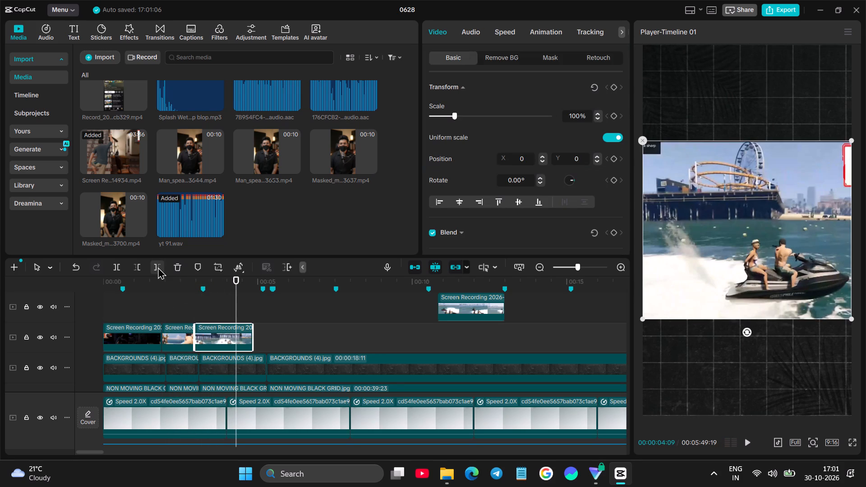
left_click(158, 267)
Preview the Man_speaking clip ending in 3644 from the media library and replay the opening to check where it fits.
left_click(176, 298)
left_click_drag(176, 298, 62, 290)
left_click(179, 158)
left_click(180, 157)
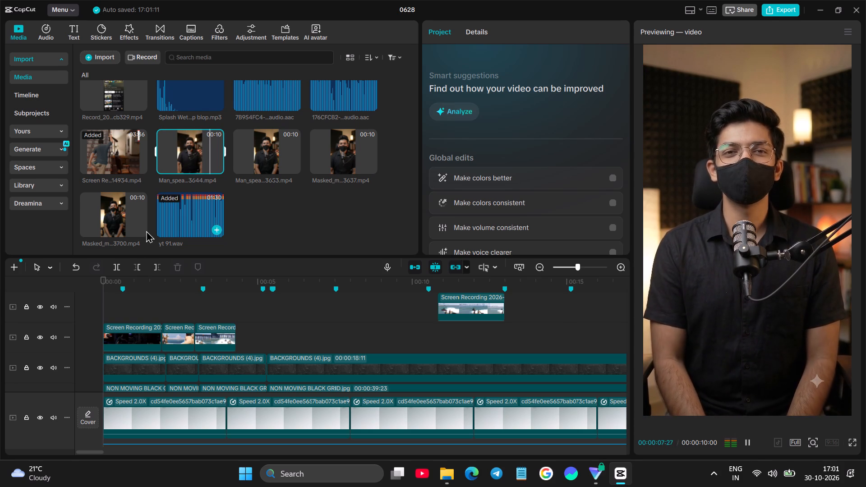
left_click(128, 302)
left_click_drag(128, 302, 67, 297)
key("space")
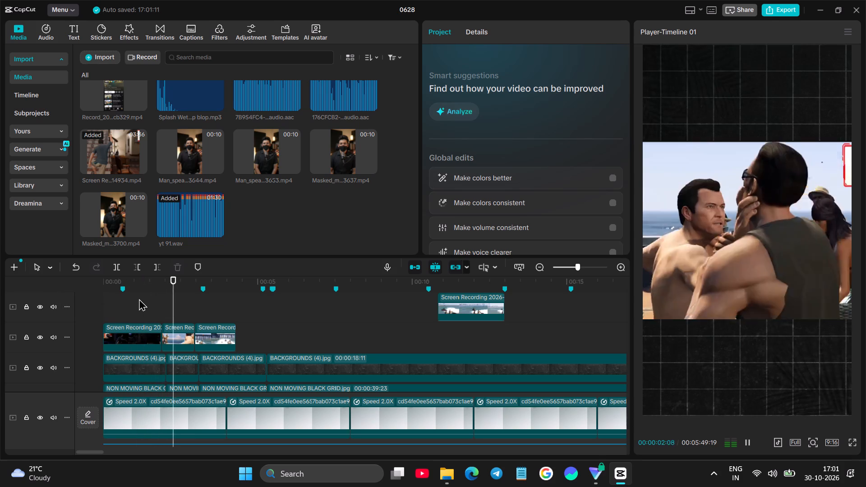
key("space")
left_click(143, 302)
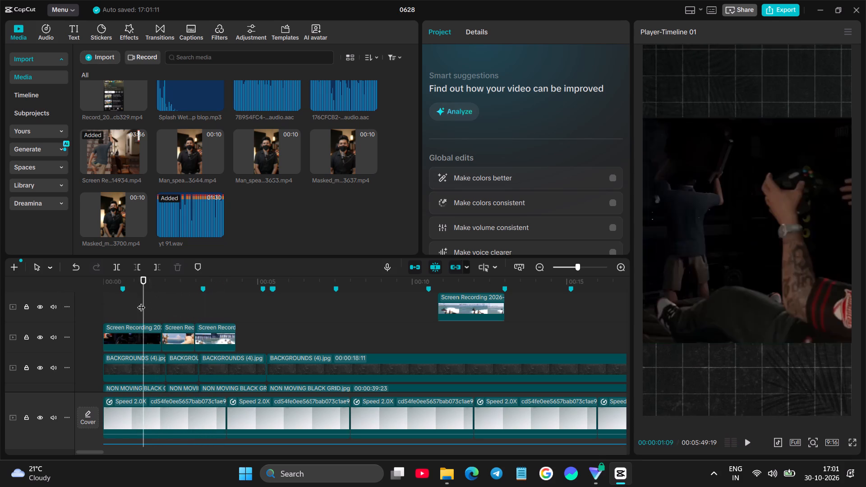
left_click_drag(141, 302, 82, 291)
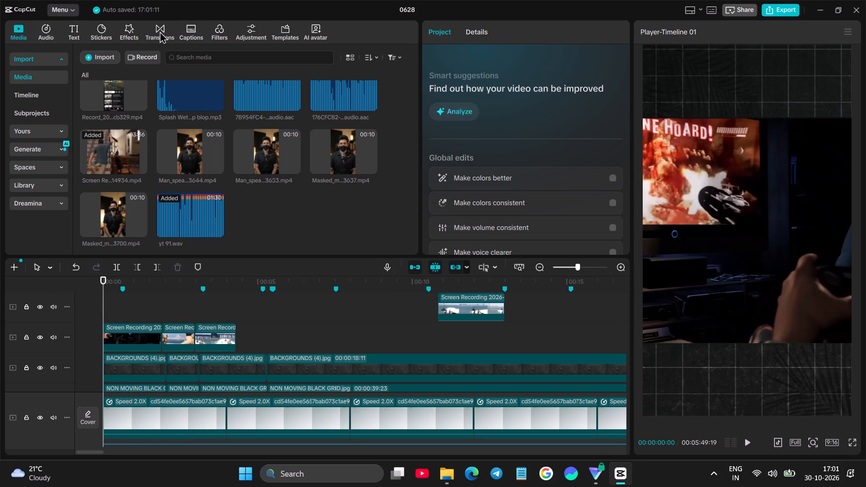
left_click(126, 298)
left_click_drag(124, 299, 95, 301)
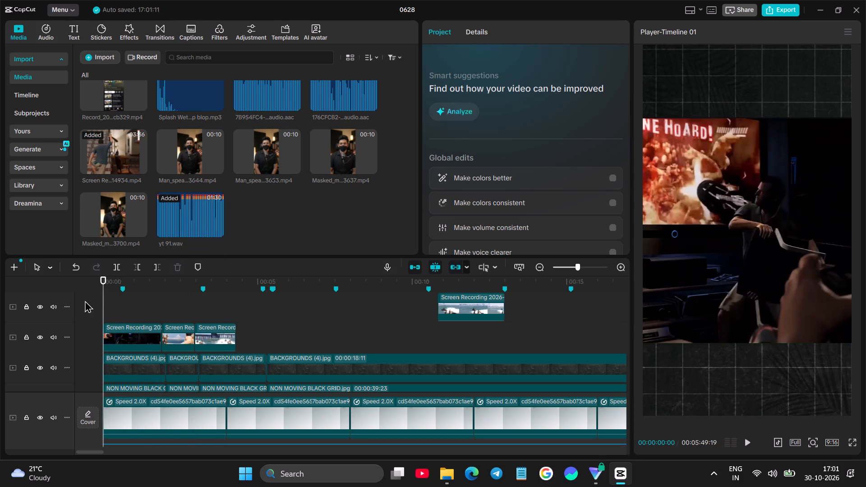
key("space")
key("space")
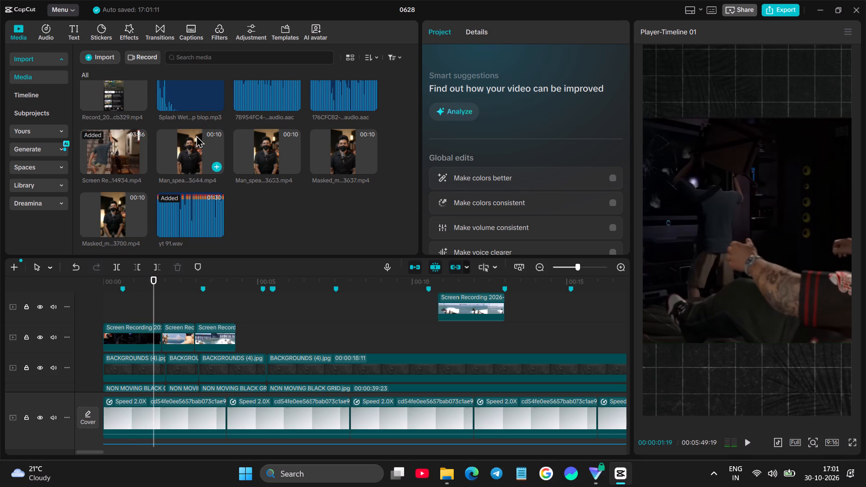
Add the Man_speaking clip ending in 3644 above the recording pieces and move the spare jet-ski piece later, to about 00:13.
left_click_drag(190, 147, 146, 308)
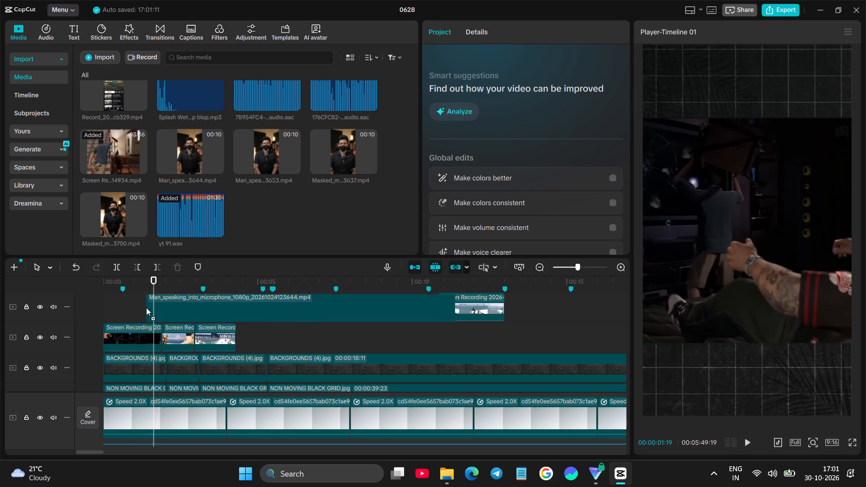
left_click_drag(146, 308, 146, 306)
left_click_drag(466, 336, 544, 329)
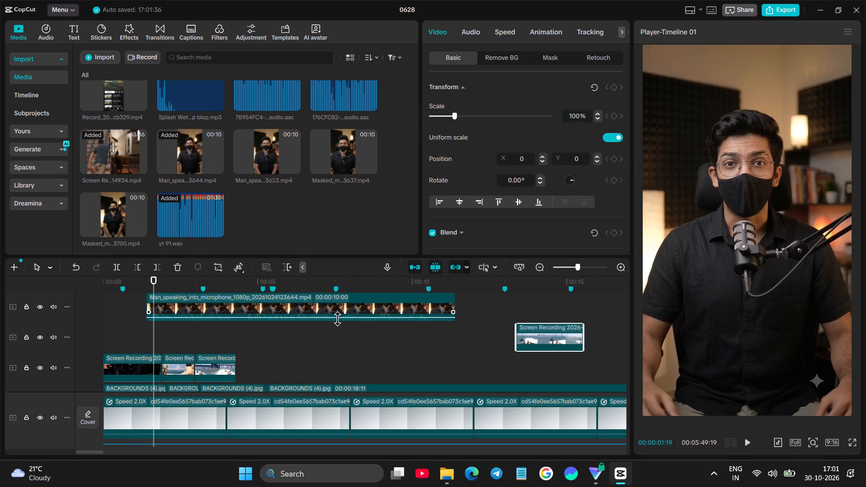
key("space")
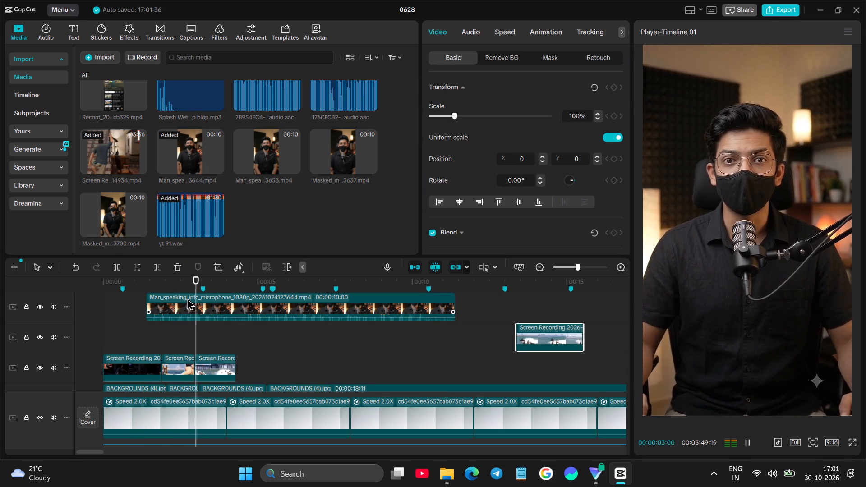
key("space")
Move the Man_speaking clip to the start of the timeline, on the track directly beneath the three recording pieces.
left_click_drag(231, 308, 191, 334)
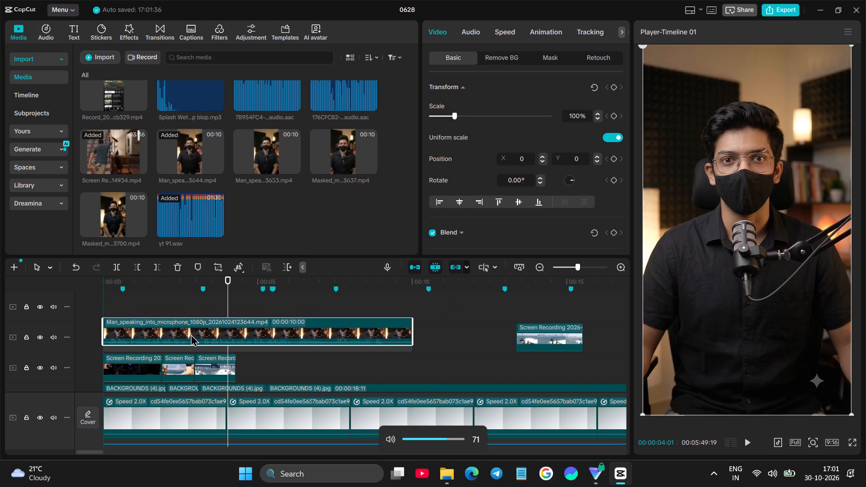
left_click_drag(191, 334, 191, 336)
scroll(191, 319, "down", 2)
scroll(188, 312, "up", 2)
left_click_drag(176, 302, 175, 348)
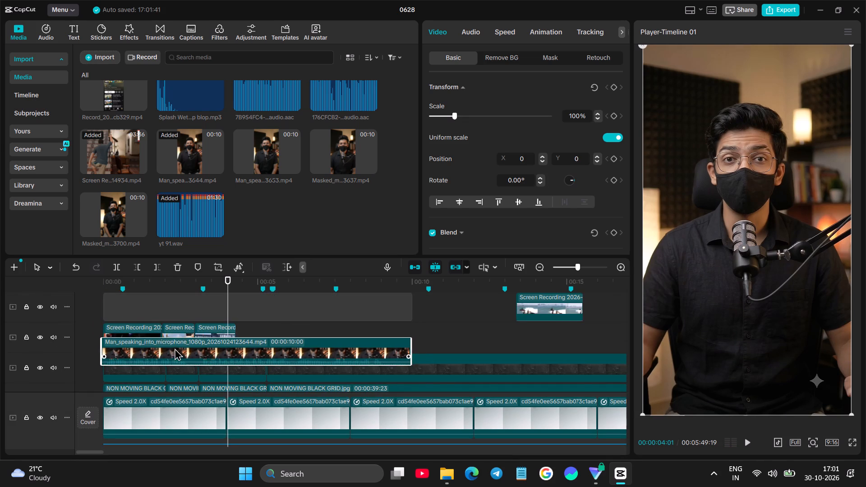
left_click_drag(175, 348, 174, 348)
left_click_drag(174, 304, 175, 350)
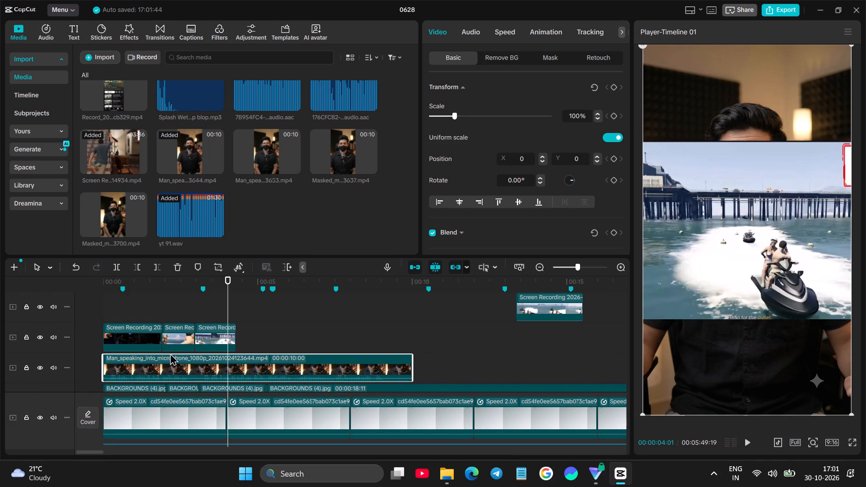
scroll(167, 338, "down", 3)
scroll(138, 308, "up", 3)
Stack the opening frame by moving the first recording piece down to Y -828 and the speaker clip up to Y 644.
left_click(119, 301)
left_click_drag(119, 301, 97, 301)
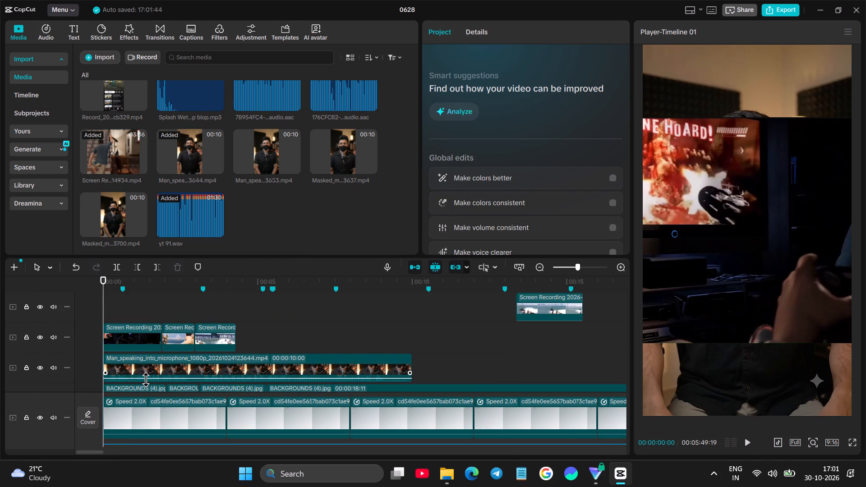
left_click_drag(146, 379, 151, 391)
key("space")
key("space")
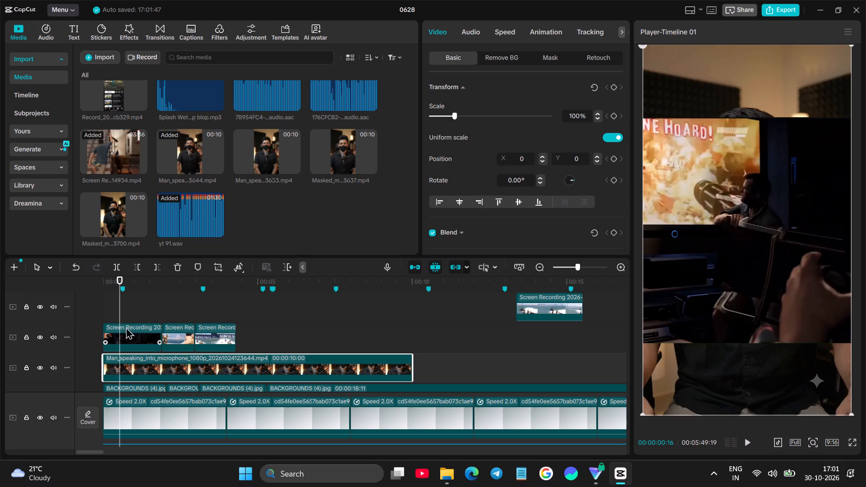
left_click(126, 327)
left_click_drag(735, 192, 731, 271)
left_click(222, 361)
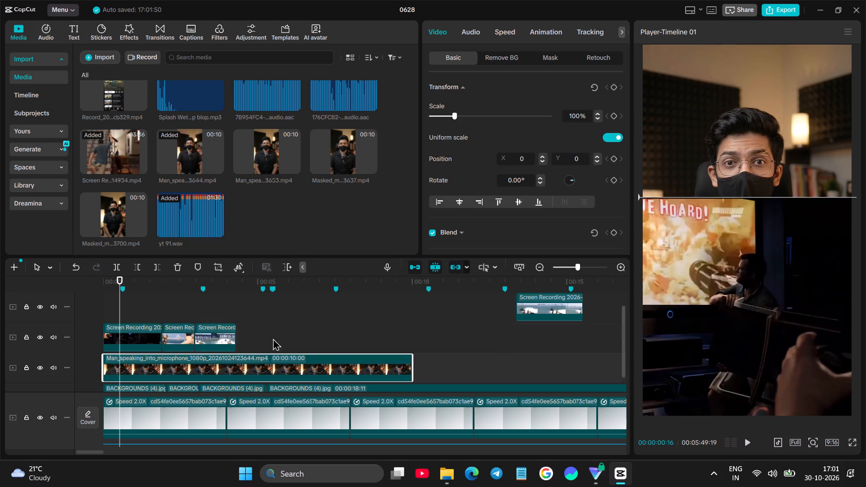
left_click_drag(728, 163, 727, 101)
Play the opening from the start and check the stacked layout, including in full screen.
key("space")
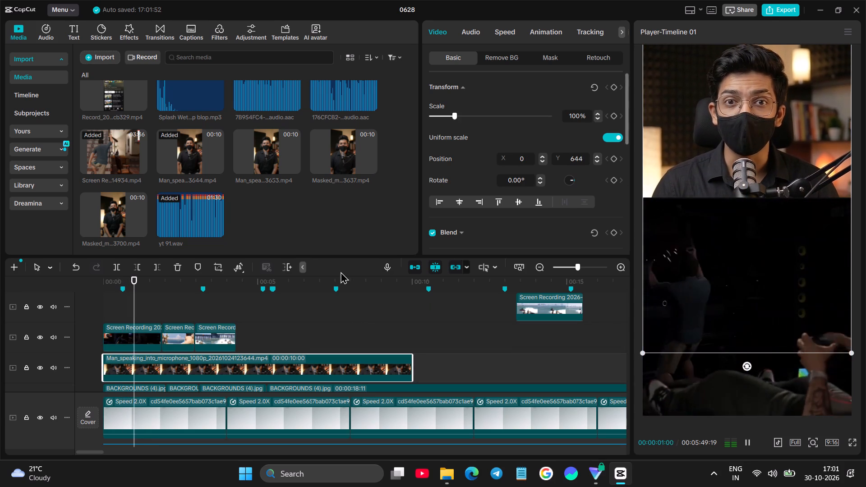
key("space")
left_click(133, 293)
left_click_drag(134, 293, 72, 299)
key("space")
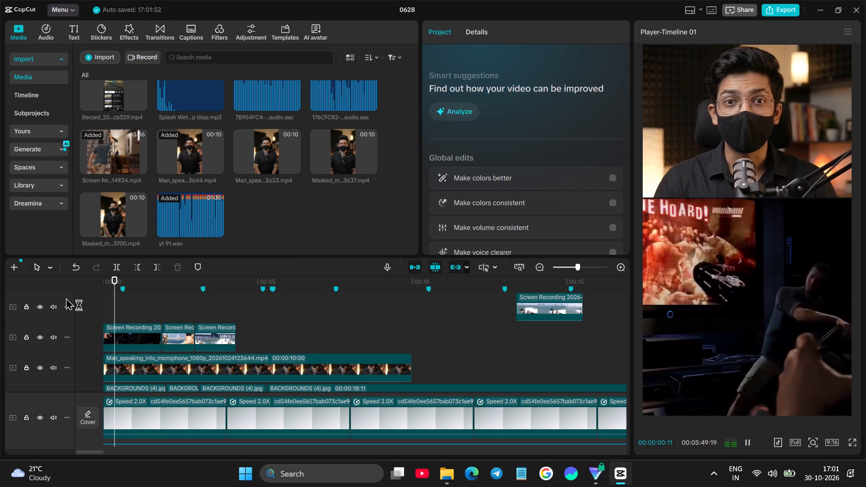
key("space")
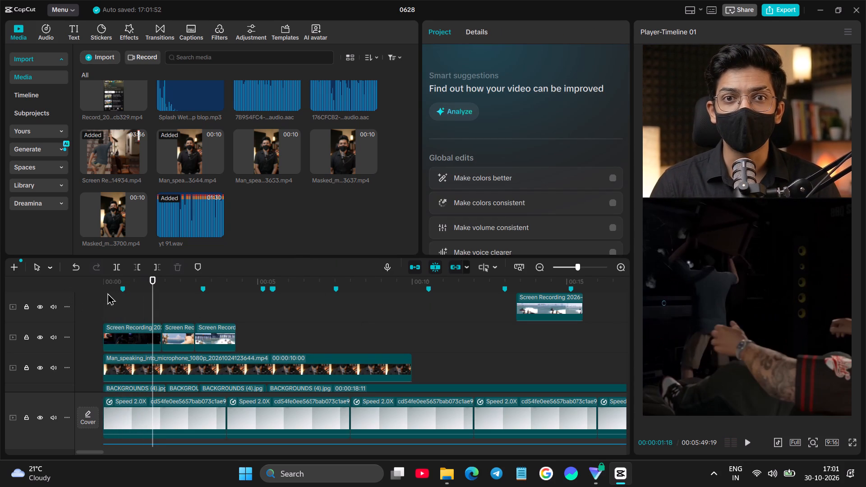
left_click(853, 441)
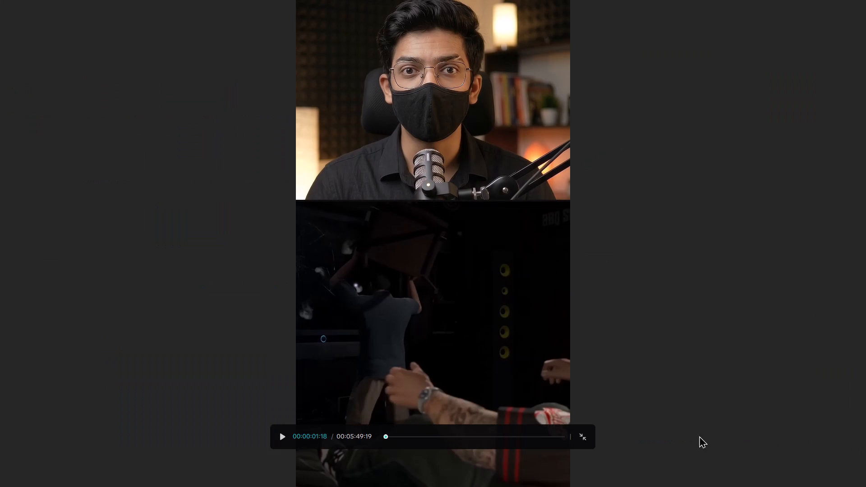
left_click(587, 437)
left_click(120, 333)
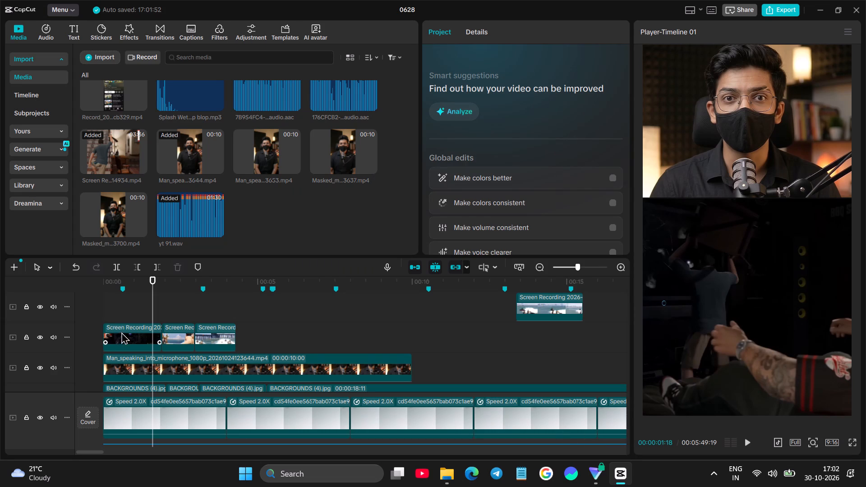
double_click(97, 304)
key("space")
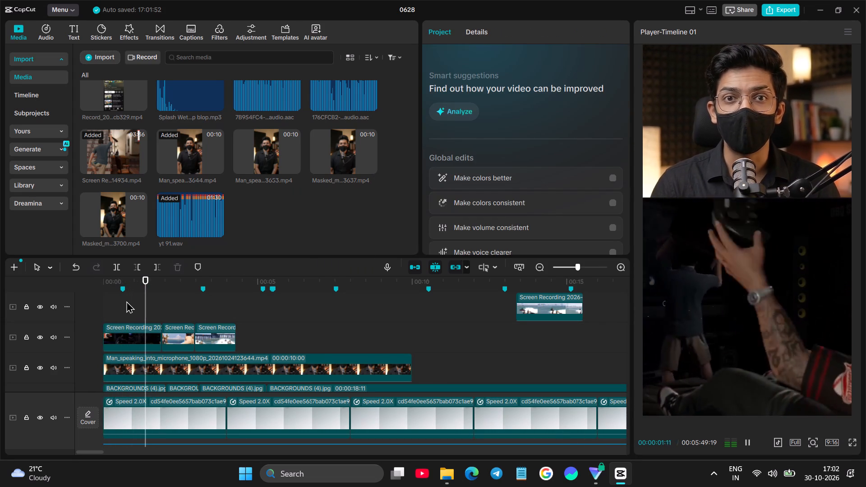
key("space")
Move the boat-deck shot down to Y -997 and the first jet-ski shot down to match, beneath the speaker.
key("space")
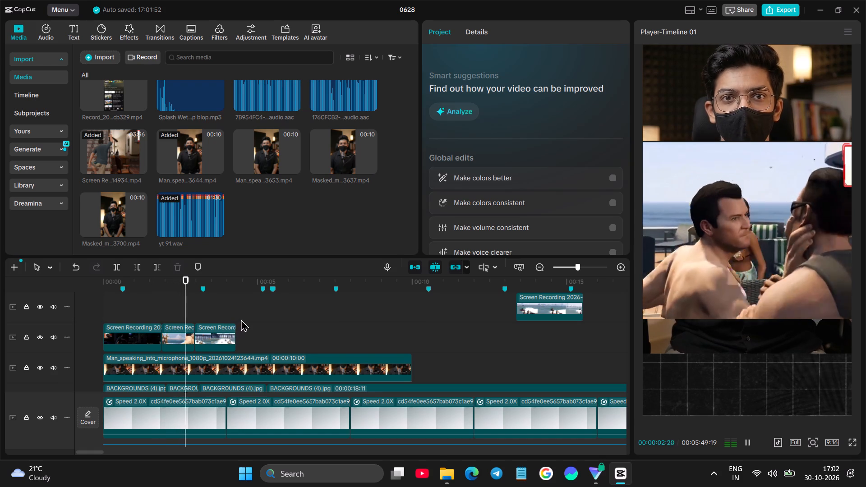
key("space")
left_click(179, 334)
left_click_drag(760, 231, 765, 327)
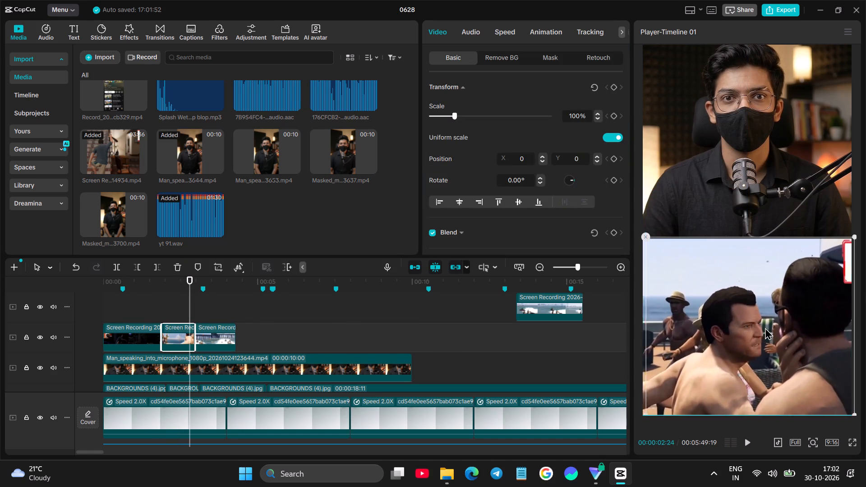
left_click_drag(765, 327, 761, 328)
key("space")
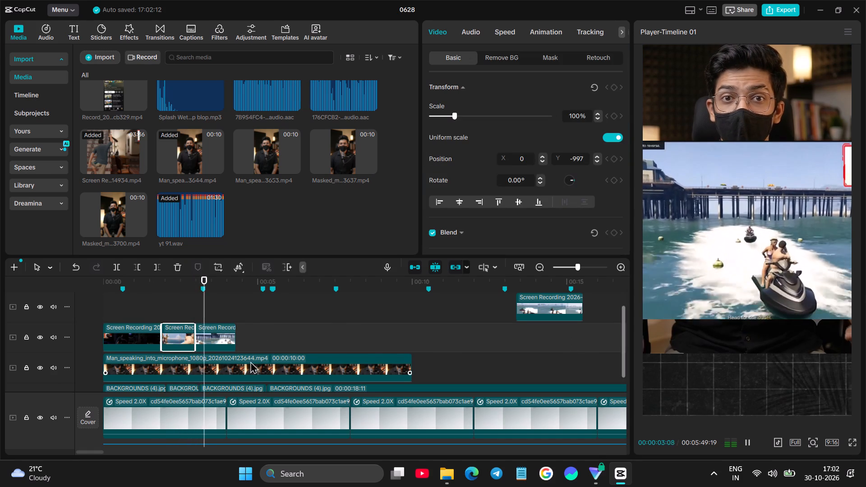
key("space")
left_click(207, 335)
left_click_drag(756, 259, 758, 354)
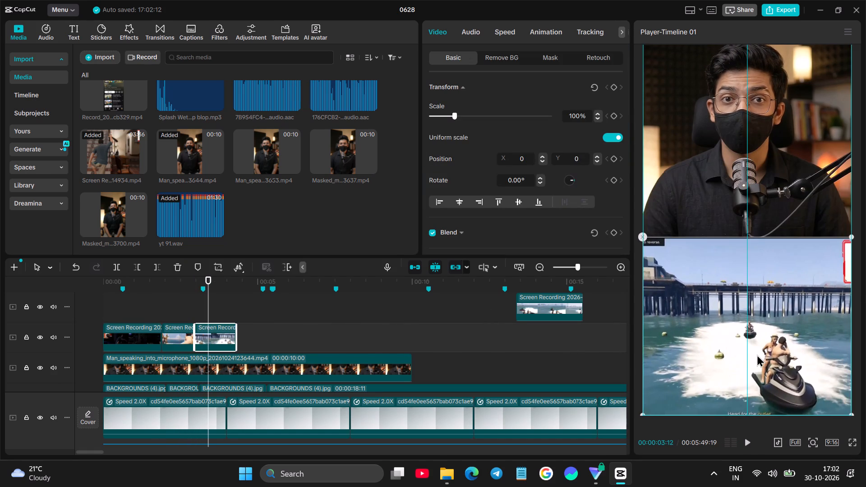
Replay the opening from the start to check the speaker layout across all three recording pieces.
key("space")
key("space")
left_click(132, 301)
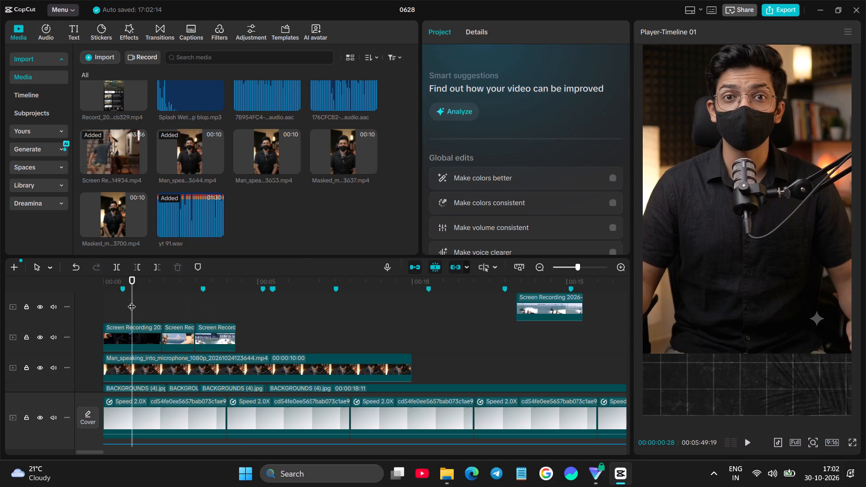
left_click_drag(132, 301, 66, 301)
key("space")
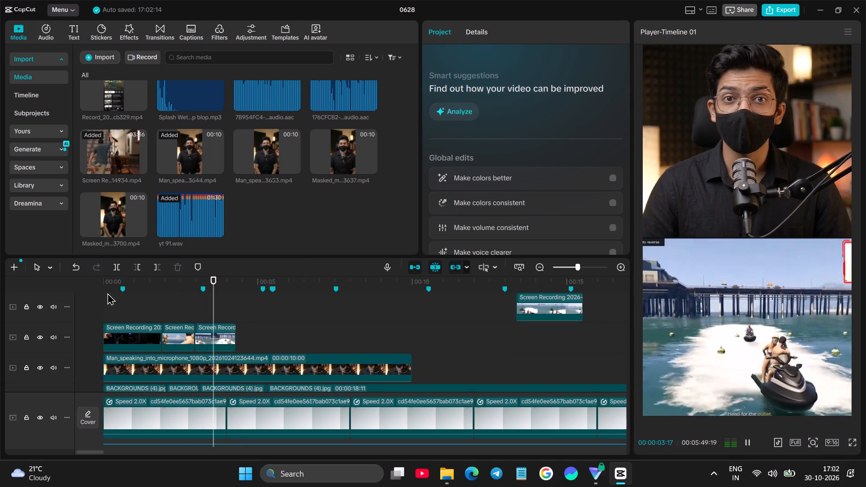
key("space")
left_click(124, 300)
left_click_drag(123, 300, 102, 300)
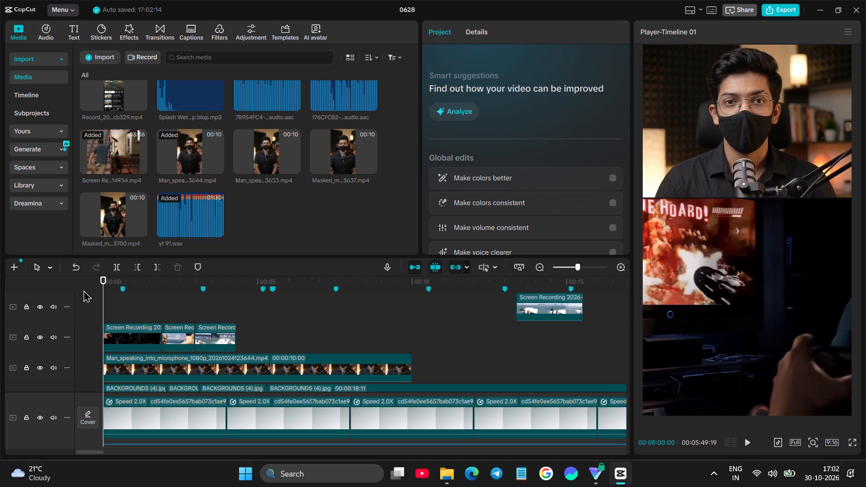
Apply a full-width Rectangle mask to the first recording piece and feather its top edge into the speaker clip.
left_click(147, 330)
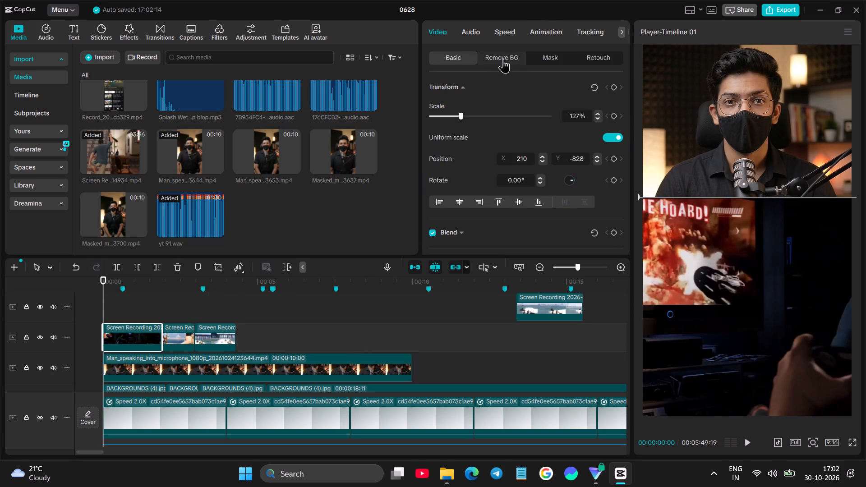
left_click(540, 58)
left_click(446, 103)
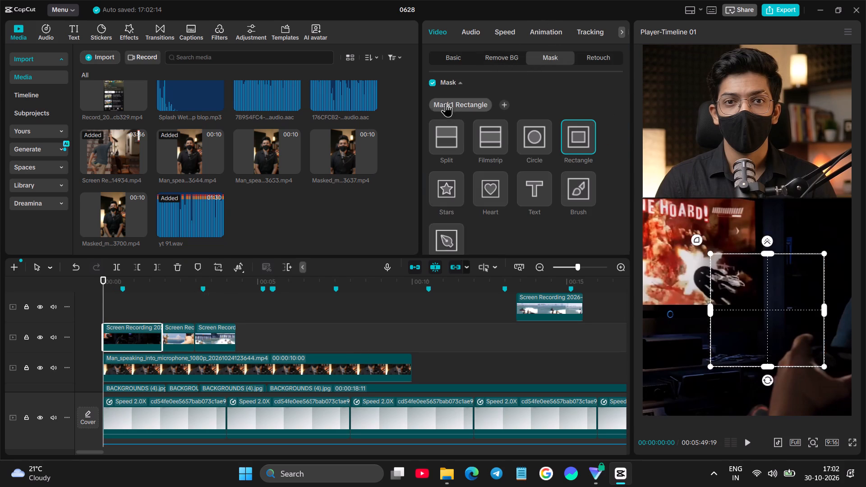
left_click_drag(710, 310, 646, 320)
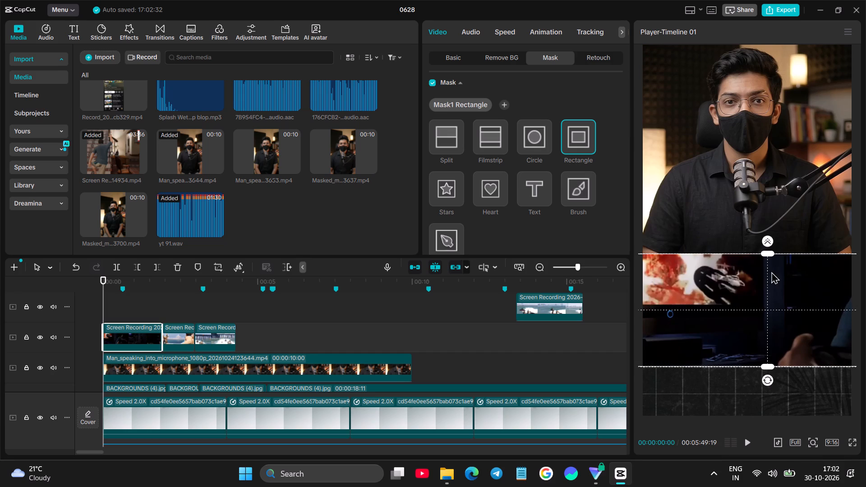
left_click_drag(765, 254, 762, 209)
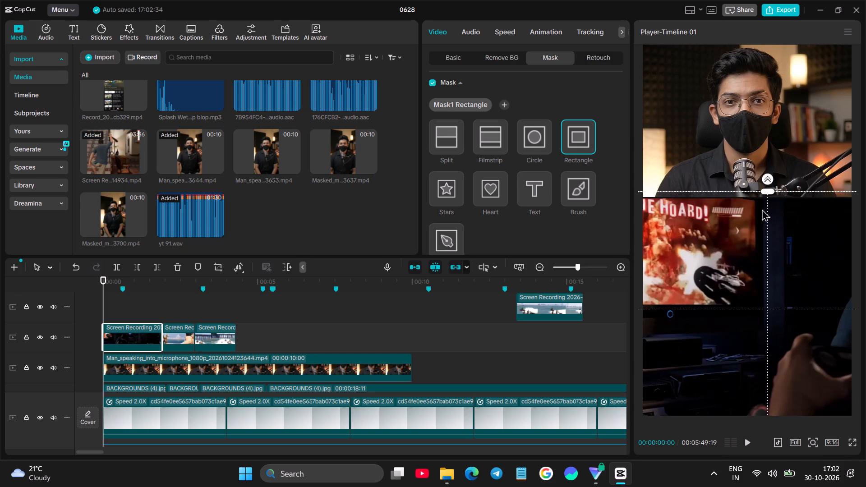
left_click_drag(762, 209, 761, 212)
left_click_drag(769, 184, 771, 175)
left_click(759, 202)
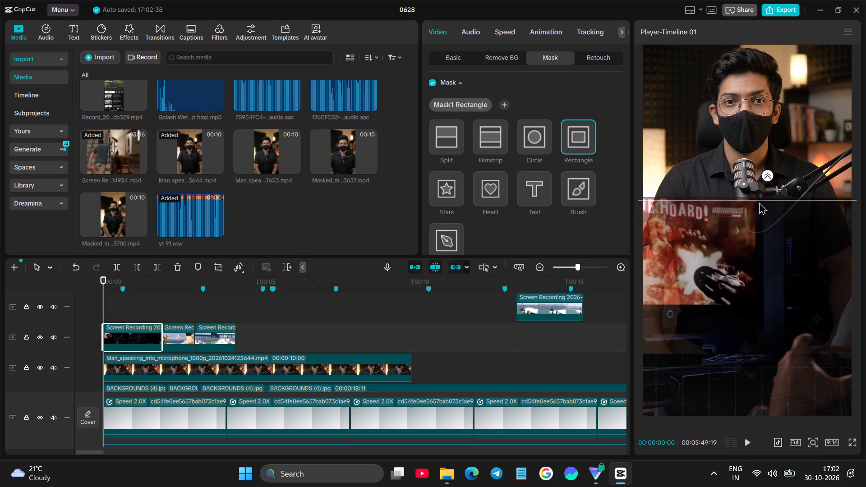
left_click_drag(767, 202, 769, 216)
left_click_drag(755, 244, 755, 271)
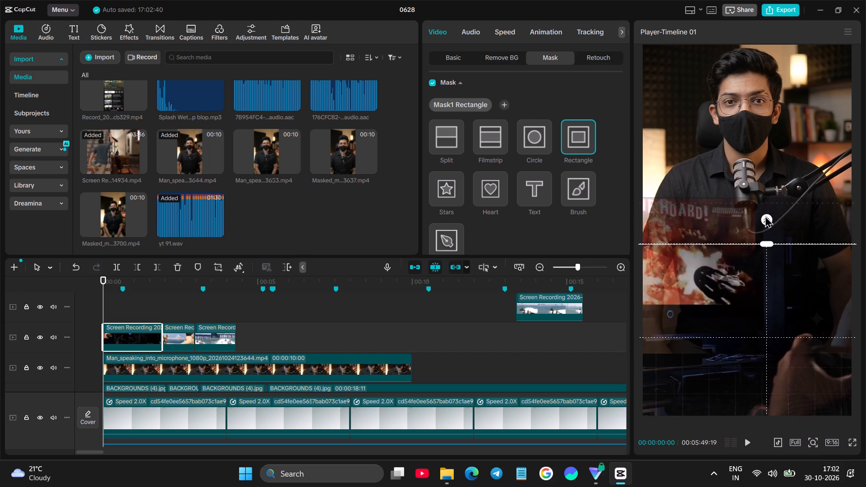
left_click_drag(765, 216, 766, 220)
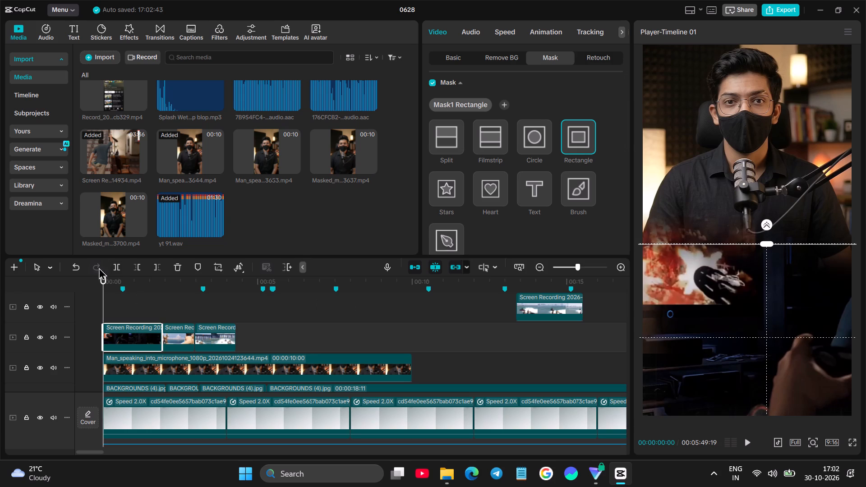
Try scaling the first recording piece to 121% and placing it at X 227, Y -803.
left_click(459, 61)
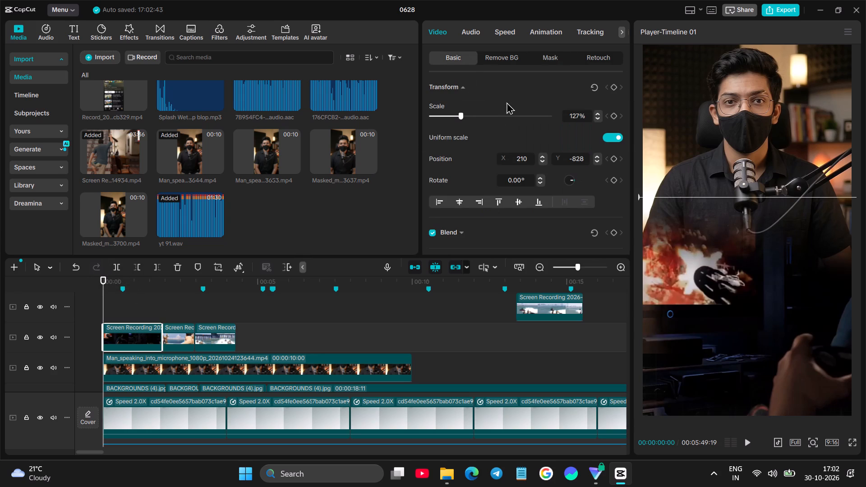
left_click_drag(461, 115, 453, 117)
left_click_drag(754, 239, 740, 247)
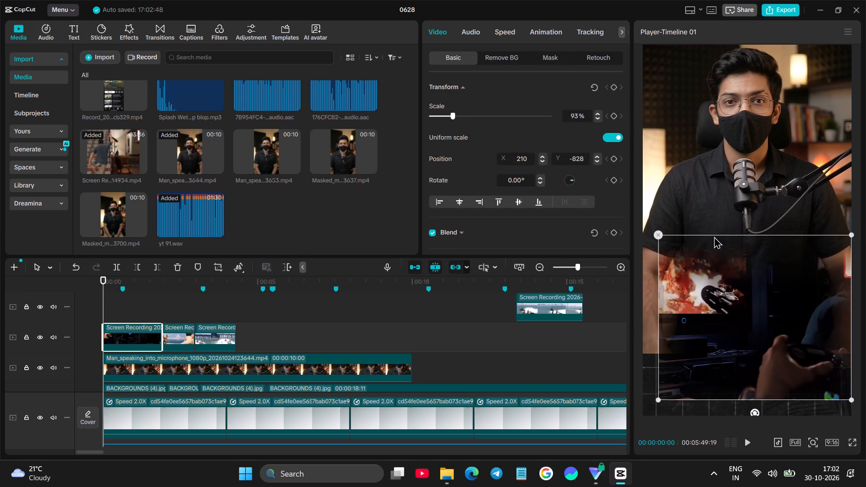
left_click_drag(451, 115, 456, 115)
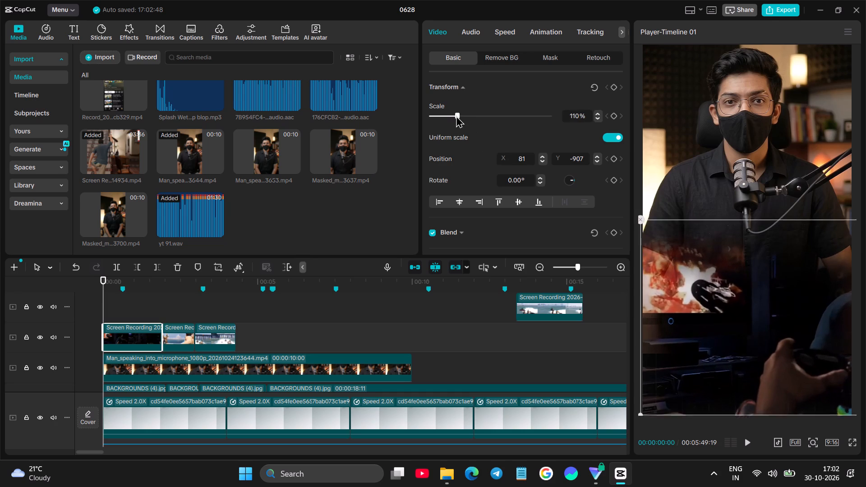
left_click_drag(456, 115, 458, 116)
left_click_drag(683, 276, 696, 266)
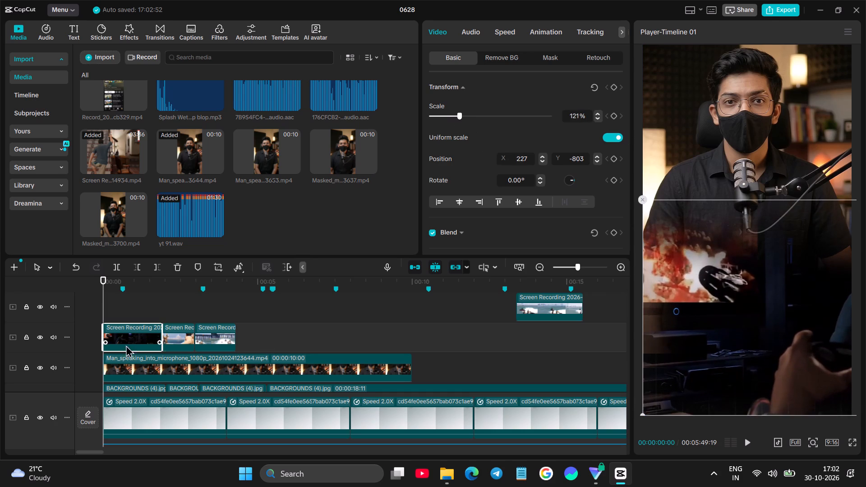
Undo the recent rescaling, repositioning and top-edge feathering of the first recording piece after replaying the opening.
left_click(113, 306)
left_click_drag(113, 306, 86, 301)
key("space")
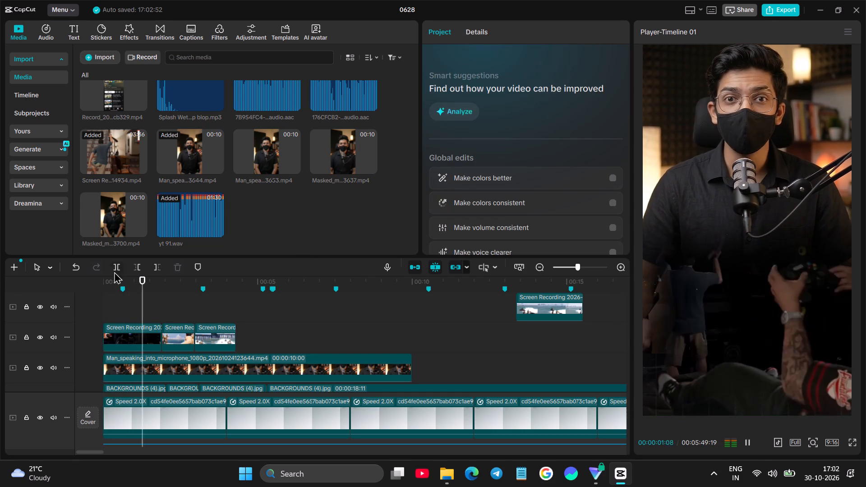
key("space")
double_click(72, 272)
triple_click(74, 272)
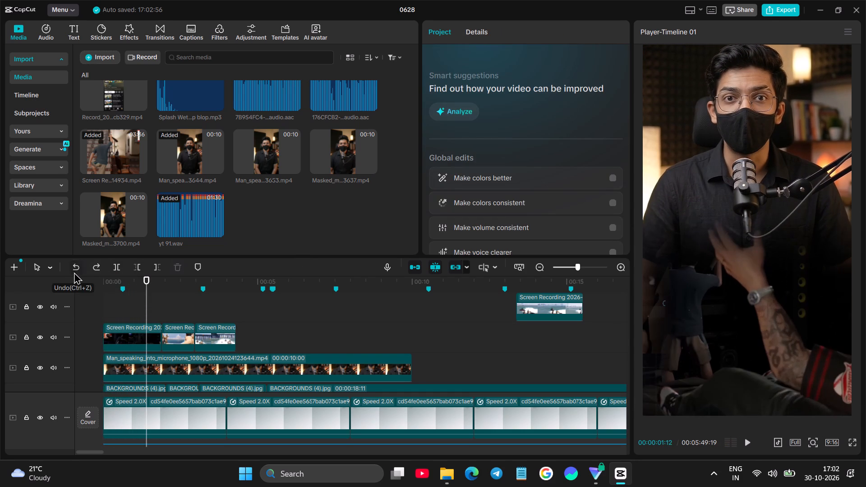
left_click(74, 271)
left_click(80, 274)
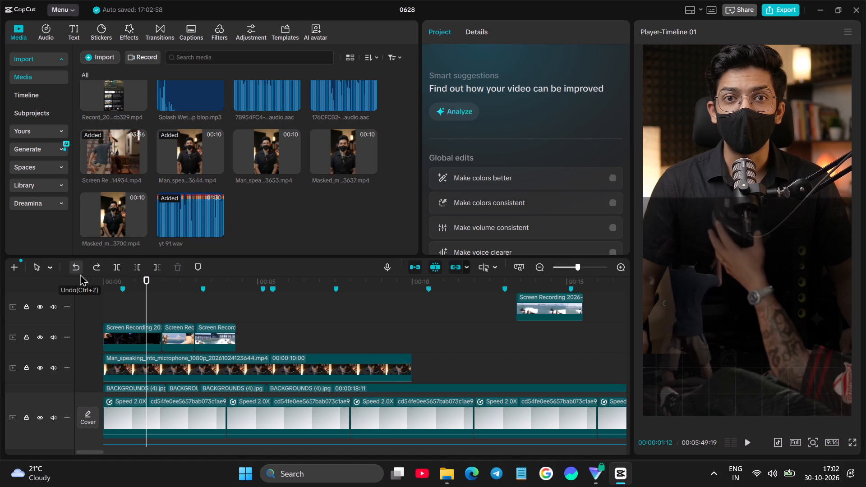
left_click(80, 274)
Replay the opening several times to check how the speaker and the recording pieces beneath look together.
left_click(129, 300)
left_click_drag(130, 299, 62, 292)
key("space")
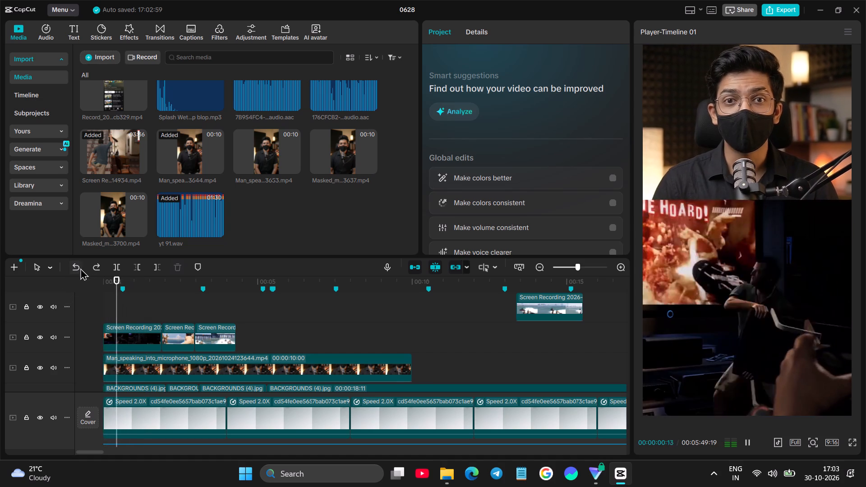
key("space")
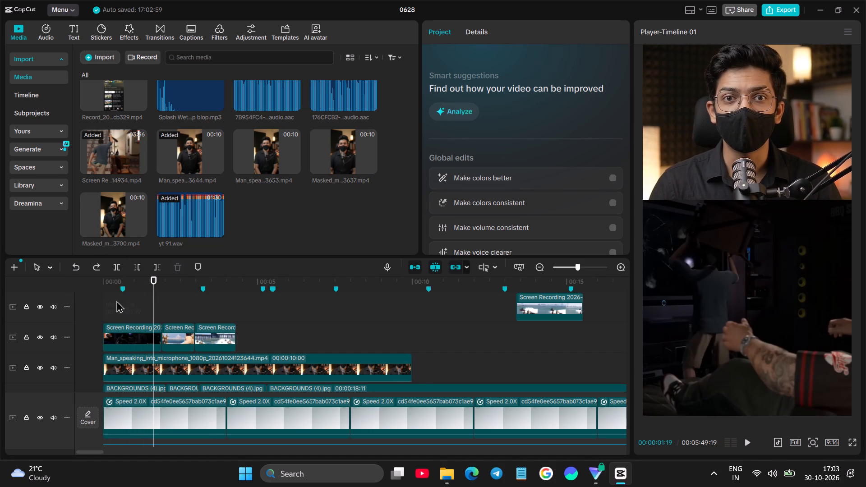
left_click(124, 300)
left_click_drag(124, 300, 105, 300)
key("space")
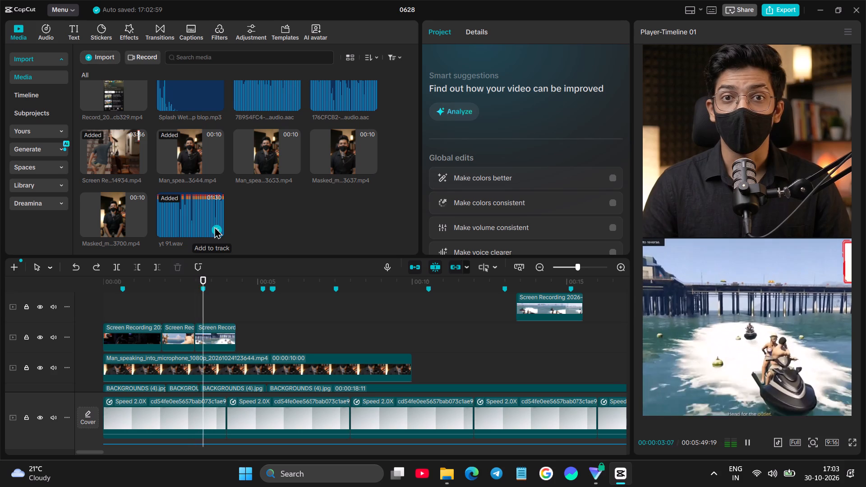
key("space")
left_click(129, 300)
left_click_drag(129, 299, 46, 298)
key("space")
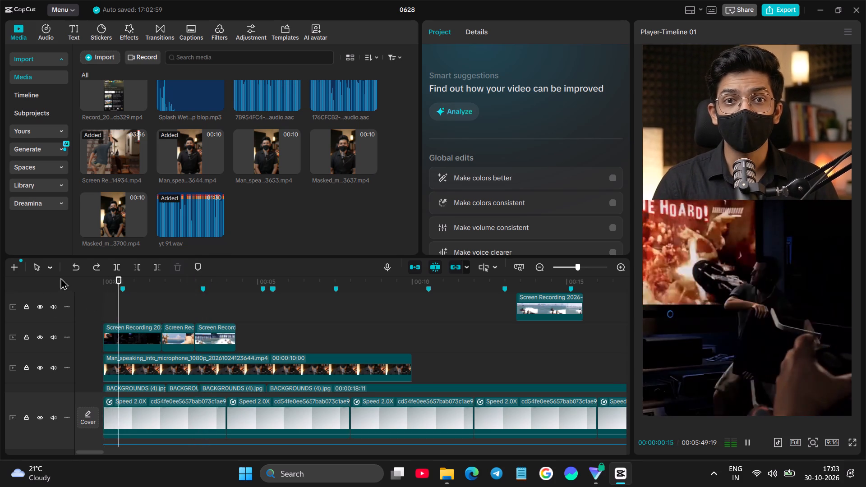
key("space")
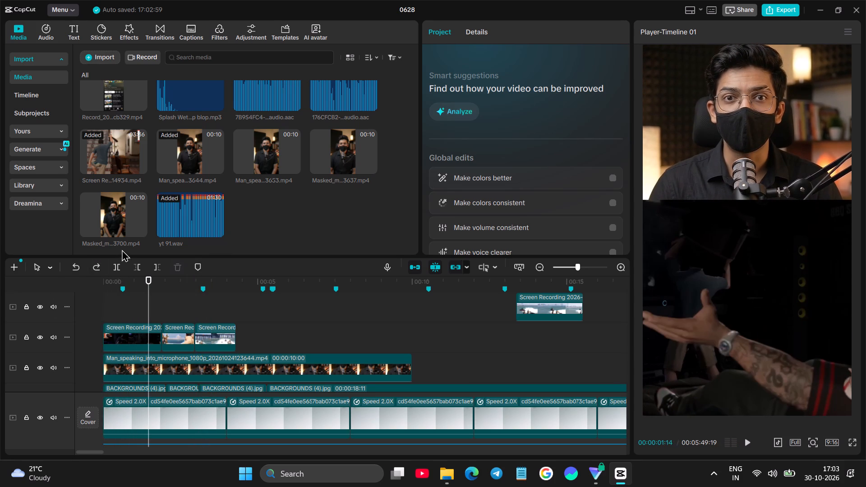
left_click(129, 308)
left_click_drag(129, 308, 97, 307)
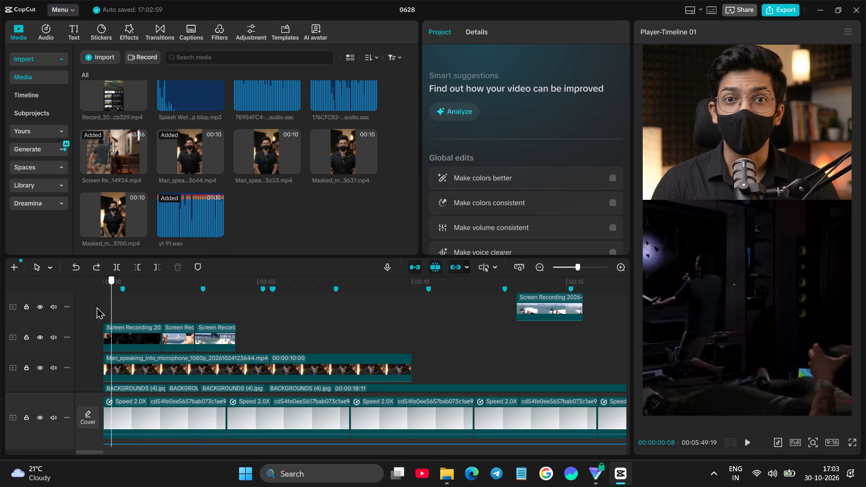
left_click_drag(97, 307, 81, 306)
key("space")
key("space")
Shift the masked-speaker clip along its track to start at about 1.2 seconds, leaving the opening without the speaker.
left_click_drag(152, 362, 189, 362)
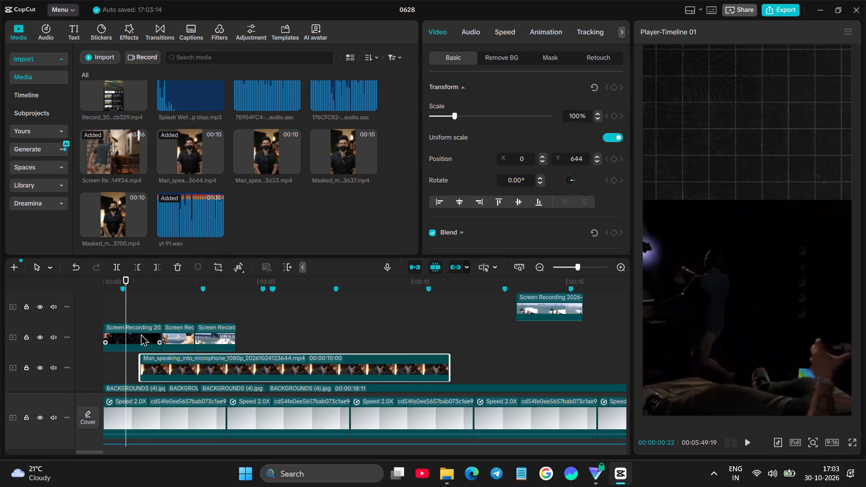
left_click(117, 312)
left_click_drag(115, 310, 68, 299)
key("space")
key("space")
Raise the first recording piece to X 251, Y -542 at 127% scale and replay the opening.
left_click(120, 337)
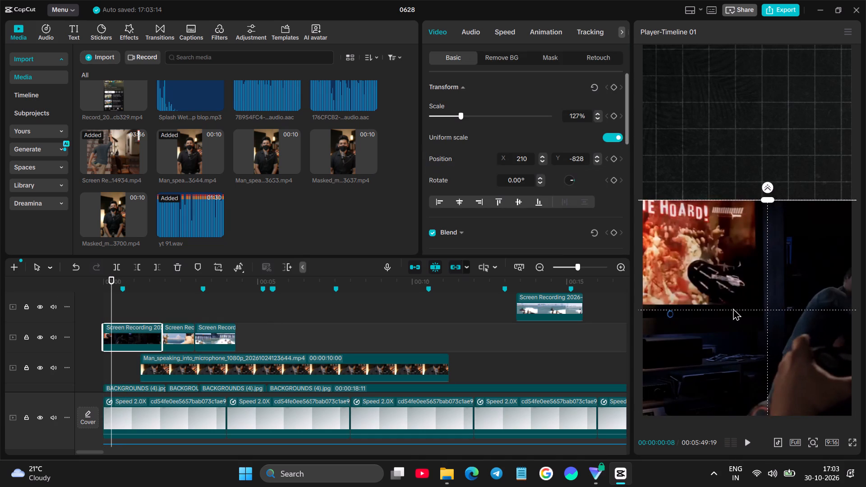
left_click_drag(733, 308, 732, 295)
left_click(78, 270)
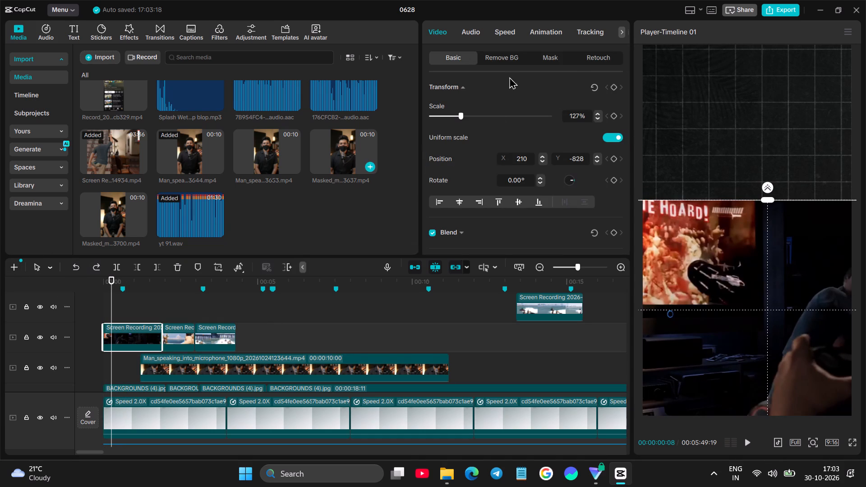
left_click(573, 53)
left_click(433, 83)
left_click(454, 57)
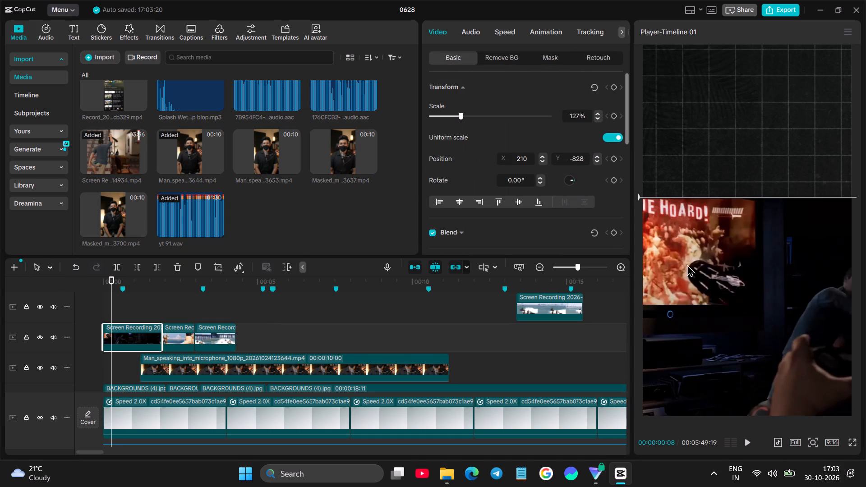
left_click_drag(700, 269, 701, 181)
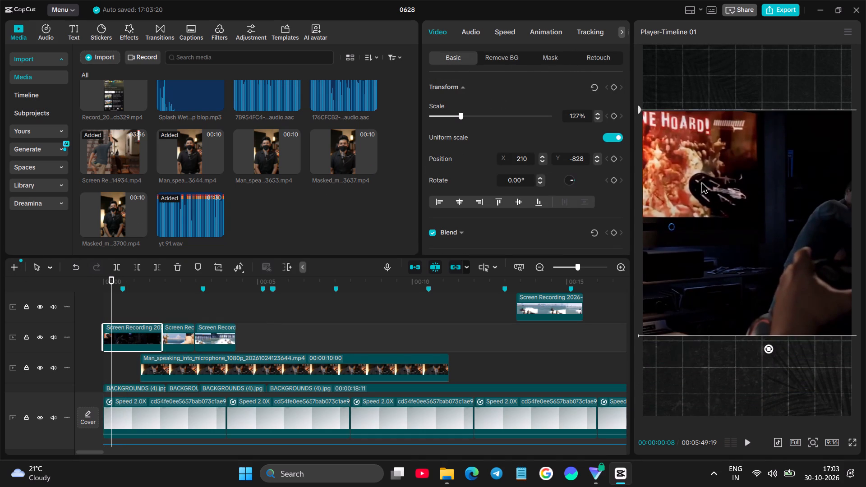
left_click_drag(701, 181, 705, 241)
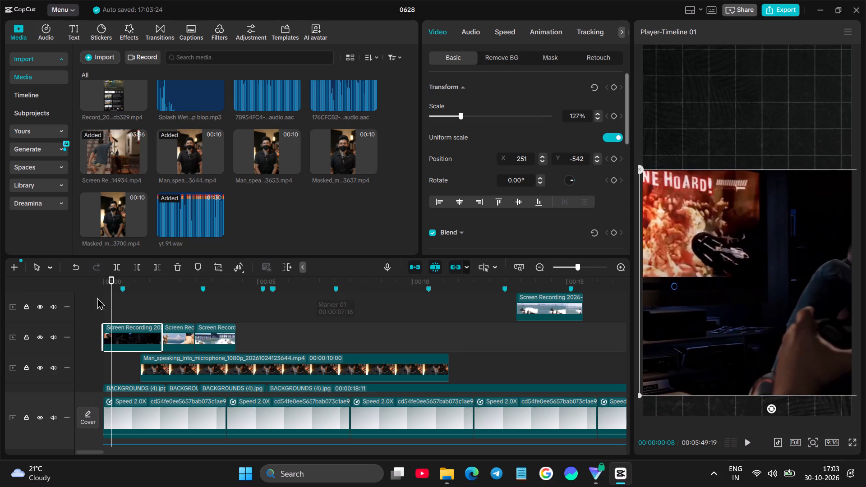
left_click(121, 299)
left_click_drag(120, 299, 78, 297)
key("space")
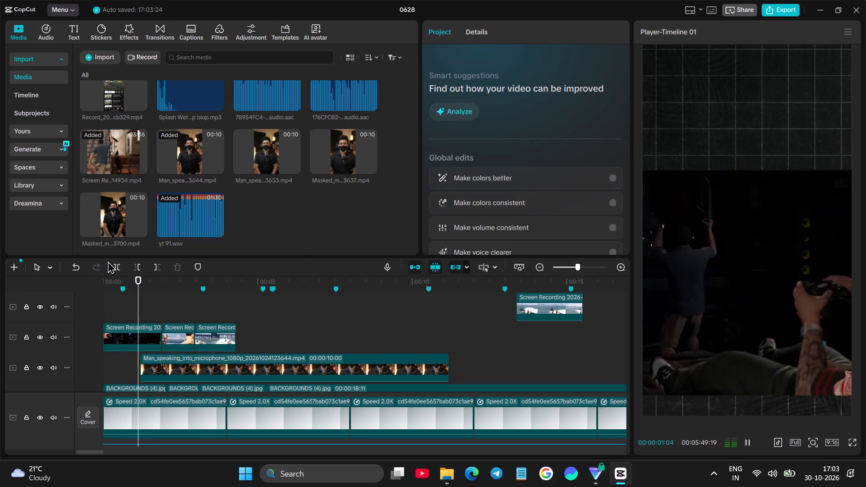
key("space")
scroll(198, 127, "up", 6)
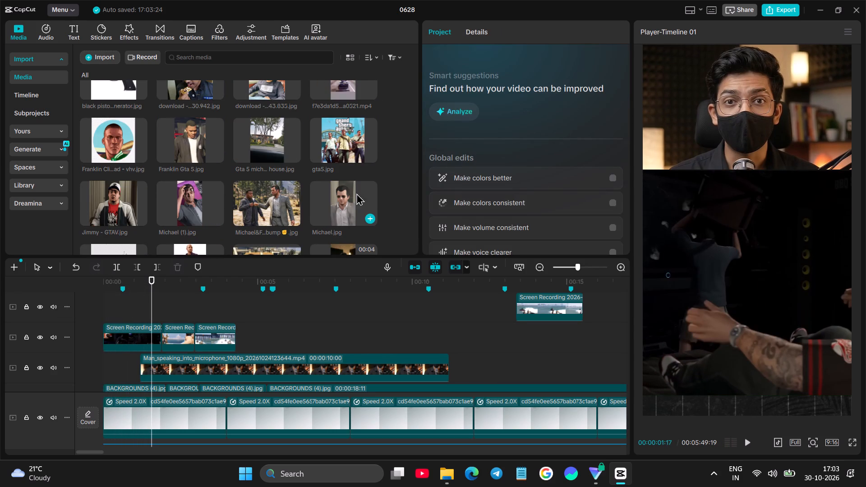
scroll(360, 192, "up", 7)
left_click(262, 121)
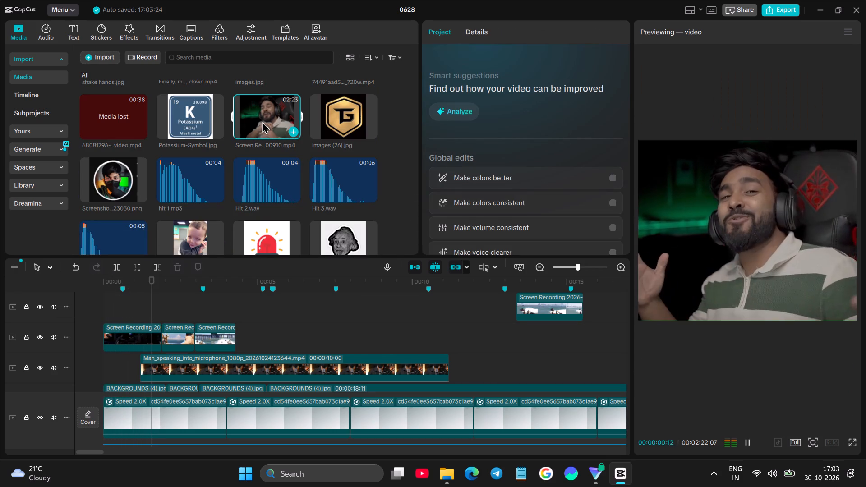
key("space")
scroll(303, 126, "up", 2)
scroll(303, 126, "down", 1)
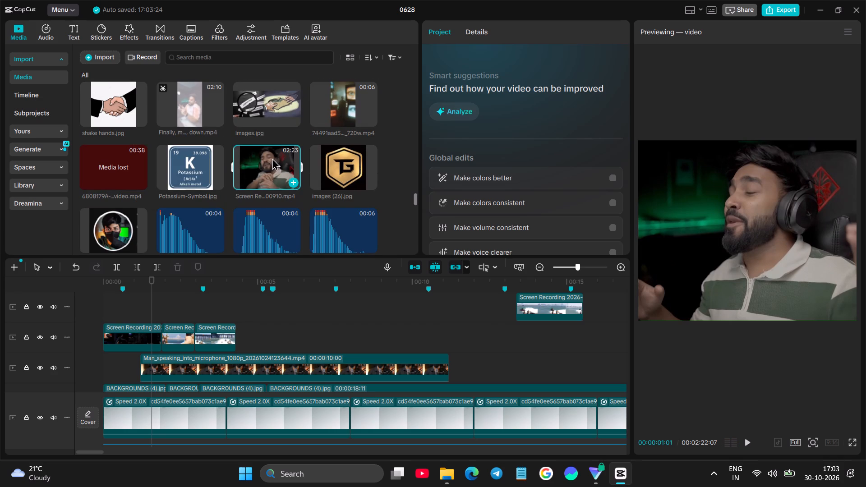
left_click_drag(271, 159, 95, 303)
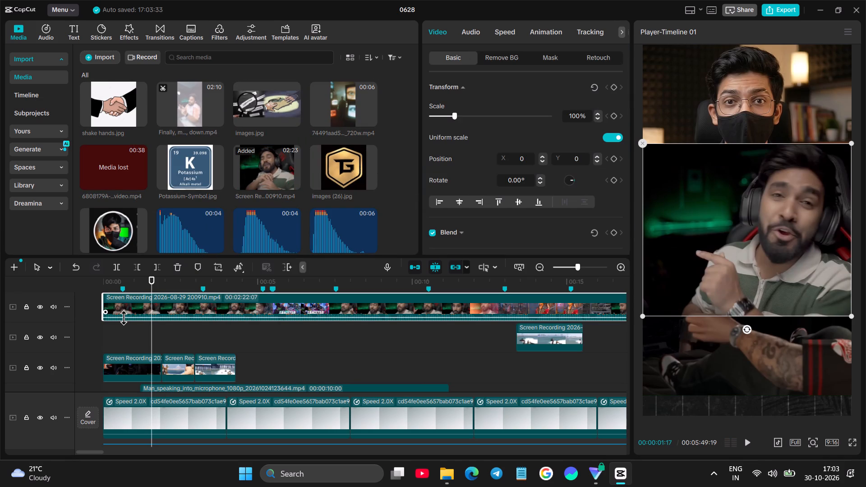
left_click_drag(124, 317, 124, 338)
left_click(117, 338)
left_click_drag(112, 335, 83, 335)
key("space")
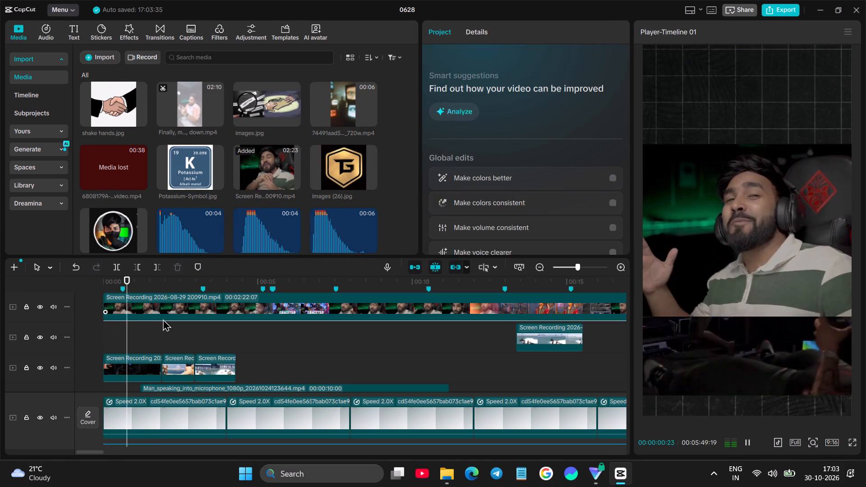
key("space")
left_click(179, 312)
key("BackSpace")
Preview the a9b900e88 selfie clip, the GTA V Epic Scene image and the Techno Gamerz photos as opening candidates.
scroll(222, 193, "up", 4)
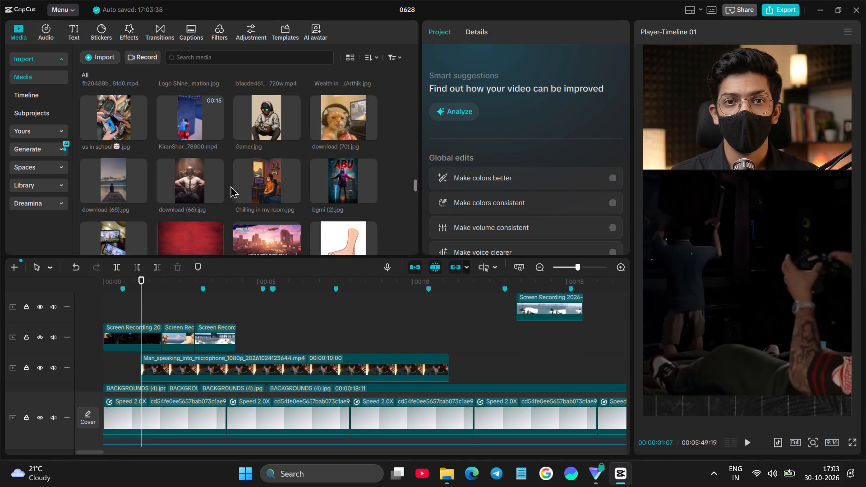
scroll(295, 165, "up", 8)
left_click(344, 142)
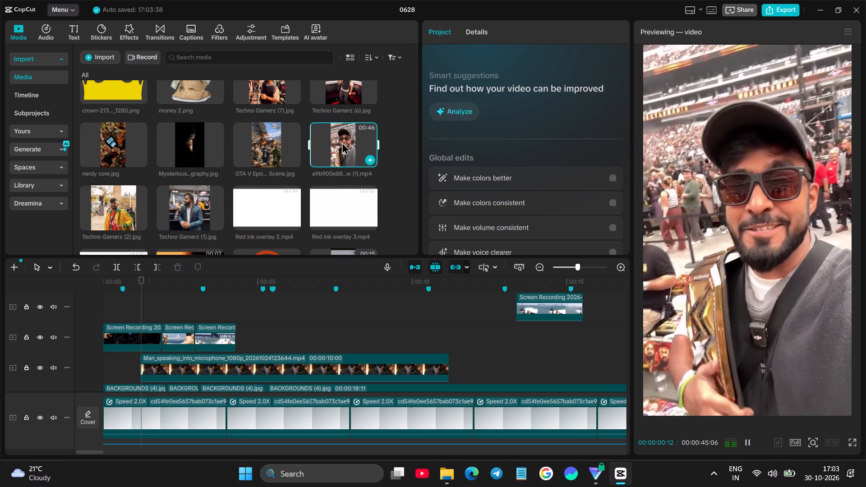
key("space")
left_click(272, 162)
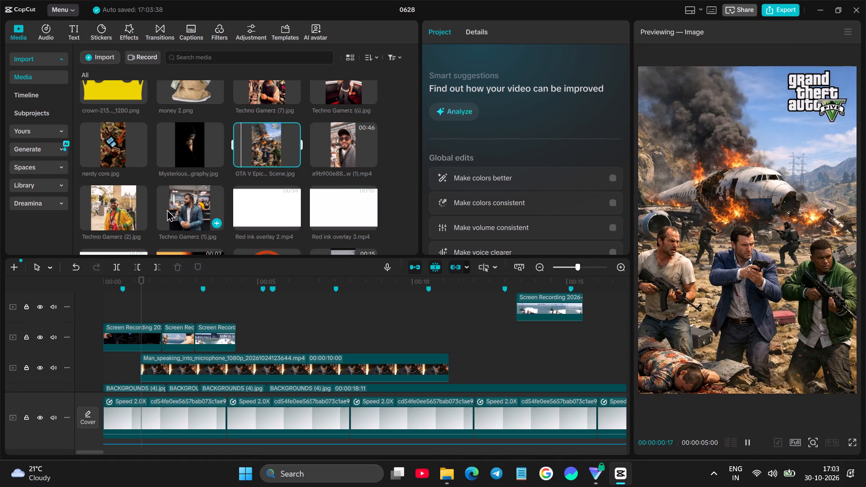
left_click(167, 209)
left_click(98, 211)
left_click(181, 215)
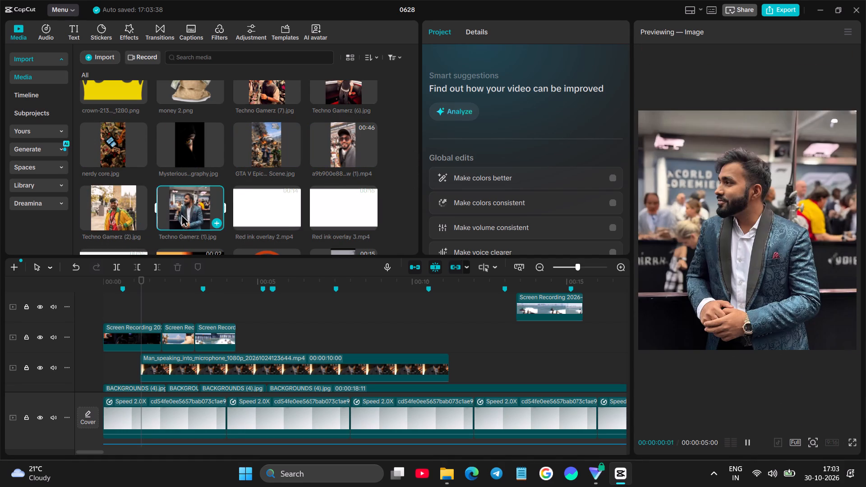
scroll(207, 193, "up", 1)
scroll(264, 153, "up", 2)
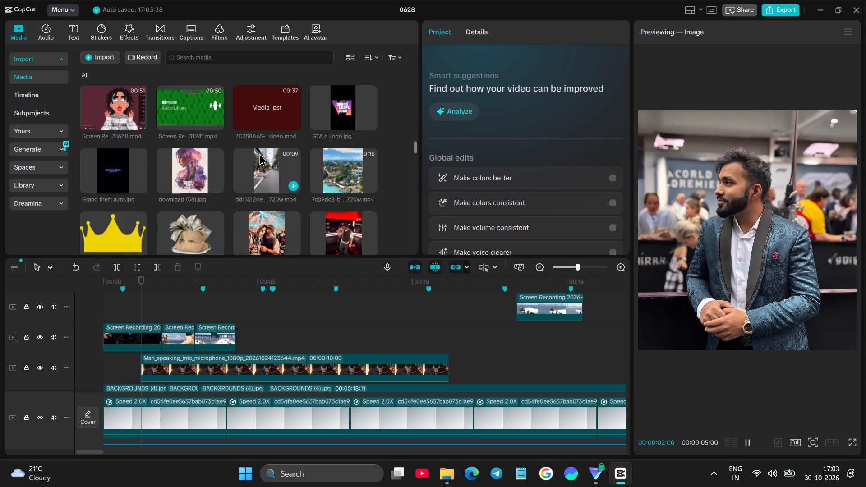
scroll(261, 156, "down", 1)
left_click(256, 170)
left_click_drag(278, 173, 145, 262)
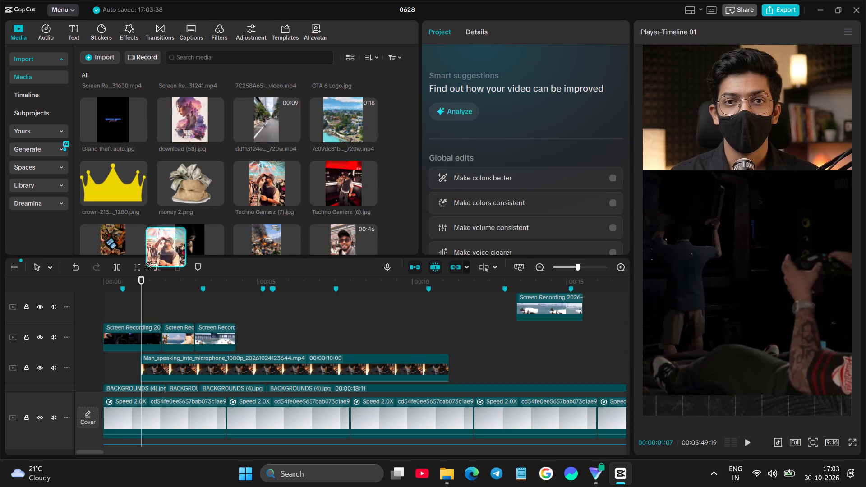
left_click_drag(145, 262, 219, 175)
Browse the imported media further and compare the two download portrait photos for the opening.
scroll(276, 195, "up", 7)
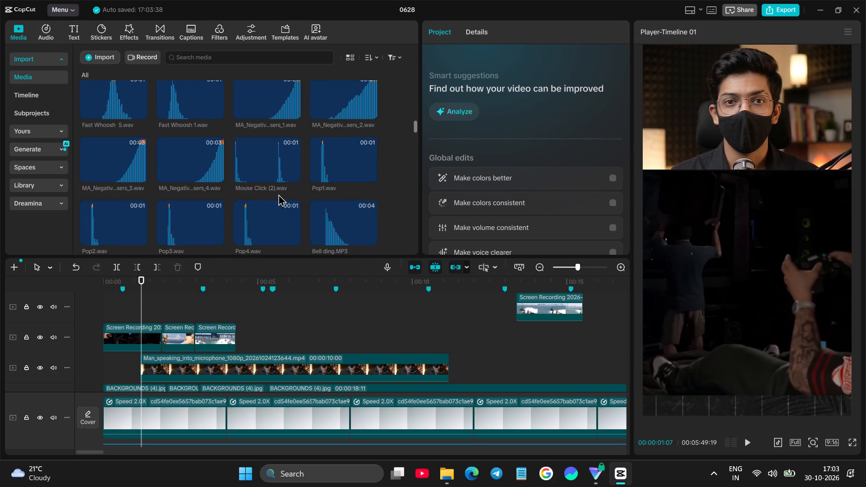
scroll(280, 189, "up", 19)
scroll(288, 179, "down", 9)
scroll(286, 184, "up", 1)
scroll(286, 184, "down", 9)
scroll(286, 184, "up", 1)
scroll(286, 184, "down", 17)
left_click(271, 129)
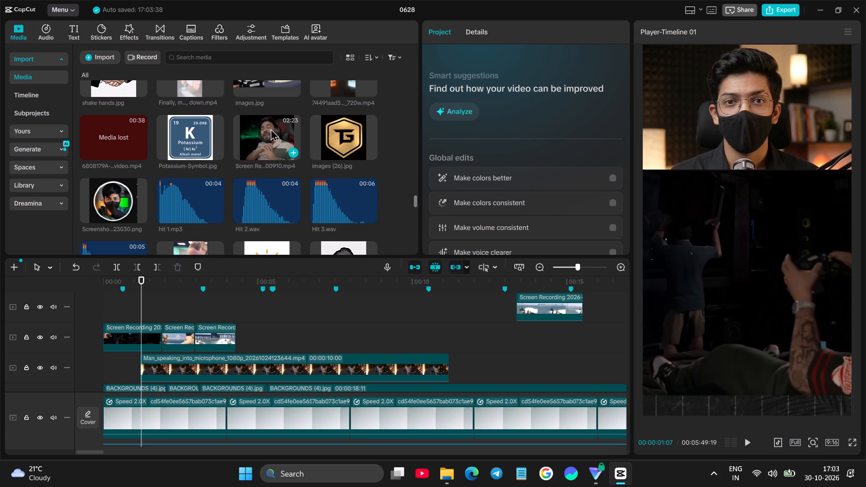
scroll(257, 142, "down", 5)
left_click(180, 206)
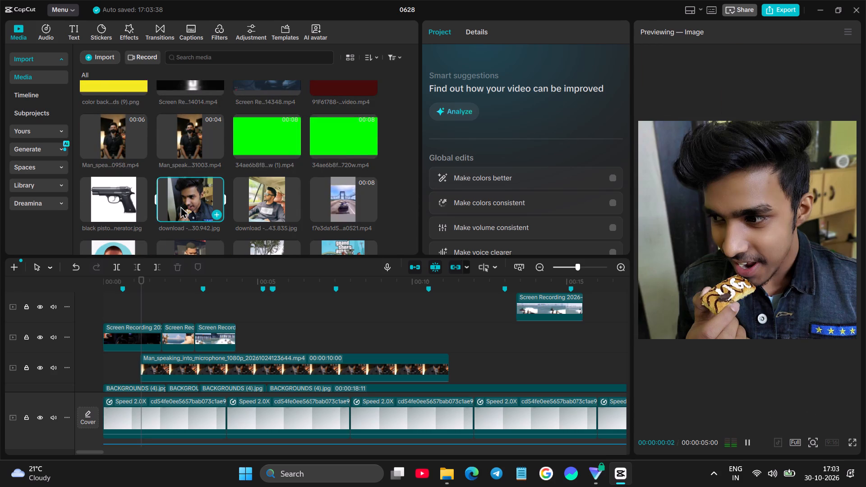
left_click(263, 208)
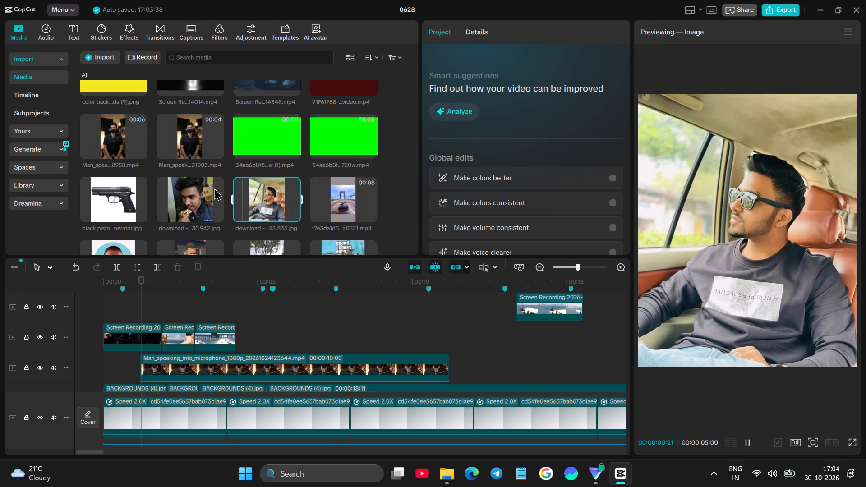
left_click(201, 188)
scroll(331, 153, "up", 7)
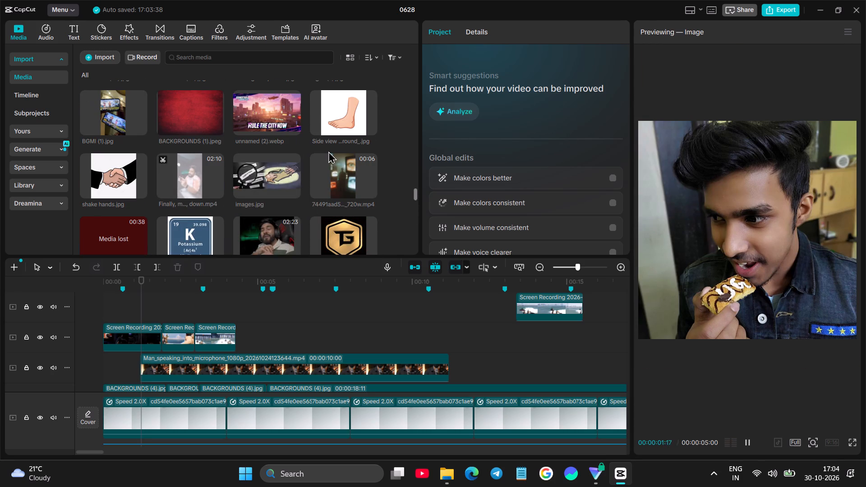
scroll(322, 154, "down", 6)
scroll(176, 184, "down", 1)
Place the photo download - 2026-10-19T151230.942.jpg on the top track at the timeline start and remove its background automatically.
left_click_drag(187, 203, 187, 207)
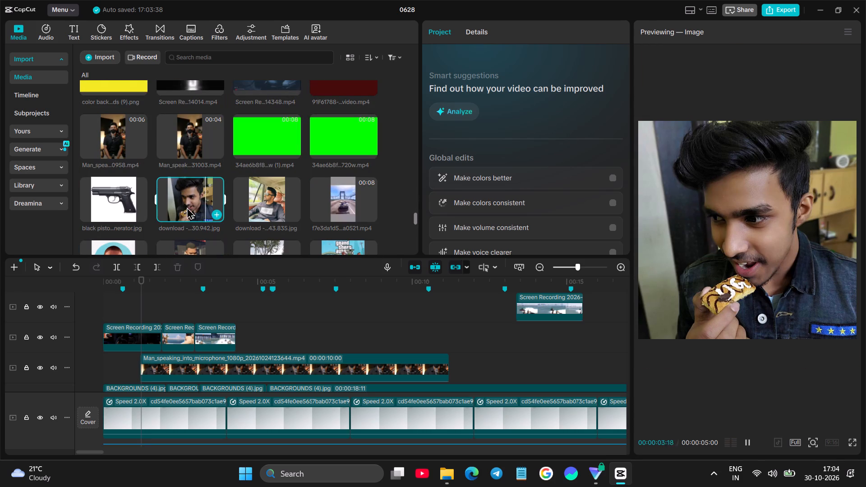
left_click_drag(187, 207, 103, 305)
left_click(142, 308)
left_click(494, 58)
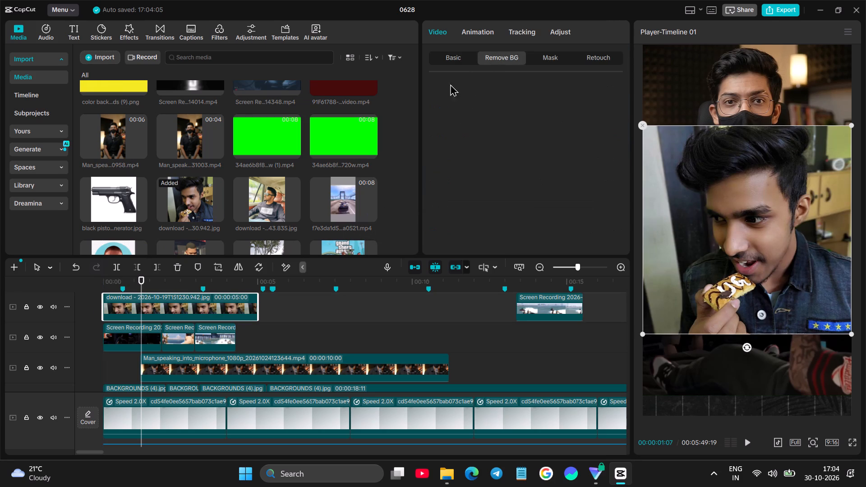
left_click(435, 88)
Shrink the cutout photo and move it into the upper part of the frame, straddling the first recording piece's top edge.
left_click_drag(848, 127, 815, 173)
left_click_drag(778, 240, 771, 153)
scroll(312, 312, "down", 4)
scroll(187, 330, "up", 3)
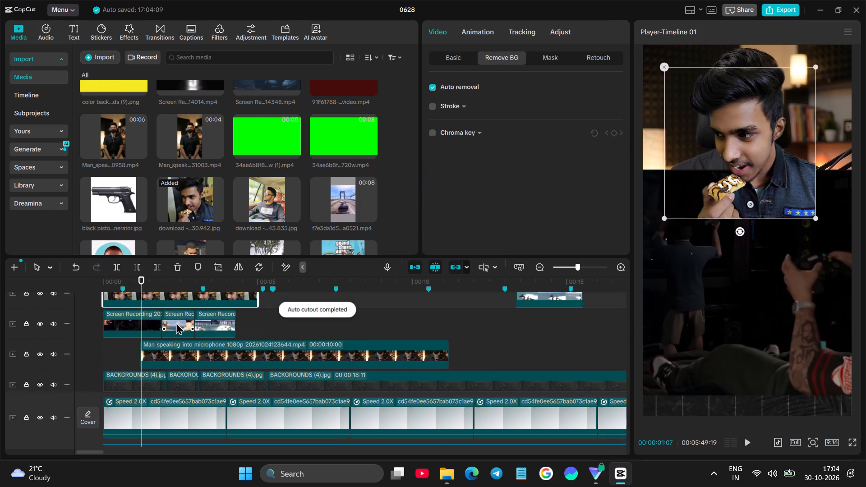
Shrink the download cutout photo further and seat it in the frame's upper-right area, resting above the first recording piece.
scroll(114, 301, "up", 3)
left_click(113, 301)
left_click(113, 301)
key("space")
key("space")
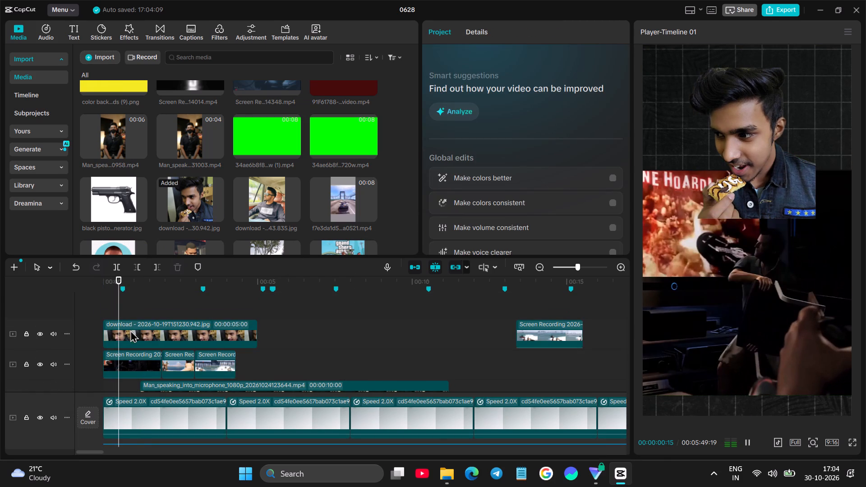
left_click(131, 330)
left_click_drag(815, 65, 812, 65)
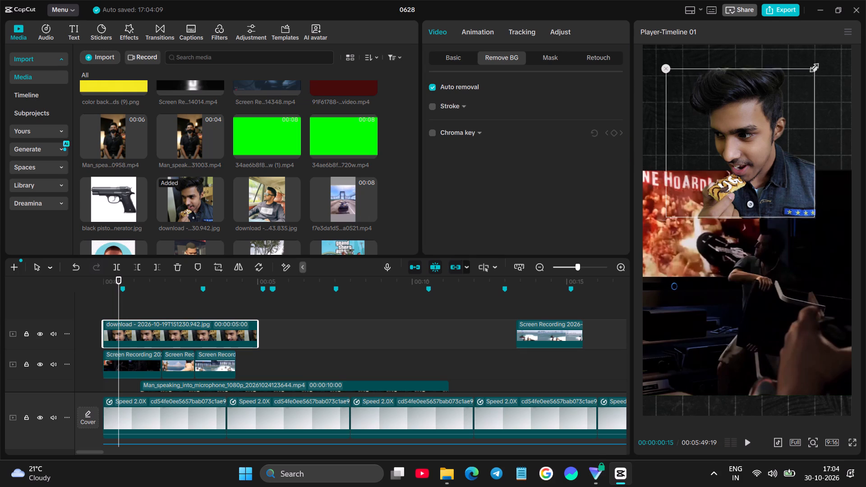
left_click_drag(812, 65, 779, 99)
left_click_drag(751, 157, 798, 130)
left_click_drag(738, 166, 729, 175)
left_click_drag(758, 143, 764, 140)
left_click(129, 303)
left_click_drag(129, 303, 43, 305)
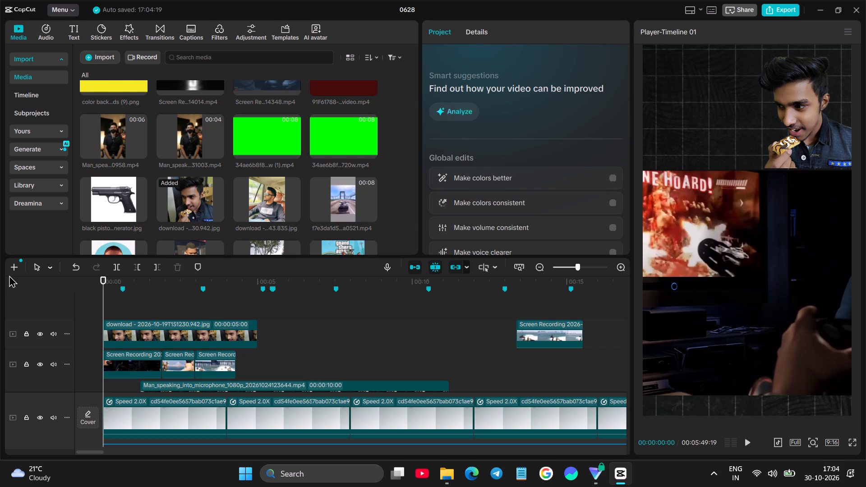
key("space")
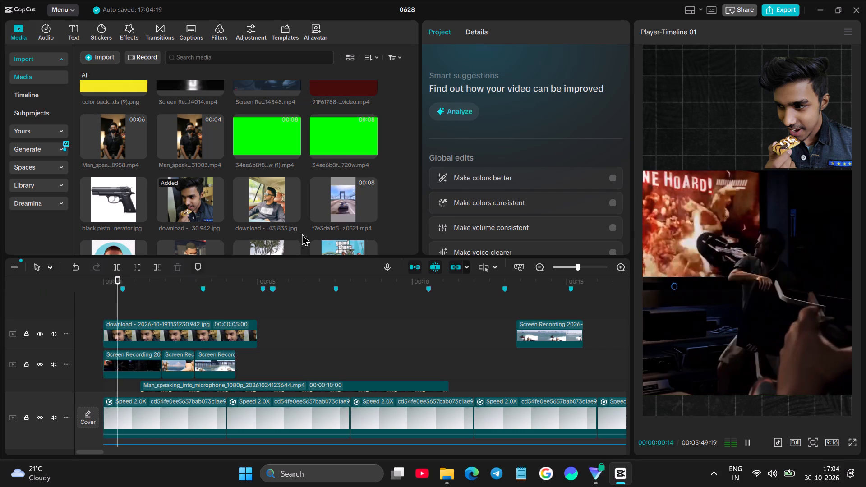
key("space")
Browse the imported media and compare the Techno Gamerz (6), (7), (1) and (2) photos as a second opening figure.
scroll(266, 199, "down", 5)
scroll(272, 158, "down", 2)
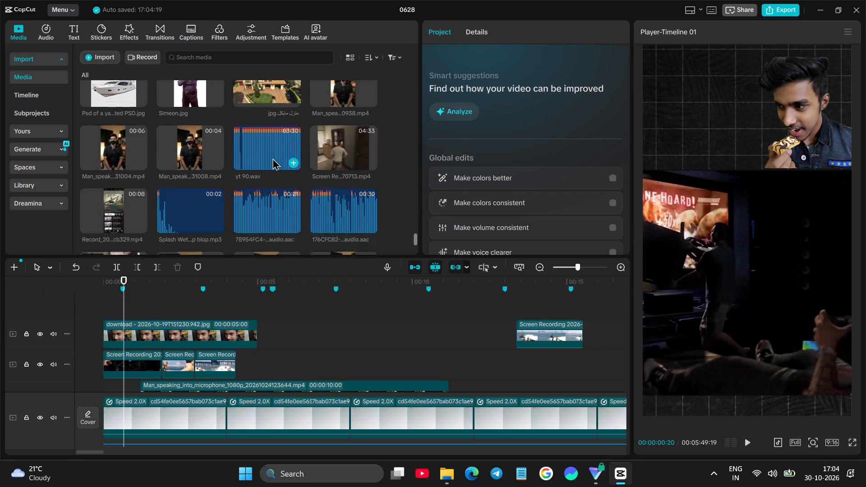
scroll(272, 158, "down", 1)
scroll(290, 156, "up", 17)
scroll(293, 152, "down", 11)
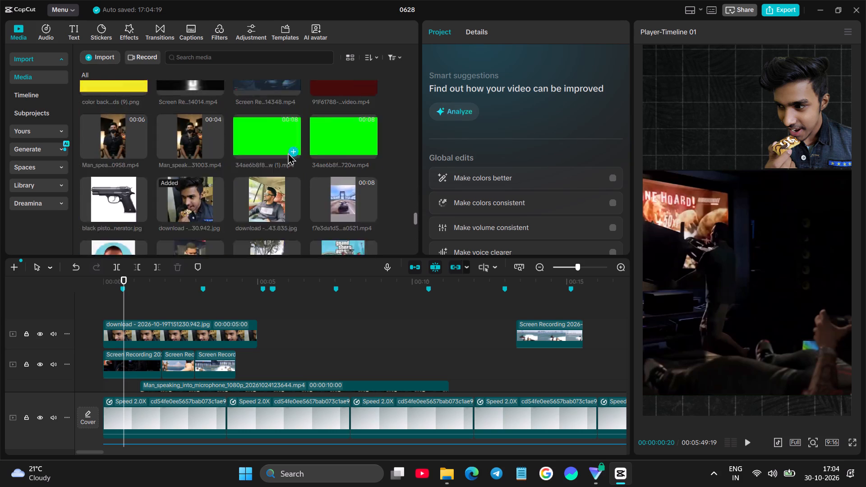
scroll(288, 152, "down", 3)
scroll(289, 152, "up", 13)
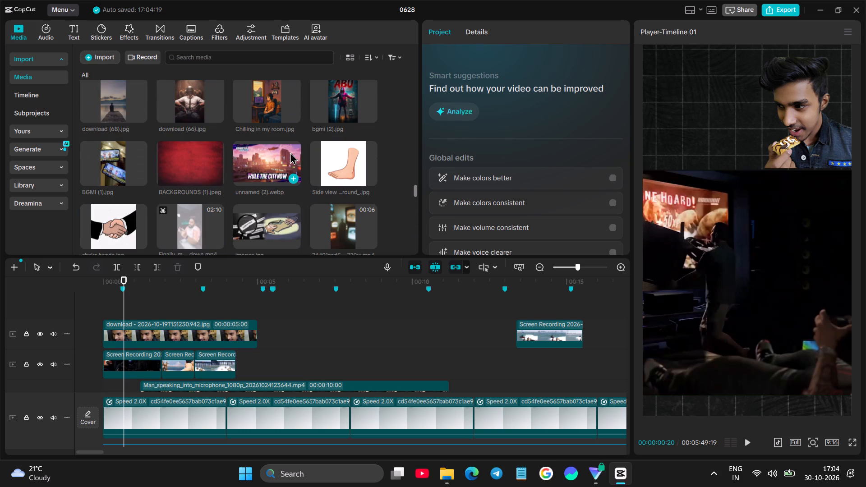
scroll(211, 154, "up", 4)
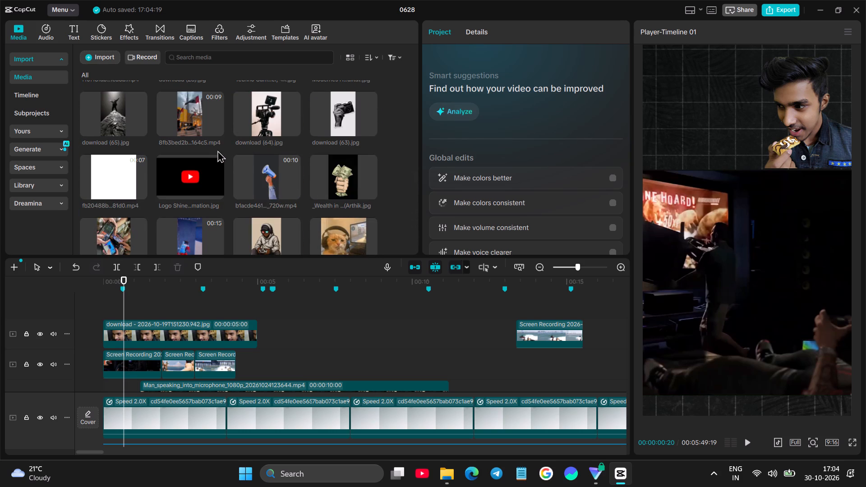
scroll(232, 138, "up", 3)
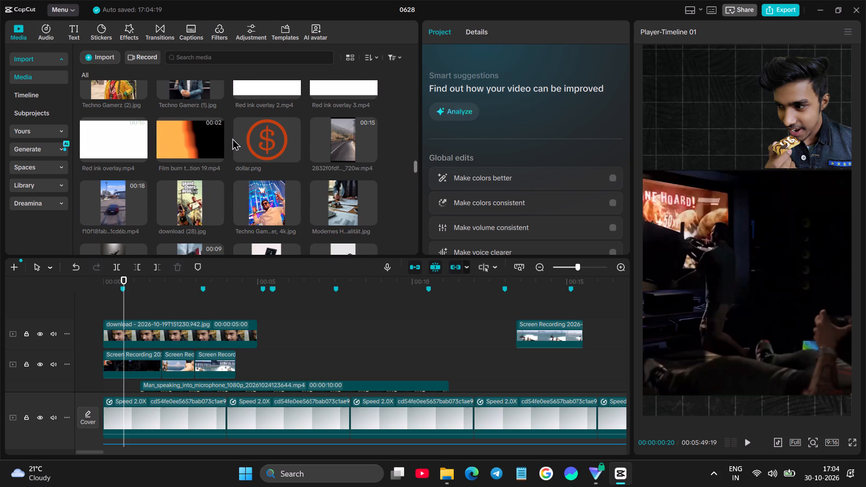
scroll(226, 199, "down", 2)
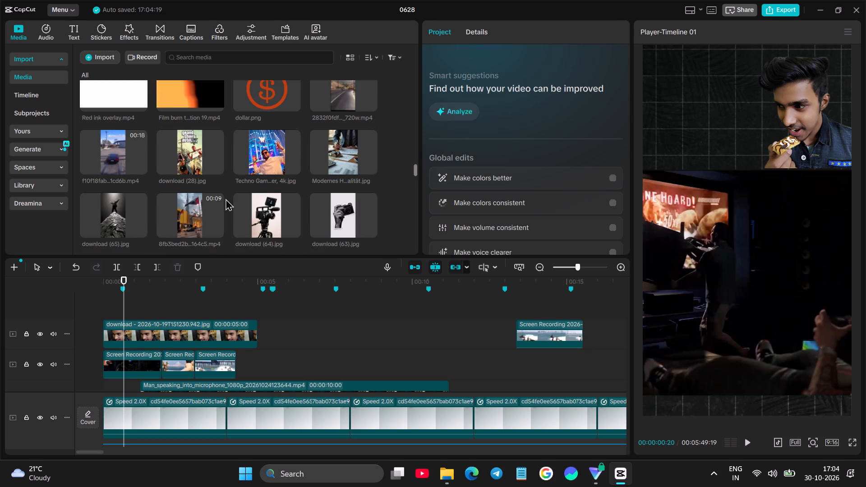
scroll(229, 201, "down", 5)
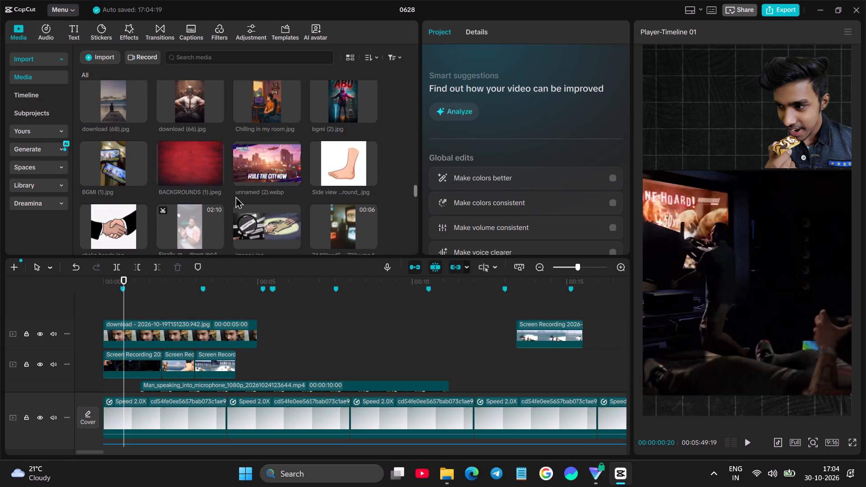
scroll(235, 196, "down", 3)
scroll(277, 192, "up", 14)
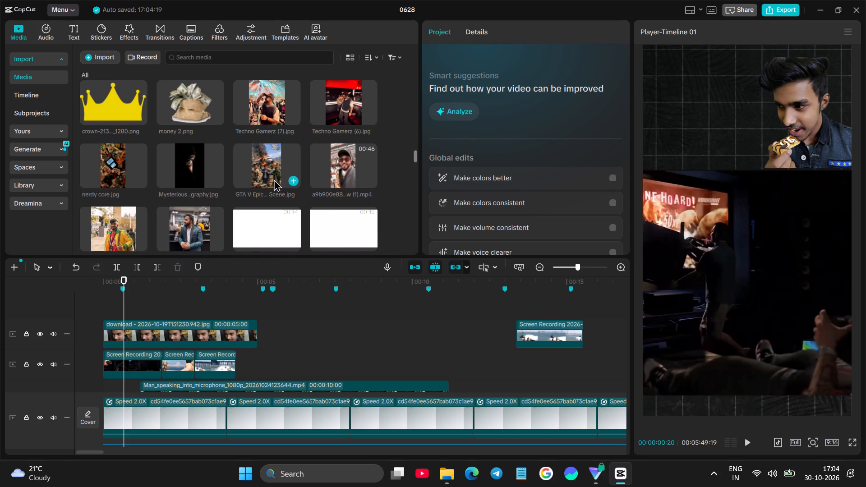
left_click(353, 150)
left_click(338, 160)
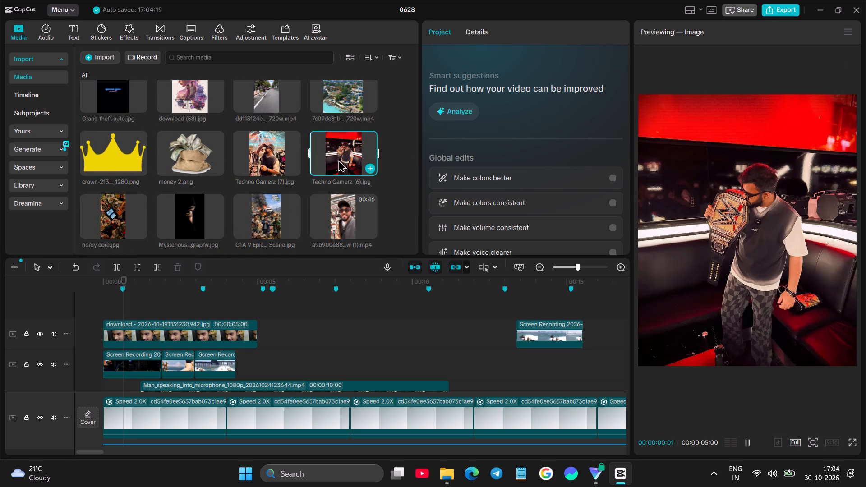
left_click(274, 161)
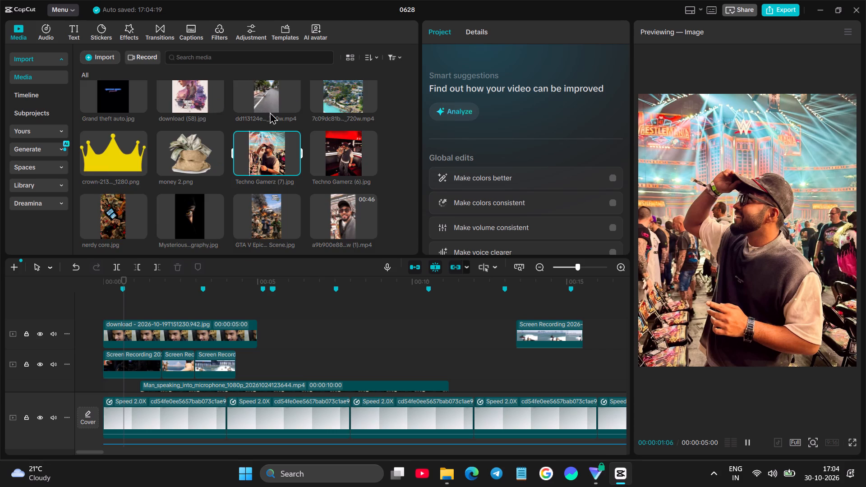
scroll(286, 112, "up", 4)
scroll(224, 174, "down", 5)
left_click_drag(222, 175, 216, 176)
scroll(222, 175, "down", 1)
left_click(196, 186)
left_click(96, 183)
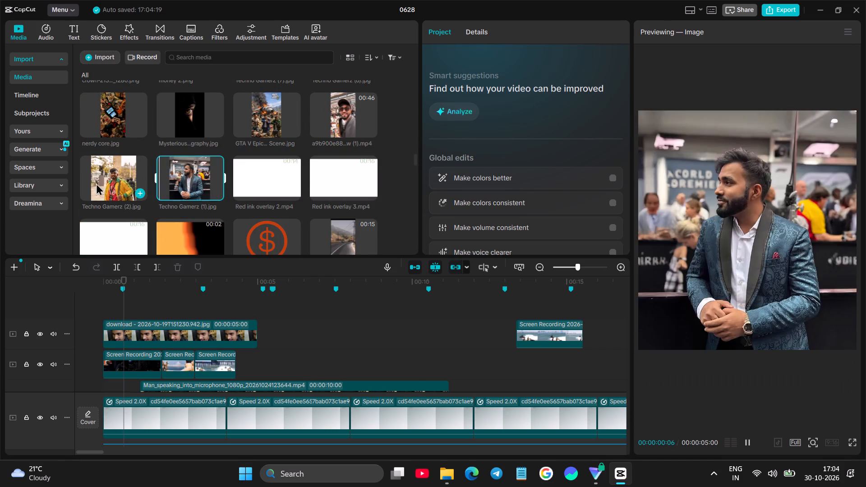
Place Techno Gamerz (2).jpg on a new top track near the timeline start and remove its background automatically.
left_click_drag(120, 176, 114, 301)
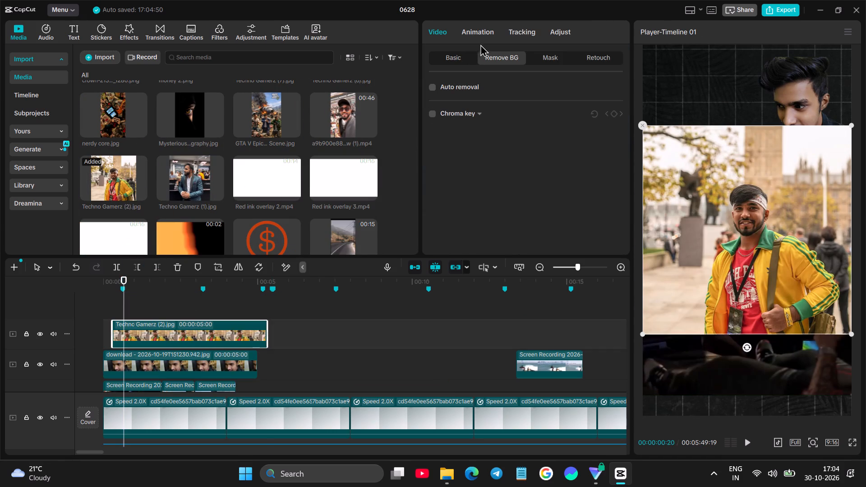
left_click(432, 89)
Resize the Techno Gamerz cutout to fill the frame's upper-left area, beside the other portrait and above the recording.
left_click_drag(851, 123, 798, 192)
left_click_drag(752, 243, 681, 111)
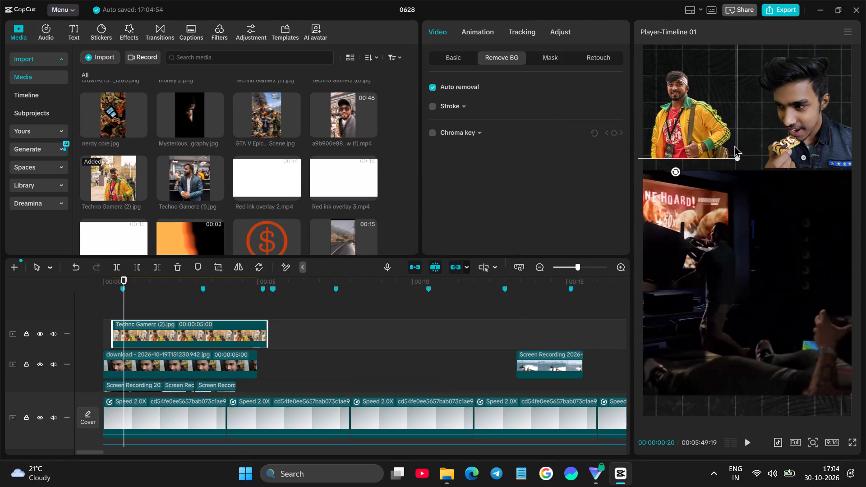
left_click_drag(737, 160, 777, 188)
left_click_drag(718, 160, 724, 147)
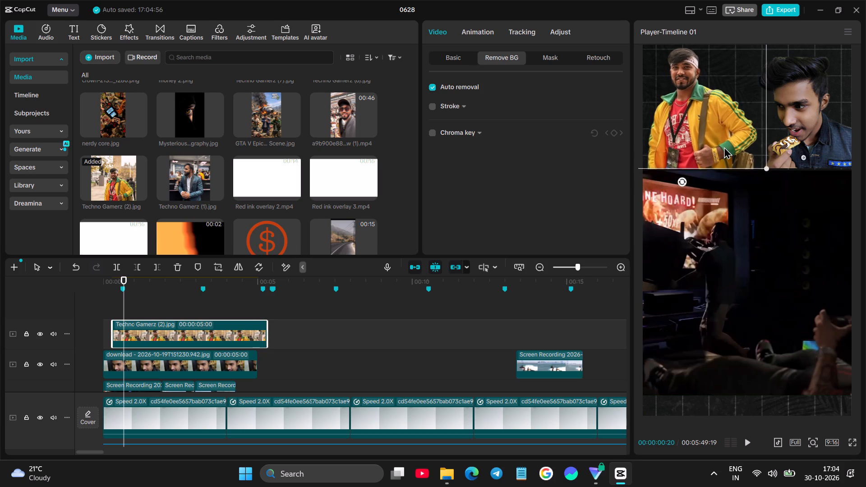
left_click_drag(724, 147, 723, 145)
Move the Techno Gamerz (2).jpg clip so it starts at the very beginning of the timeline.
left_click(157, 291)
left_click_drag(157, 289, 47, 281)
key("space")
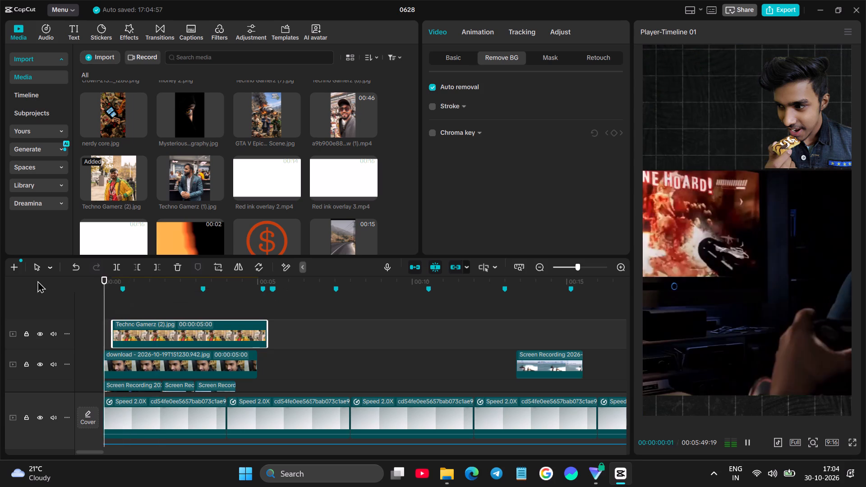
key("space")
left_click_drag(136, 334, 102, 330)
Play the opening second repeatedly to review the two cutout portraits side by side against the voiceover.
left_click(110, 300)
left_click_drag(110, 300, 103, 300)
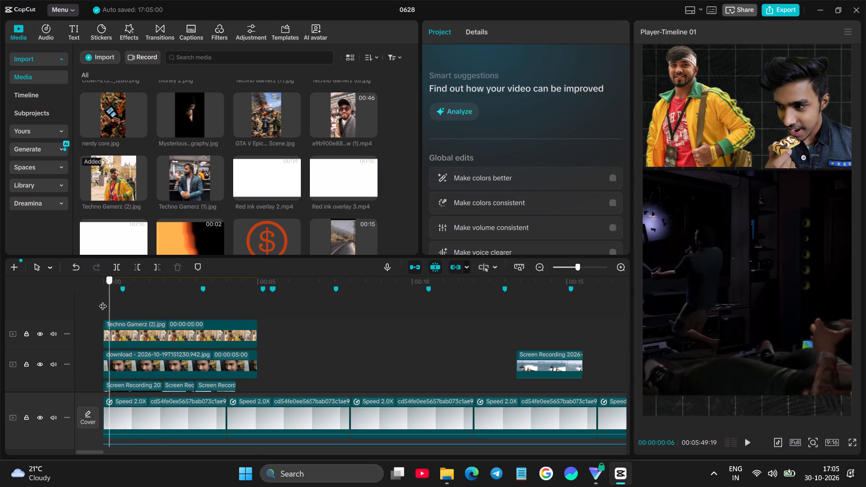
left_click_drag(103, 300, 67, 301)
key("space")
key("space")
left_click(640, 132)
left_click(668, 127)
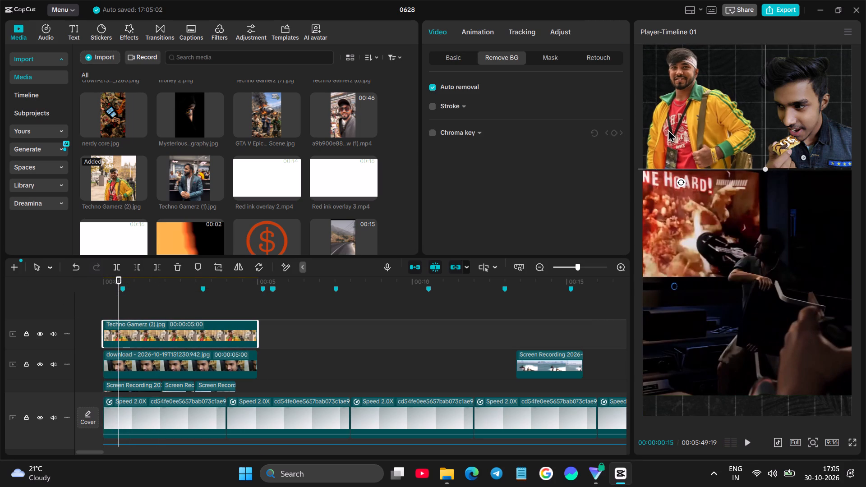
left_click(144, 292)
left_click_drag(146, 291, 39, 294)
key("space")
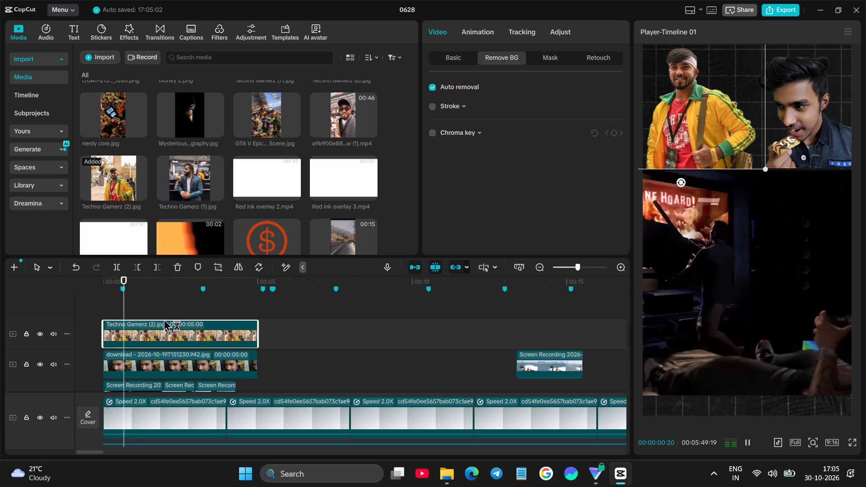
double_click(155, 299)
left_click_drag(155, 299, 51, 295)
key("space")
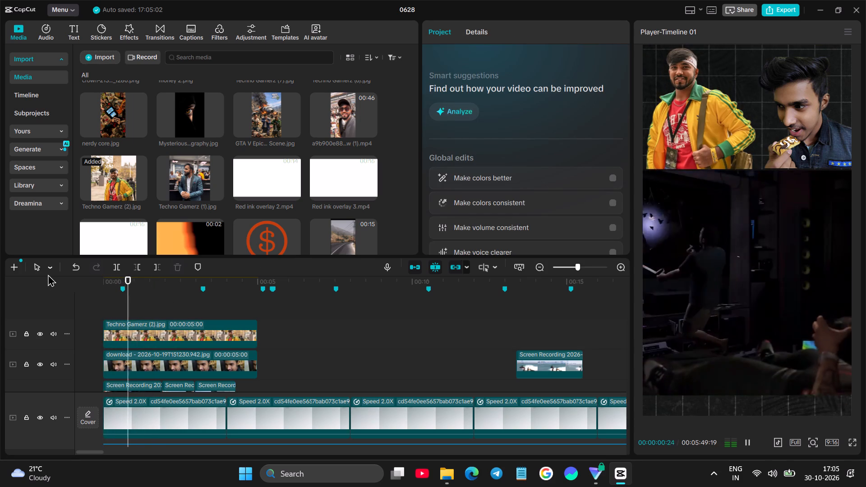
key("space")
Delete the download - 2026-10-19T151230.942.jpg cutout from the opening and replay the start with only the Techno Gamerz photo.
left_click(161, 361)
key("BackSpace")
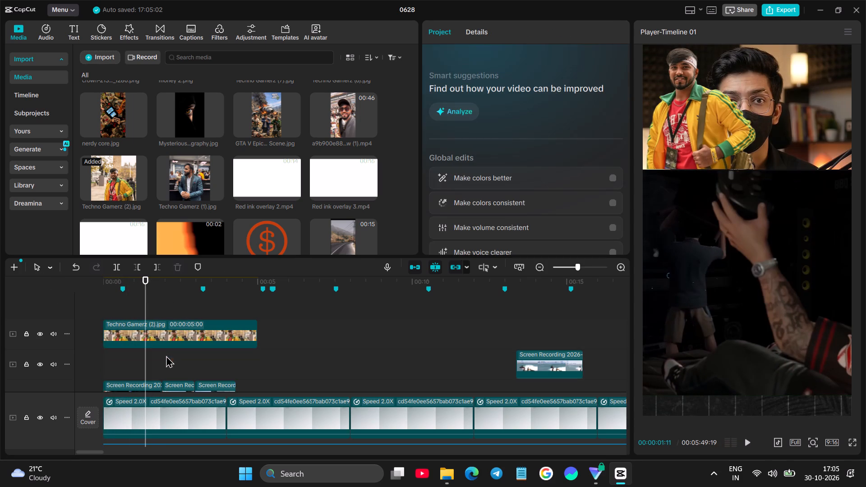
left_click(143, 296)
left_click_drag(143, 296, 84, 298)
key("space")
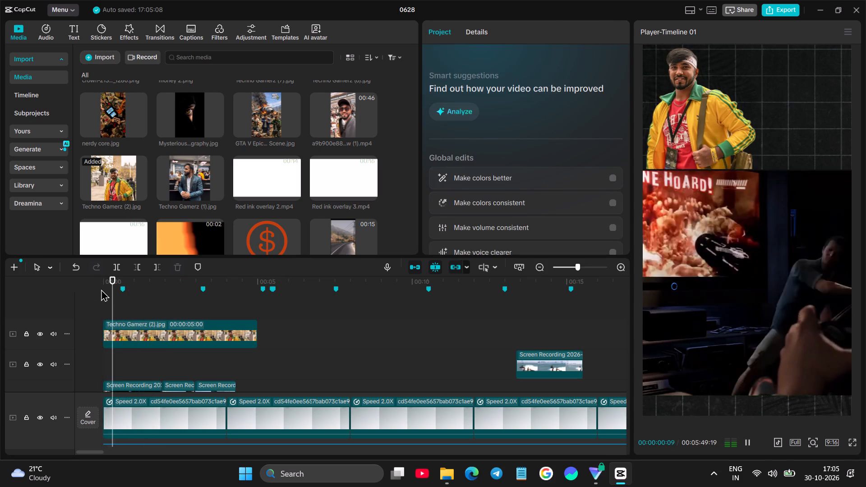
key("space")
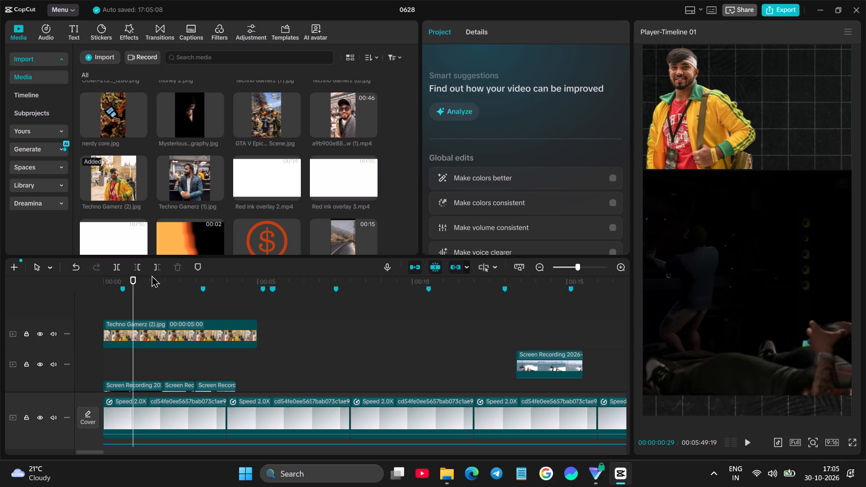
left_click(135, 310)
left_click_drag(133, 310, 67, 306)
key("space")
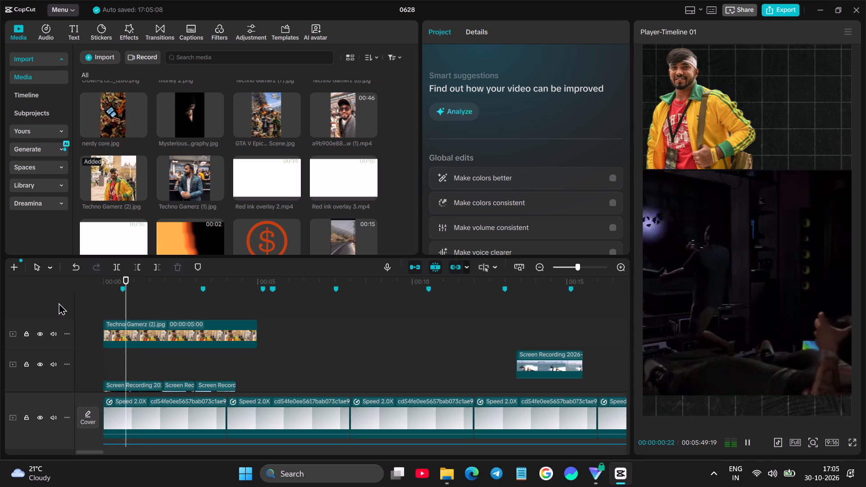
key("space")
Nudge the first screen recording piece slightly lower in the frame and lower the Techno Gamerz cutout onto its top edge.
left_click(701, 289)
left_click_drag(701, 289, 700, 298)
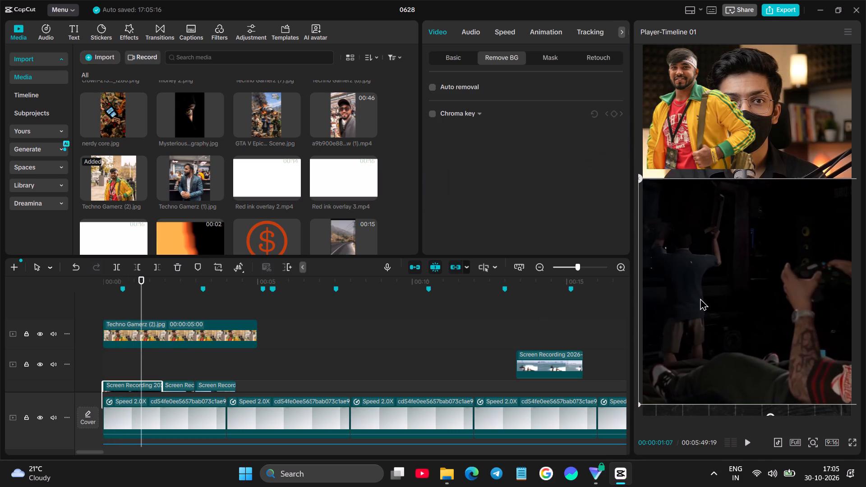
left_click_drag(700, 298, 700, 294)
left_click_drag(698, 243, 689, 243)
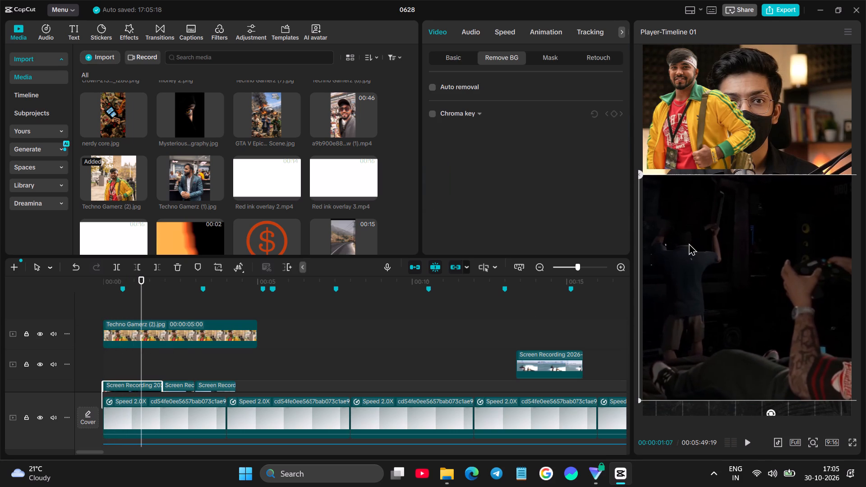
left_click_drag(689, 243, 689, 242)
left_click(686, 131)
left_click_drag(686, 131, 684, 138)
Shift the Man_speaking_into_microphone clip to start at about 2 seconds, just after the first recording piece ends.
scroll(281, 283, "down", 6)
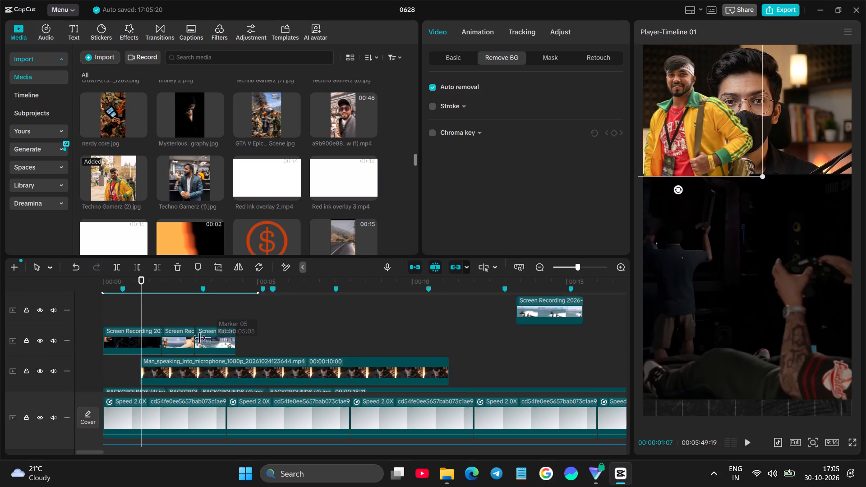
left_click_drag(176, 365, 200, 363)
Replay the opening from the start to check the cutout and recording layout up to the first marker.
left_click(122, 360)
left_click_drag(122, 360, 64, 359)
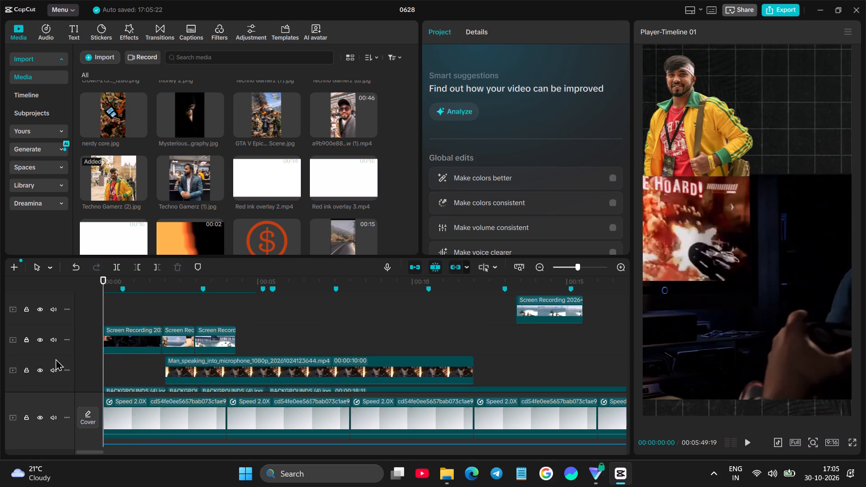
key("space")
key("space")
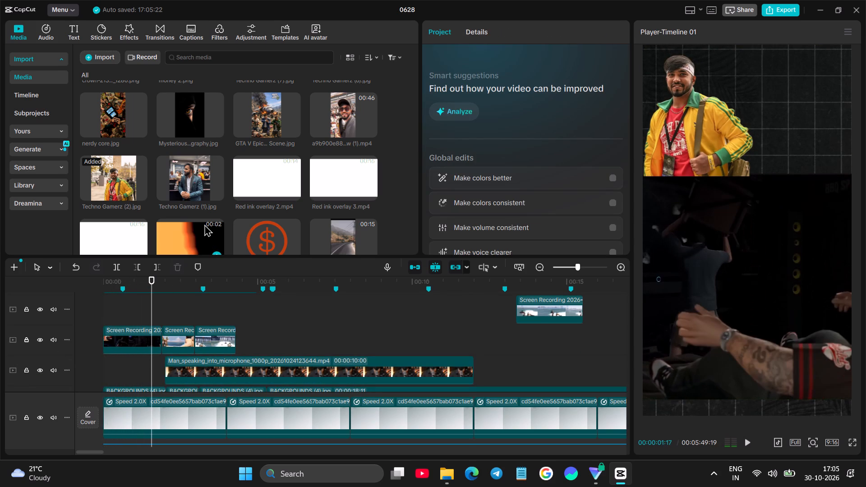
left_click(121, 317)
left_click_drag(120, 316, 74, 314)
key("space")
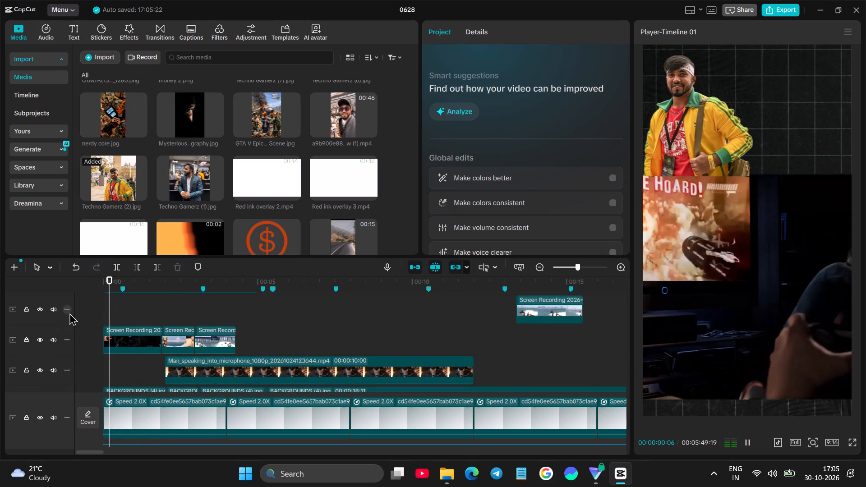
key("space")
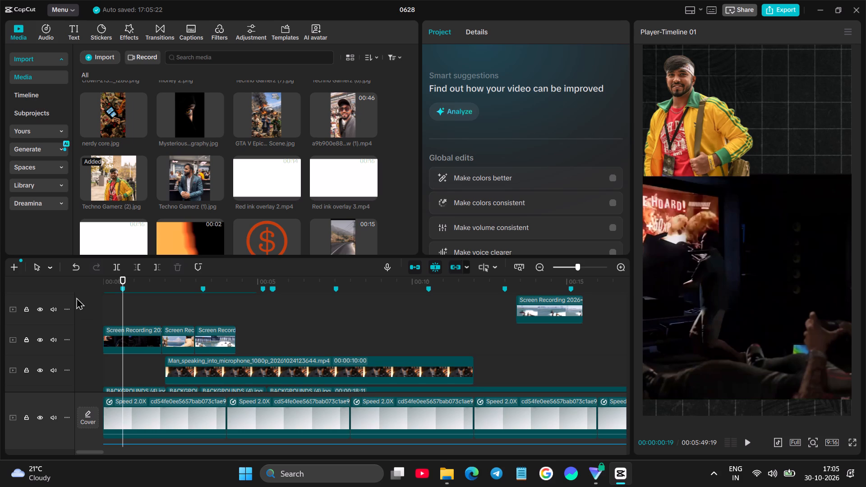
Browse the imported media for a GTA image to pair with the Techno Gamerz cutout, previewing GTA V Epic Scene.jpg and gta5.jpg.
scroll(227, 169, "down", 3)
scroll(308, 164, "up", 2)
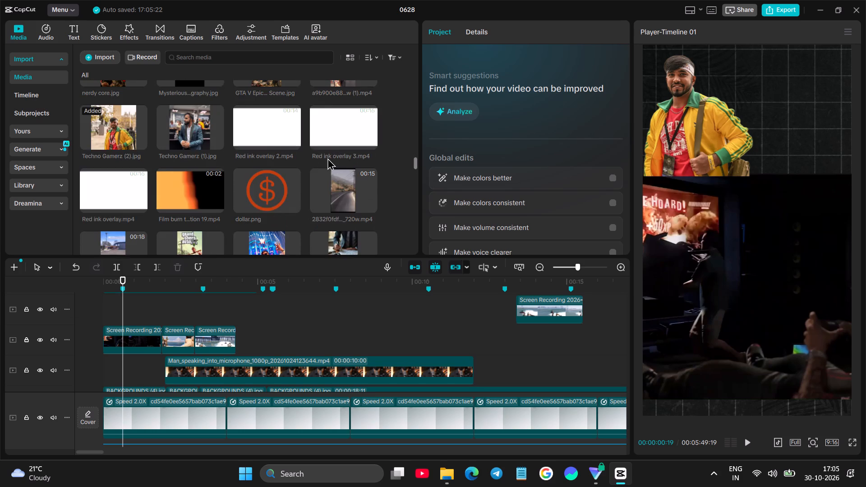
scroll(327, 158, "up", 1)
scroll(302, 147, "down", 7)
scroll(297, 146, "up", 9)
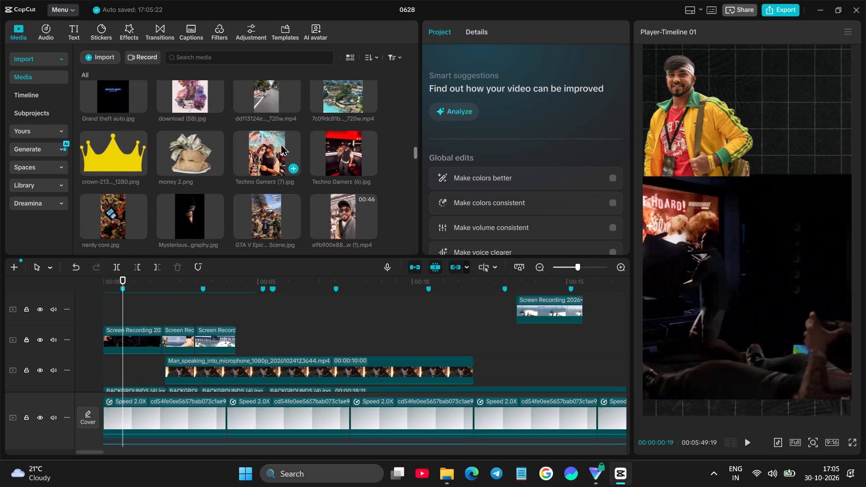
left_click(265, 145)
left_click(275, 202)
scroll(275, 200, "down", 12)
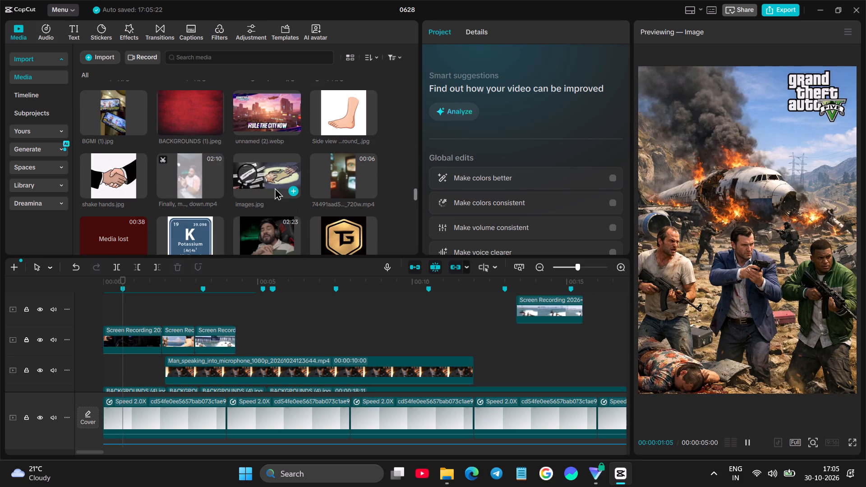
scroll(275, 188, "down", 8)
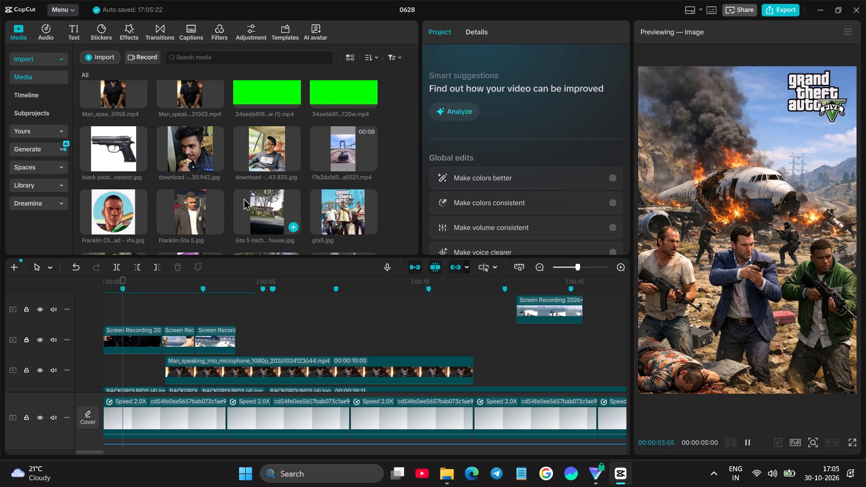
scroll(347, 181, "down", 9)
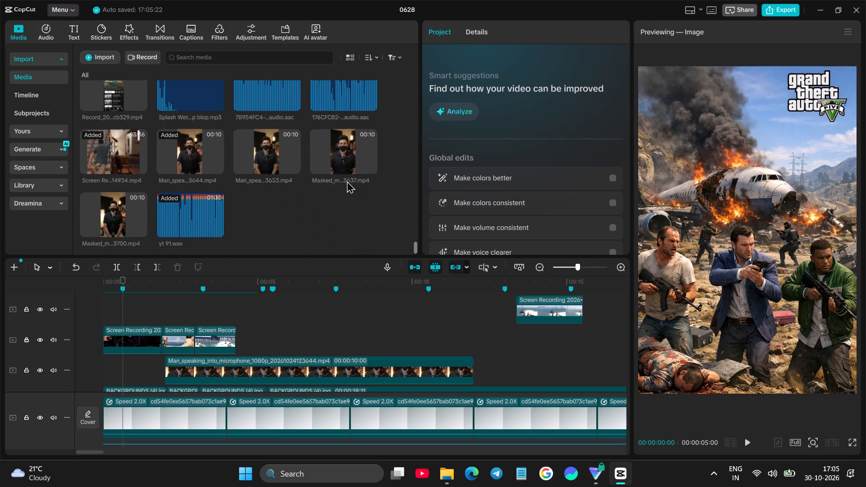
scroll(347, 180, "up", 3)
key("space")
key("space")
key("space")
scroll(295, 142, "up", 4)
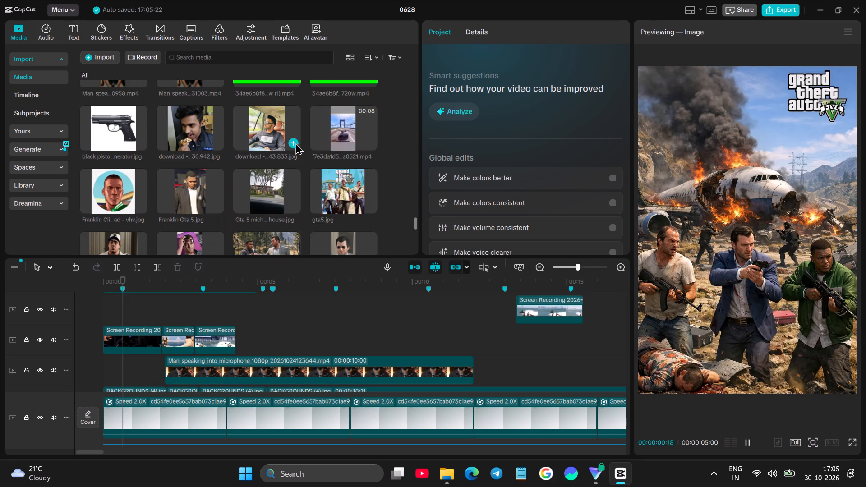
scroll(327, 147, "up", 2)
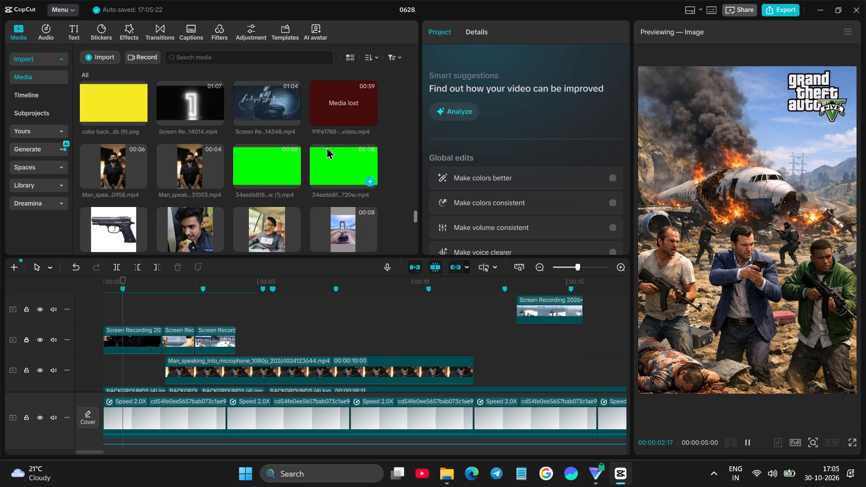
scroll(327, 147, "up", 9)
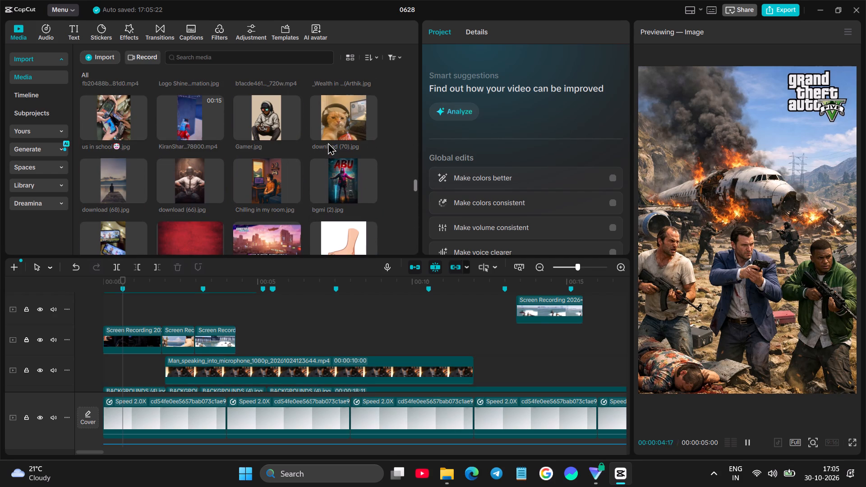
scroll(328, 138, "up", 3)
scroll(329, 135, "down", 8)
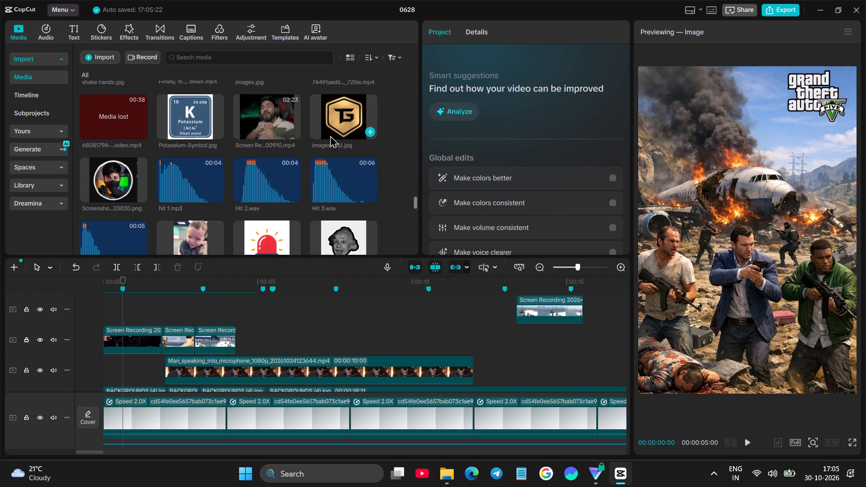
scroll(330, 135, "down", 4)
scroll(271, 206, "down", 2)
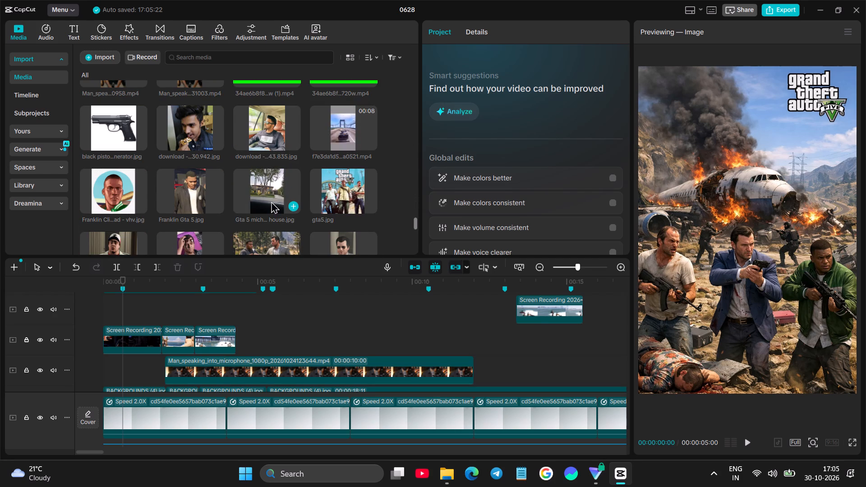
left_click(335, 176)
left_click(333, 185)
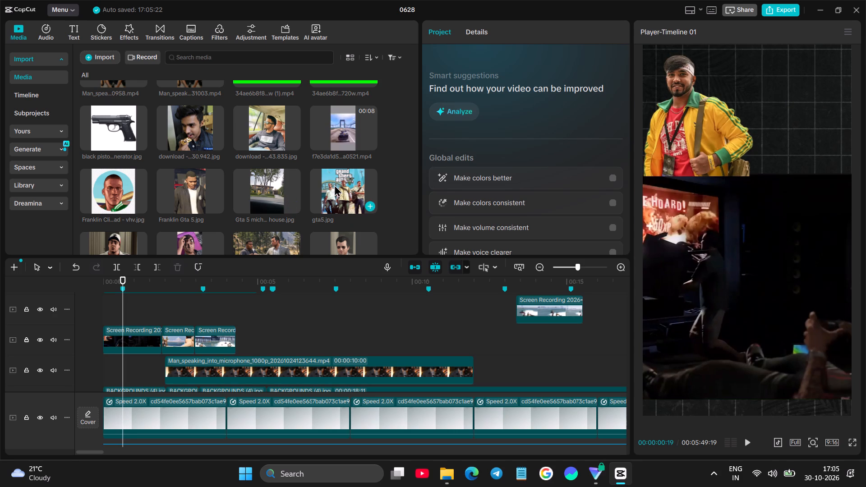
left_click(350, 187)
left_click(349, 187)
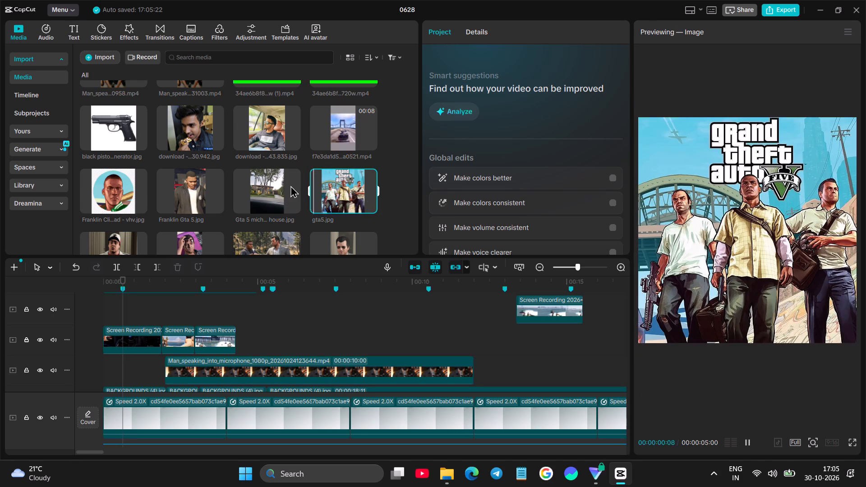
scroll(245, 177, "down", 1)
left_click(271, 201)
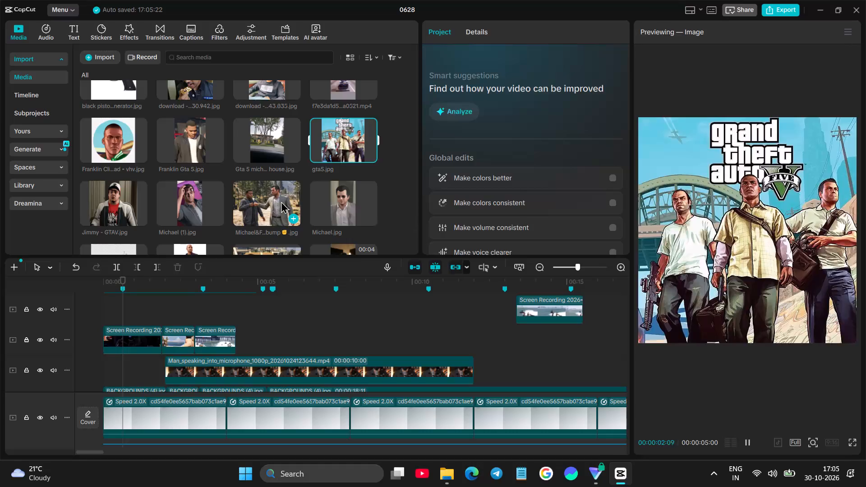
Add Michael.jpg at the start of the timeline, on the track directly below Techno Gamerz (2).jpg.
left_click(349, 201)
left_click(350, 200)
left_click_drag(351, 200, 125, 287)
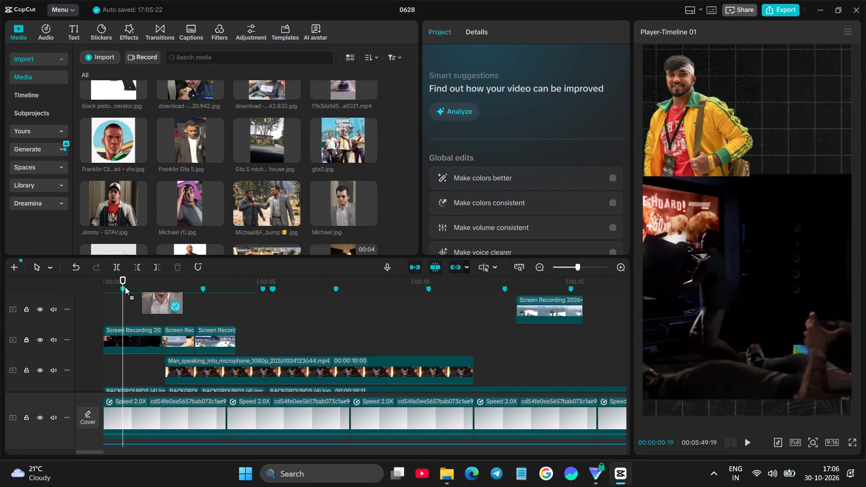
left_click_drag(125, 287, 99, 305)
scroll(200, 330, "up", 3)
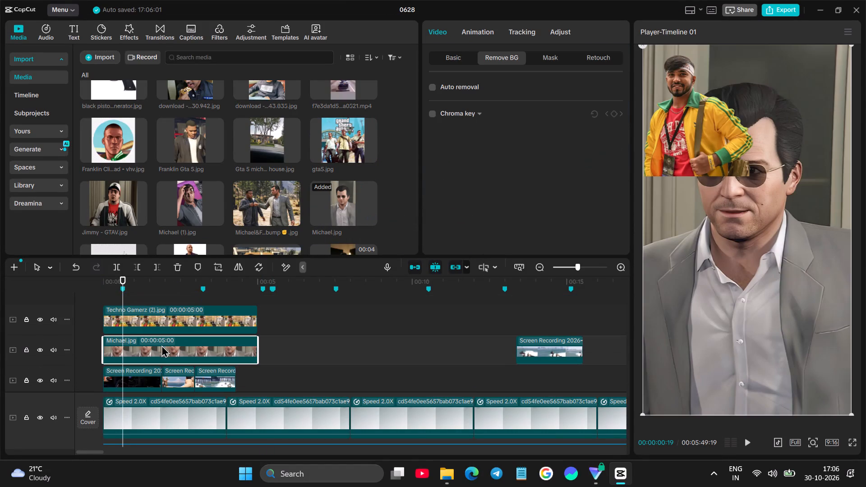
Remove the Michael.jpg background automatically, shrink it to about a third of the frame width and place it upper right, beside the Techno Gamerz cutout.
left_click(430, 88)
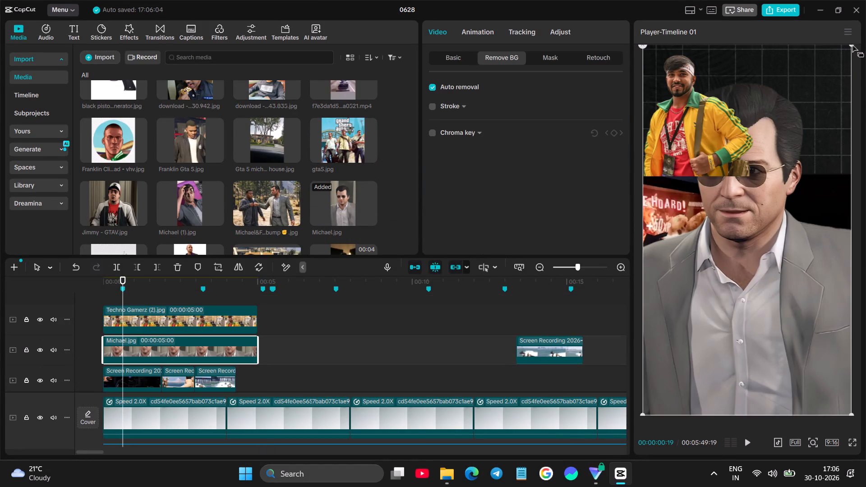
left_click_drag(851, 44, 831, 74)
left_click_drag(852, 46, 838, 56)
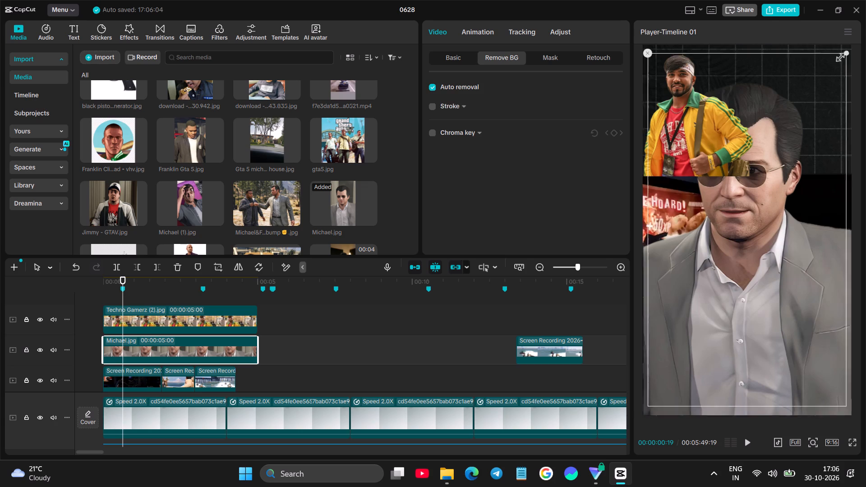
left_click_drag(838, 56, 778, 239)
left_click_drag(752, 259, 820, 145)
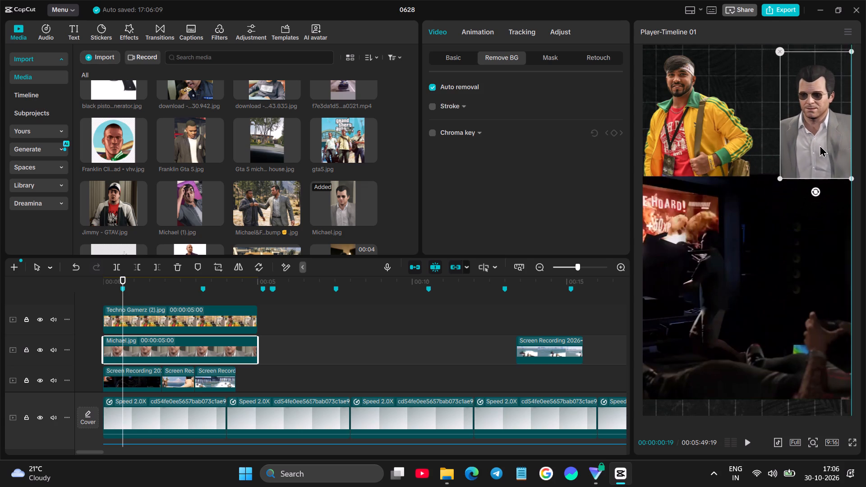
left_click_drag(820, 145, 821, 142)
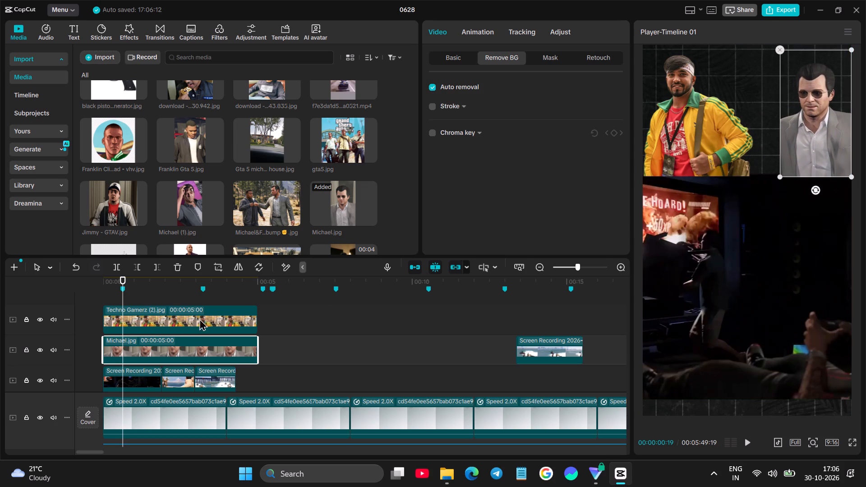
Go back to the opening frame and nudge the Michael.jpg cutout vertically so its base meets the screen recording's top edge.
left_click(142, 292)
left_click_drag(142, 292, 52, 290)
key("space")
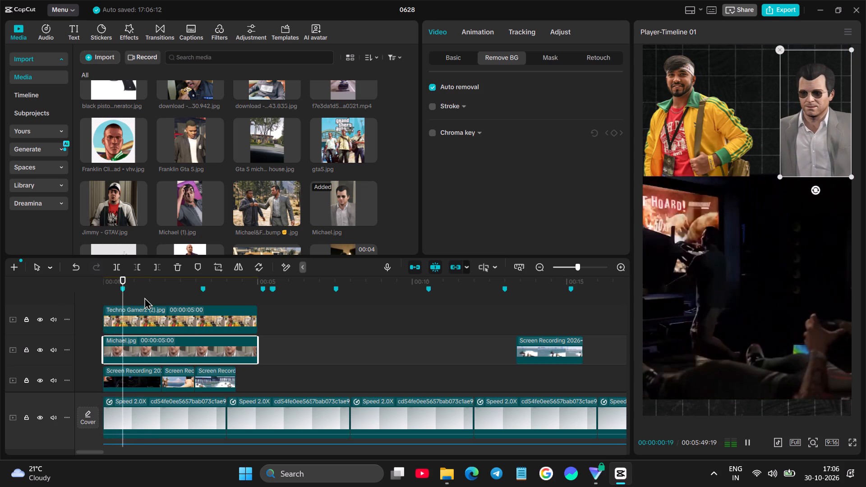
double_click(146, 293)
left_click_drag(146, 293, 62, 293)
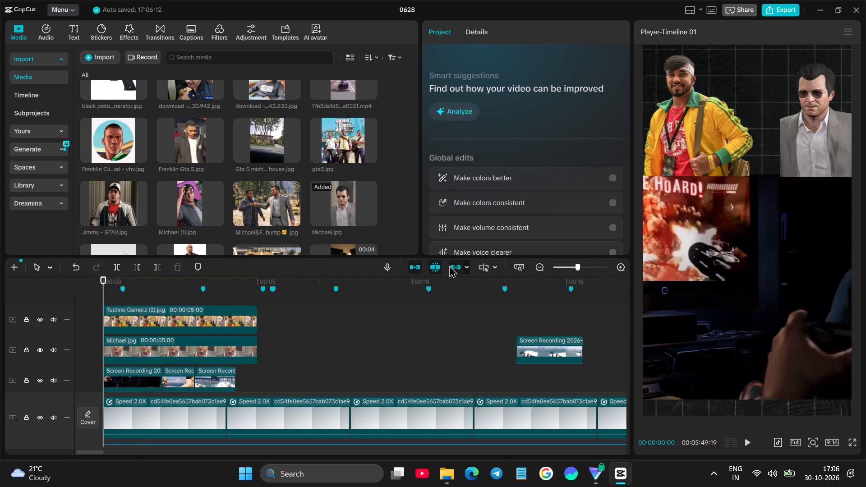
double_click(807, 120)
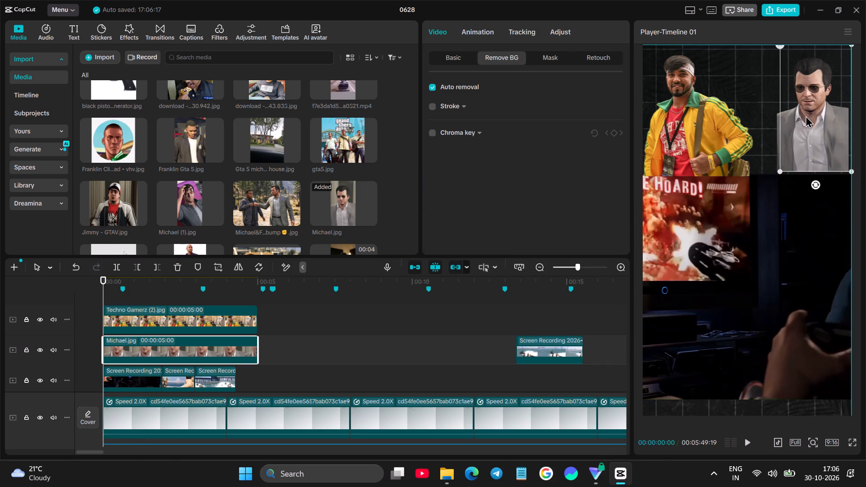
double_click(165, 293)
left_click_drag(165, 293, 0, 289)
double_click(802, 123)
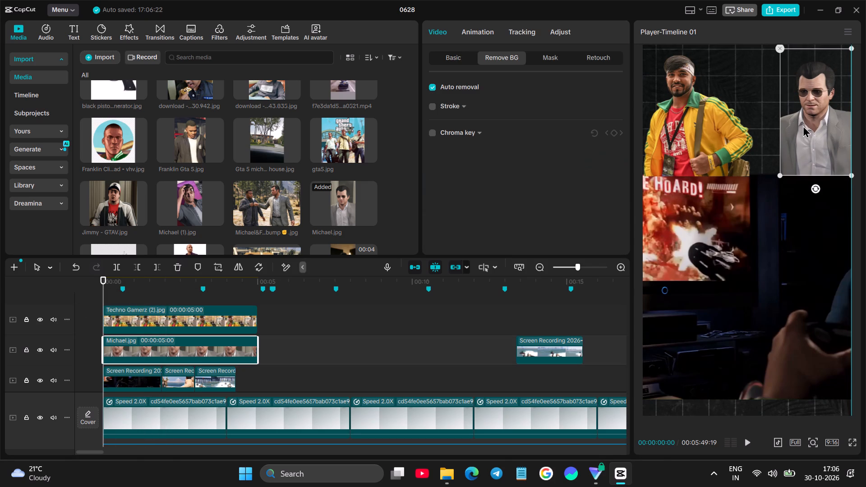
Replay the opening from the start to check the Techno Gamerz and Michael.jpg cutouts above the recording.
left_click(140, 283)
left_click(145, 290)
left_click_drag(145, 290, 123, 292)
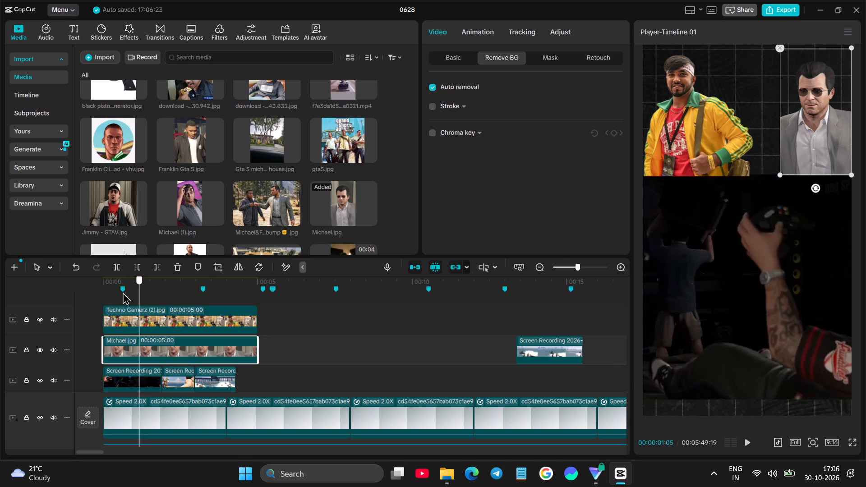
left_click_drag(123, 292, 74, 295)
left_click(163, 289)
double_click(134, 292)
left_click_drag(134, 292, 47, 290)
left_click(320, 322)
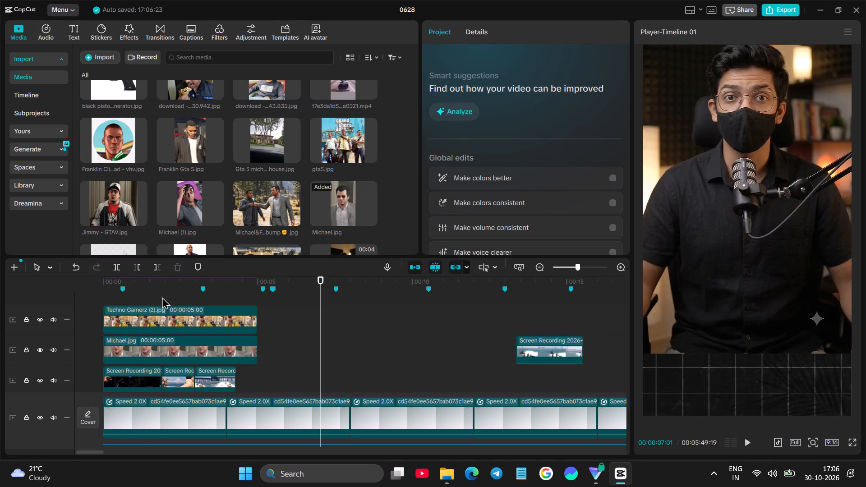
left_click(142, 289)
left_click_drag(142, 289, 45, 285)
key("space")
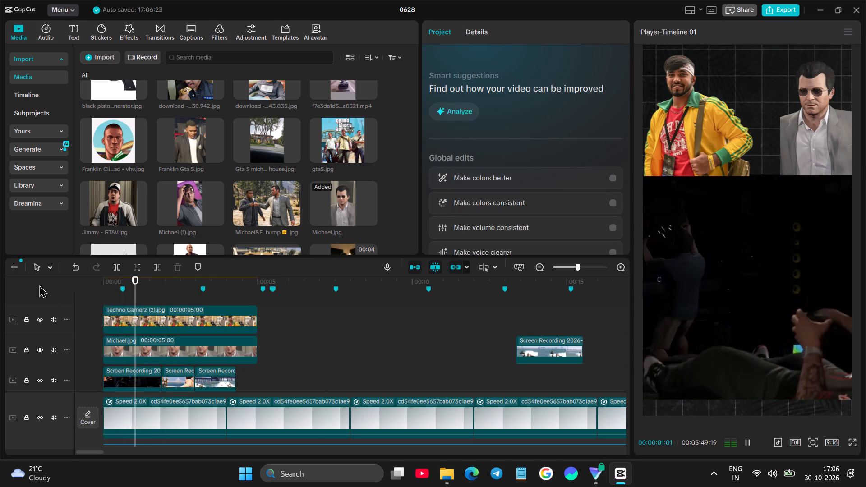
key("space")
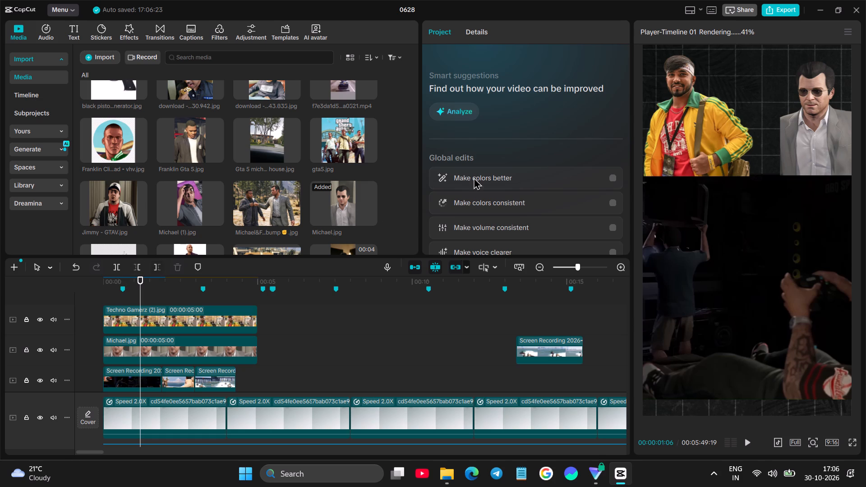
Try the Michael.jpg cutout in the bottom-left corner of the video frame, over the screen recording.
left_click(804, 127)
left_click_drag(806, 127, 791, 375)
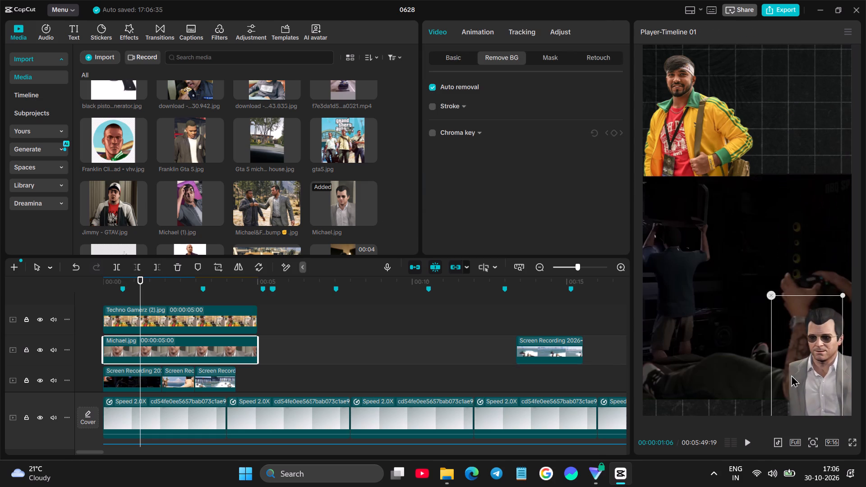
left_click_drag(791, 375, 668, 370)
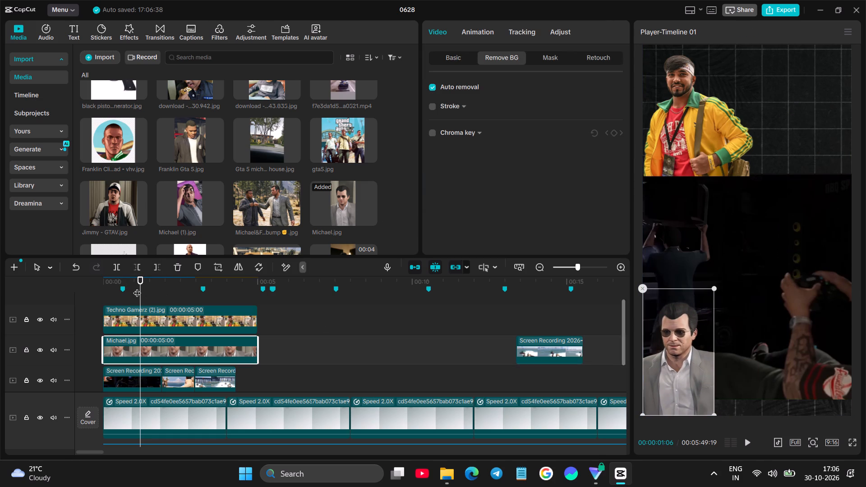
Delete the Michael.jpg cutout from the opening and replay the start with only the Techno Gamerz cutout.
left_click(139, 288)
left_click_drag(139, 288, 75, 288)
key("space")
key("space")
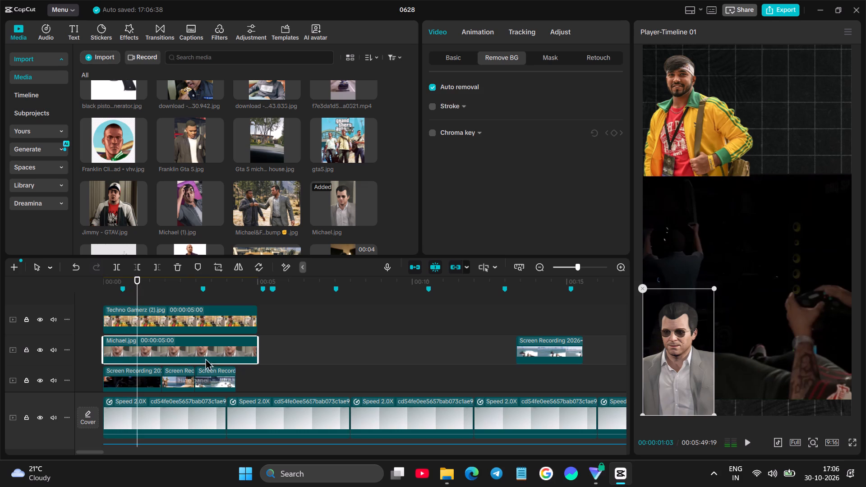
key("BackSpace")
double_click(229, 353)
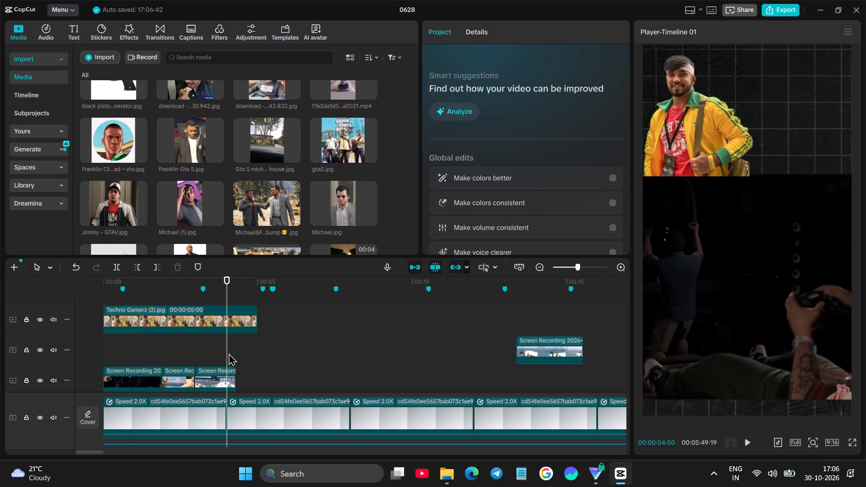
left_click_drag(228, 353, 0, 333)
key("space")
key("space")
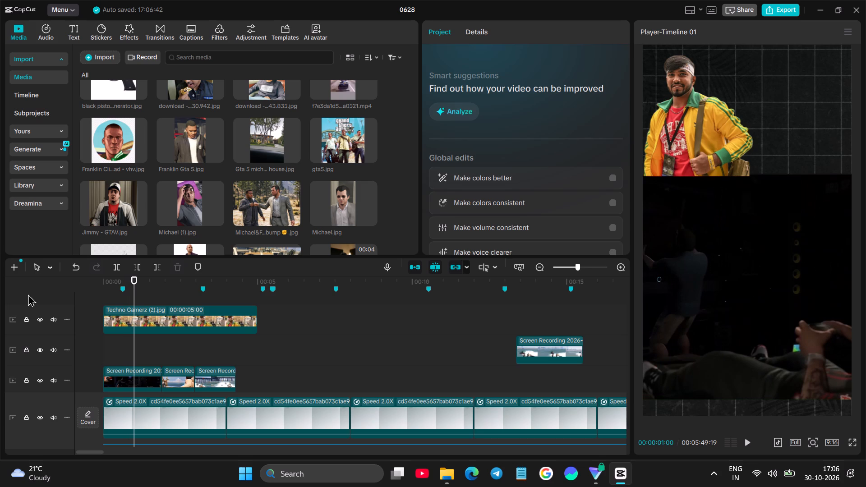
Add the gold TG logo, images (26).jpg, on a new top track from the timeline start, shrunk beside the Techno Gamerz cutout.
scroll(253, 105, "up", 6)
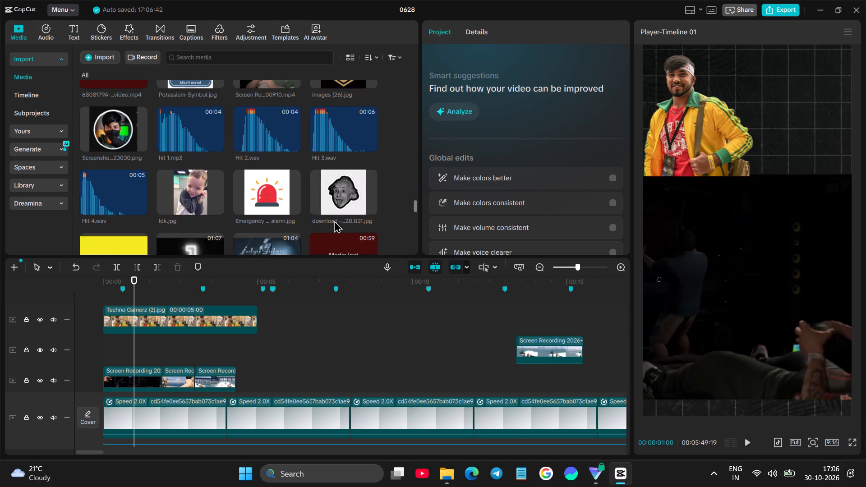
scroll(281, 171, "up", 5)
scroll(281, 171, "down", 19)
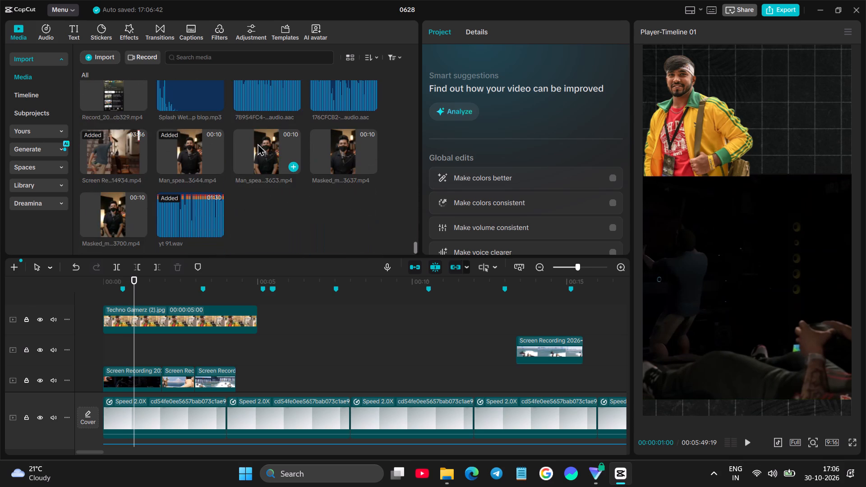
scroll(258, 143, "down", 4)
scroll(257, 145, "up", 17)
scroll(256, 142, "down", 4)
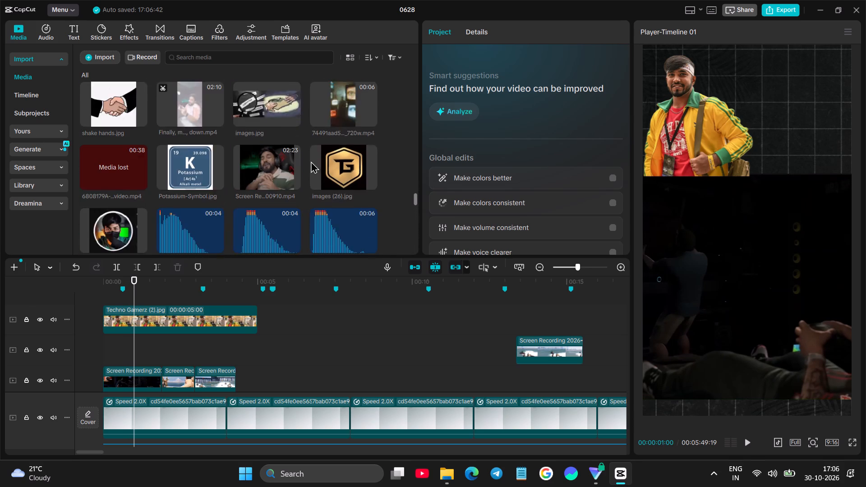
scroll(224, 293, "up", 4)
left_click_drag(351, 117, 105, 293)
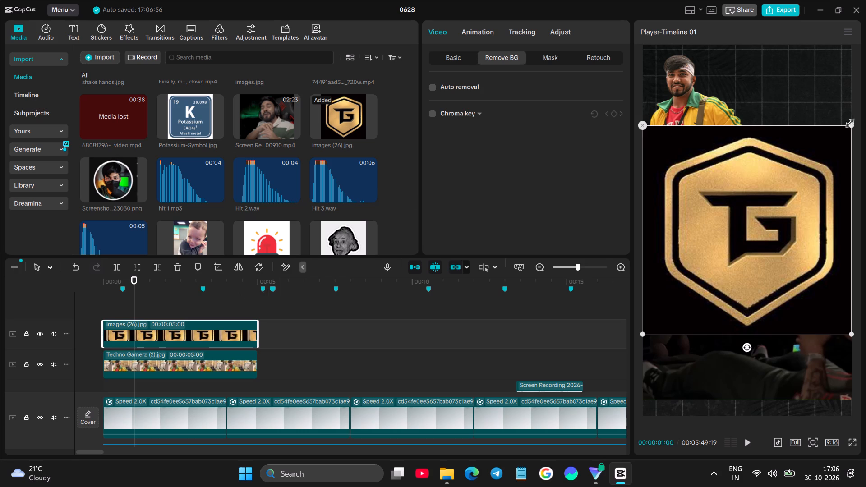
left_click_drag(848, 121, 753, 225)
left_click_drag(752, 238, 804, 123)
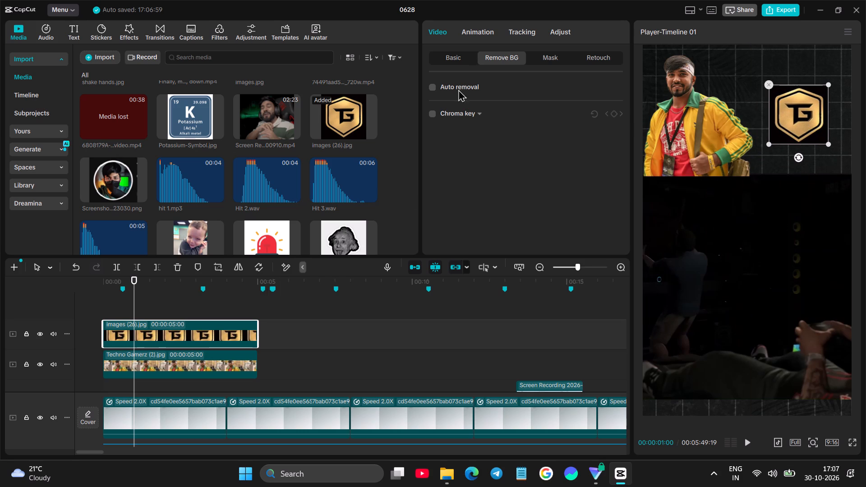
Remove the TG logo's black background with Chroma key, picking black as the key colour, instead of Auto removal.
left_click(432, 89)
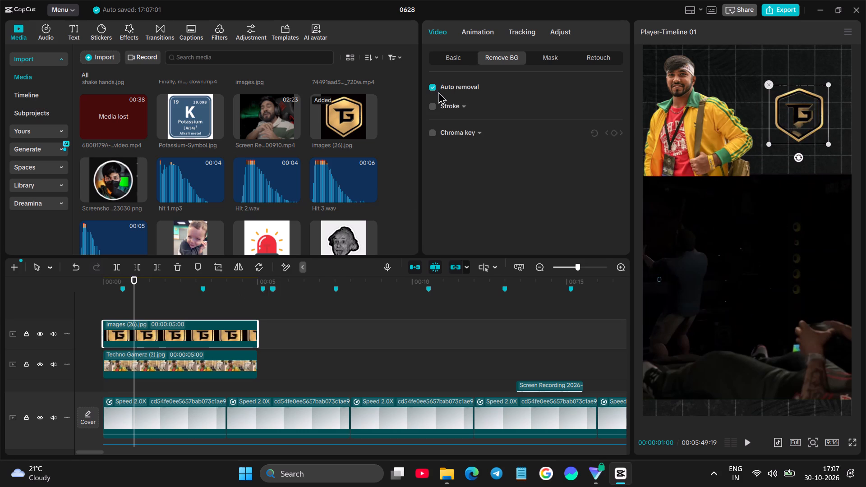
left_click(432, 87)
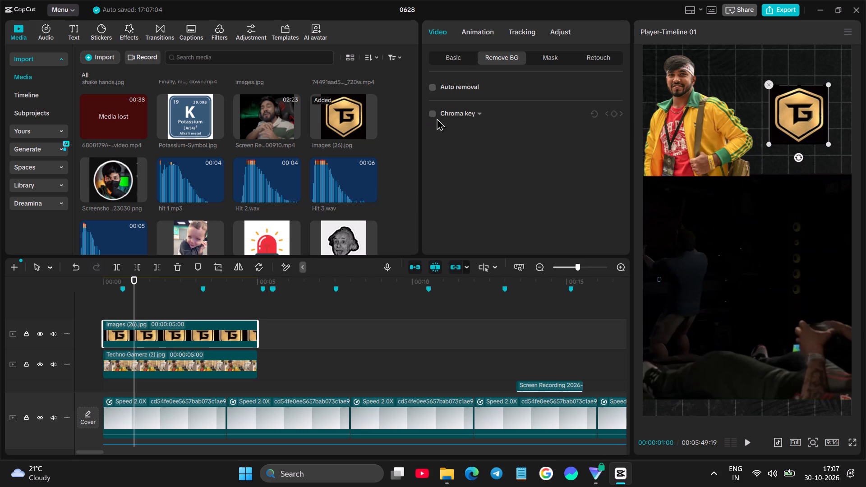
left_click(434, 116)
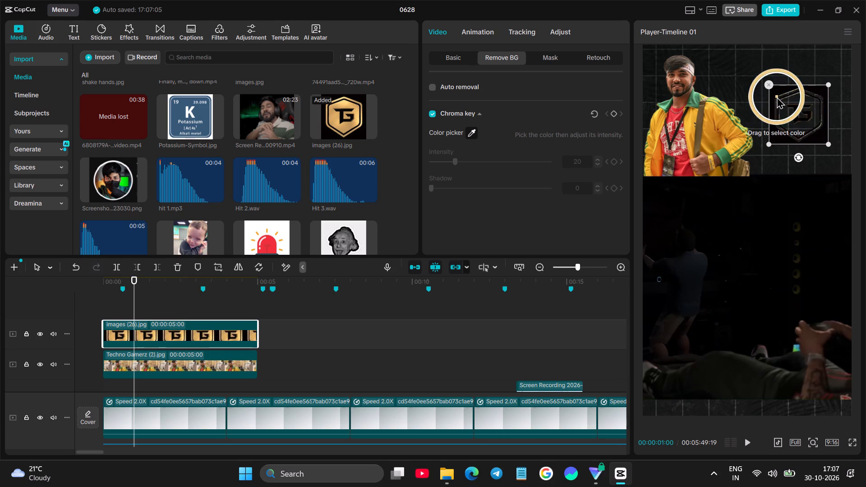
left_click(776, 93)
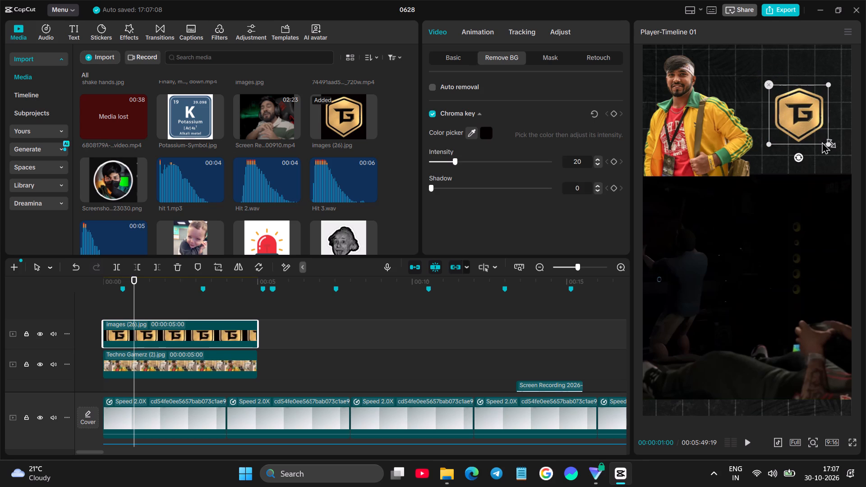
Shrink the TG logo further in the empty space beside the Techno Gamerz cutout.
left_click_drag(827, 143, 814, 131)
left_click(802, 118)
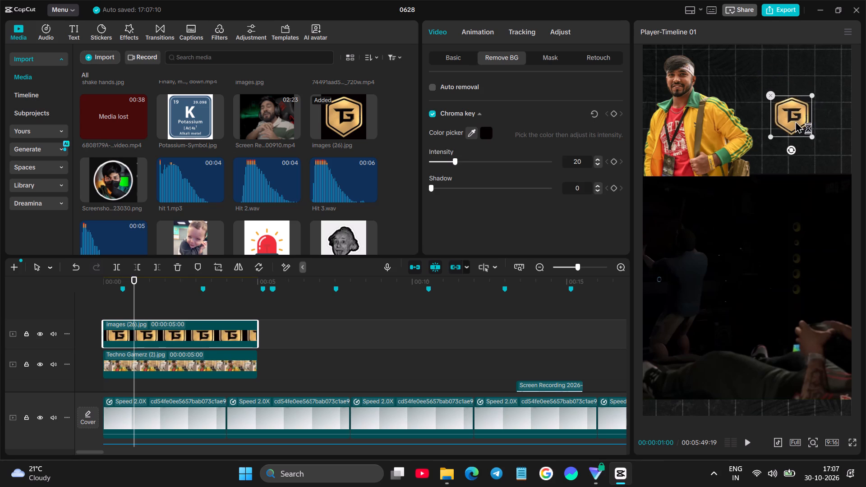
Replay the opening from the start to check the TG logo beside the Techno Gamerz cutout.
left_click(855, 445)
left_click(587, 441)
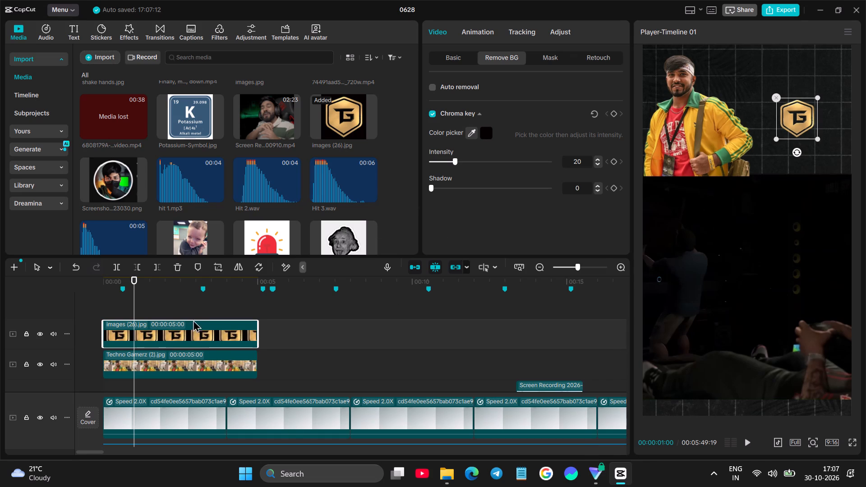
double_click(169, 301)
left_click_drag(166, 299, 18, 302)
key("space")
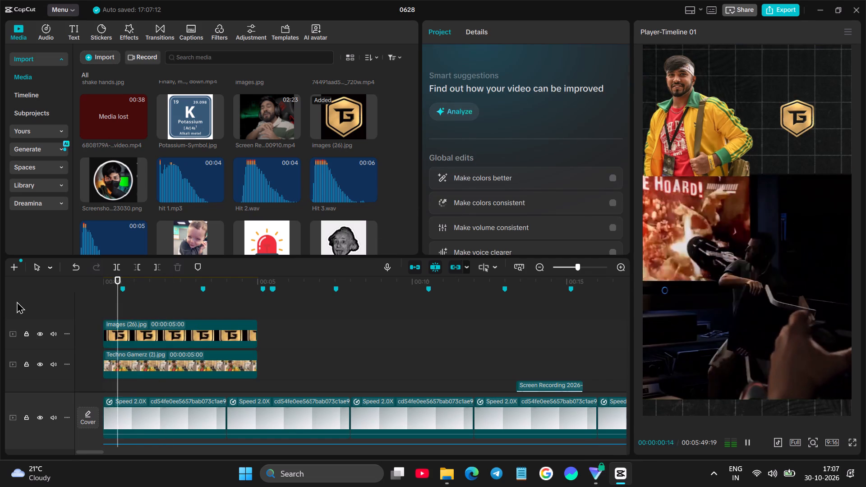
key("space")
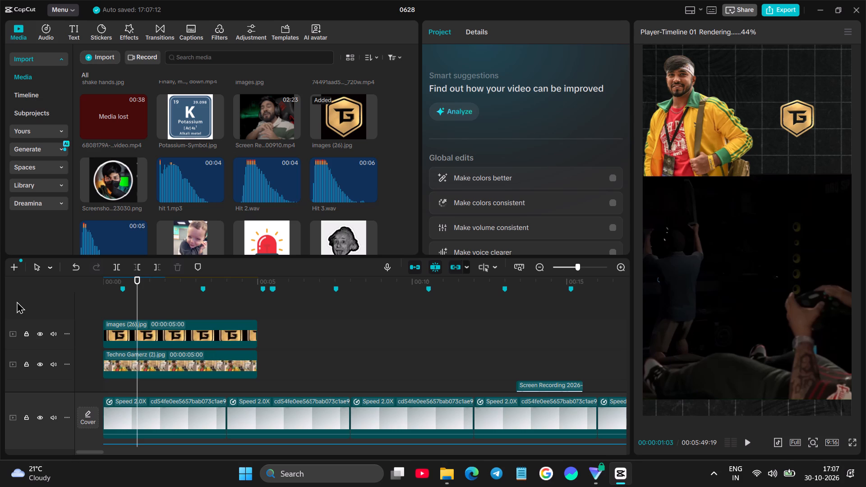
Enlarge the TG logo slightly beside the Techno Gamerz cutout.
left_click(793, 113)
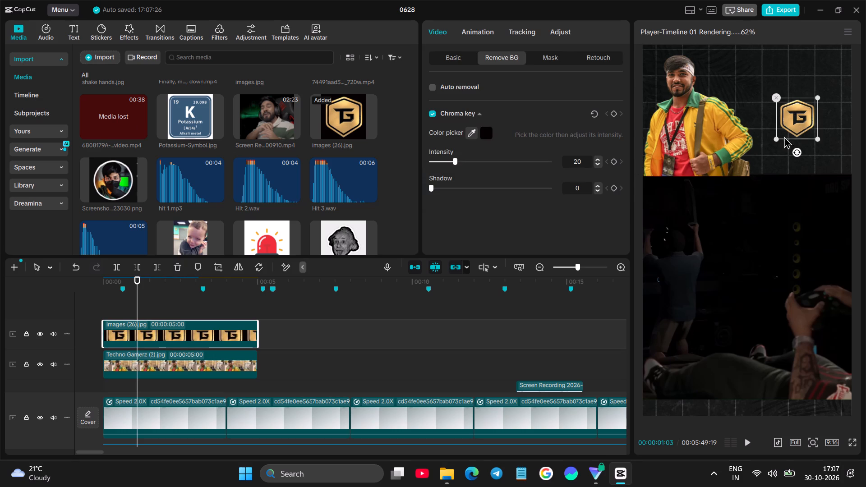
left_click_drag(778, 138, 774, 143)
Replay the opening from the start through the first masked-speaker shot to check the overlays.
left_click(119, 296)
left_click_drag(119, 296, 76, 299)
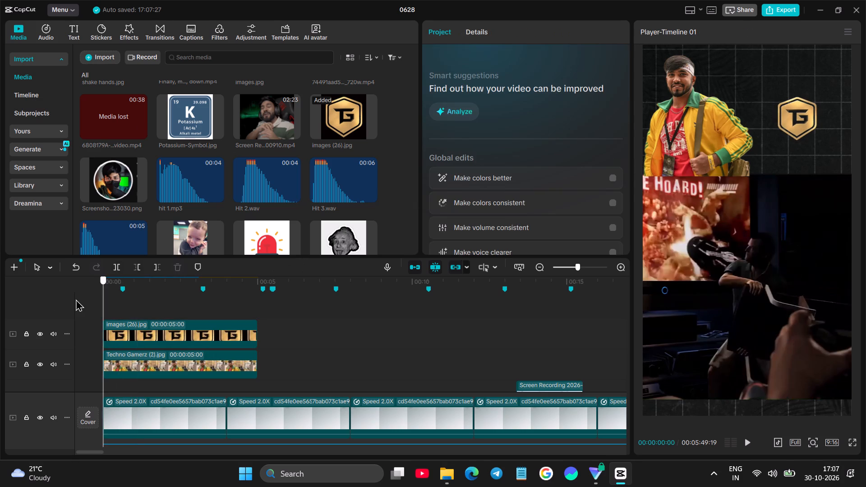
left_click_drag(76, 299, 68, 299)
key("space")
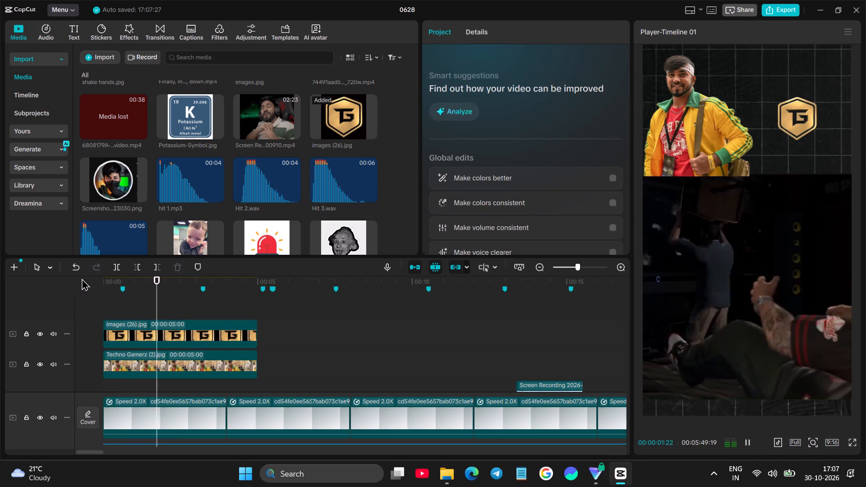
key("space")
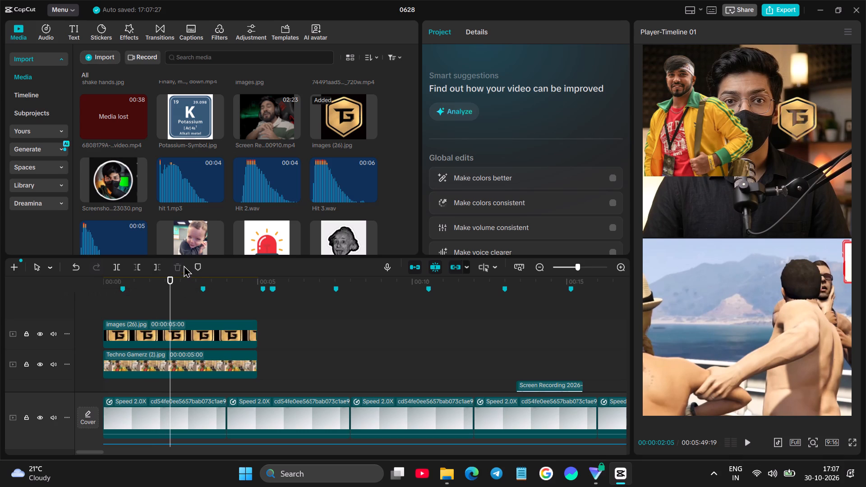
Trim the Techno Gamerz (2).jpg clip's end to 00:00:01:27, where the first screen recording ends.
left_click(674, 143)
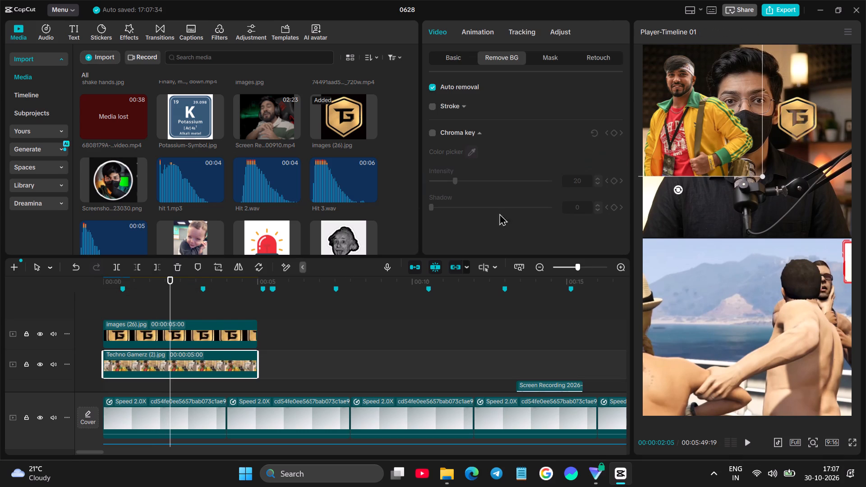
scroll(184, 336, "down", 4)
left_click(161, 347)
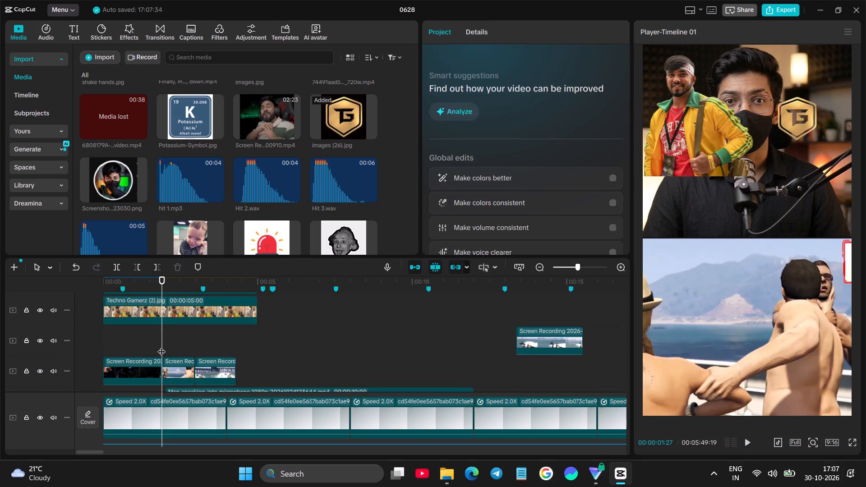
left_click(162, 322)
left_click(157, 263)
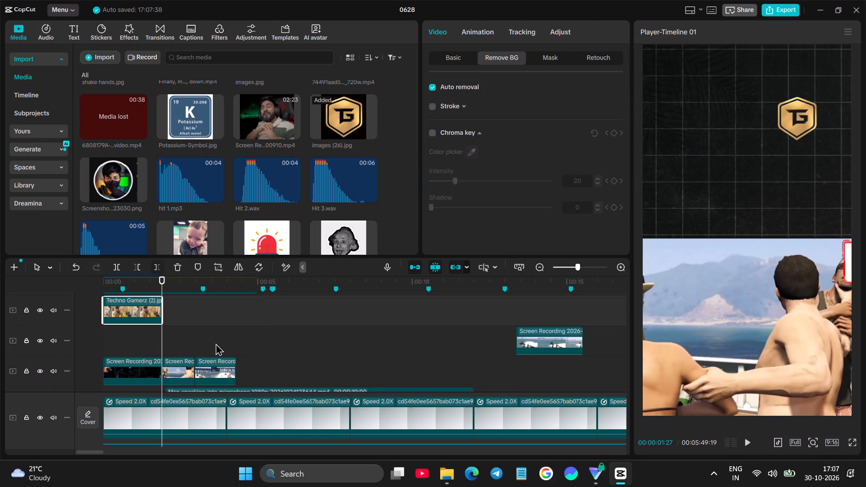
Move the TG logo to the lower-left corner of the masked-speaker shot, just above the screen recording.
key("space")
key("space")
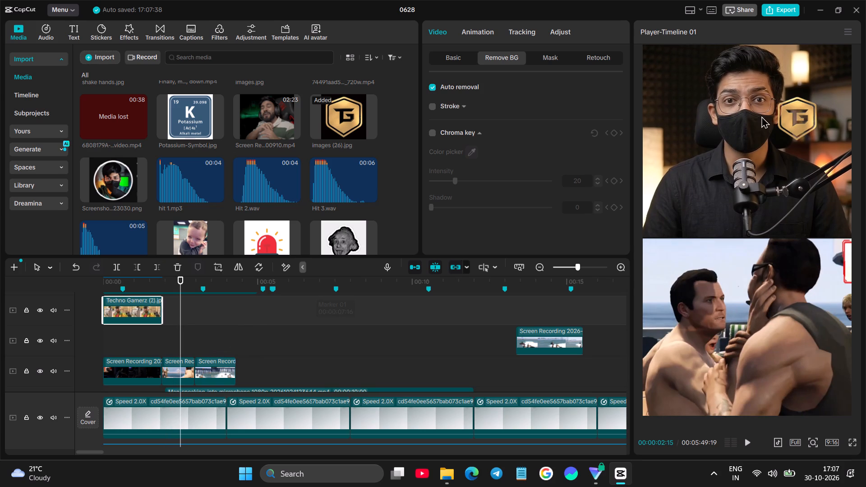
left_click(800, 110)
left_click_drag(800, 110, 743, 227)
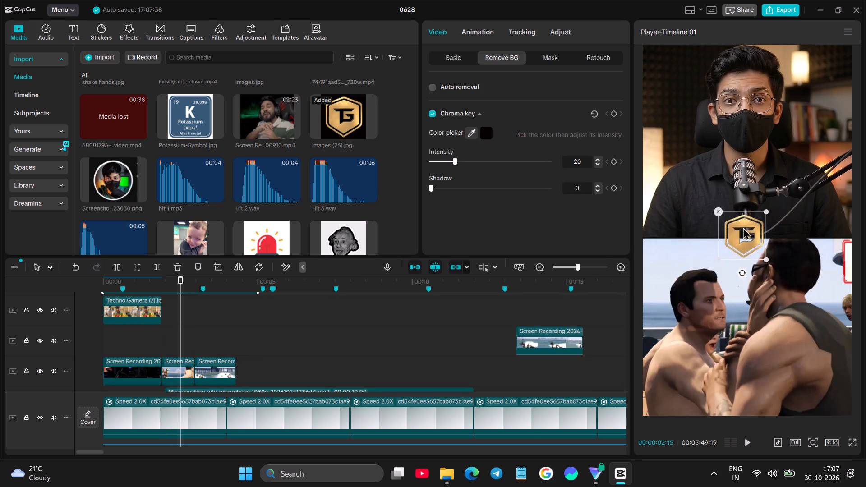
left_click_drag(743, 227, 668, 206)
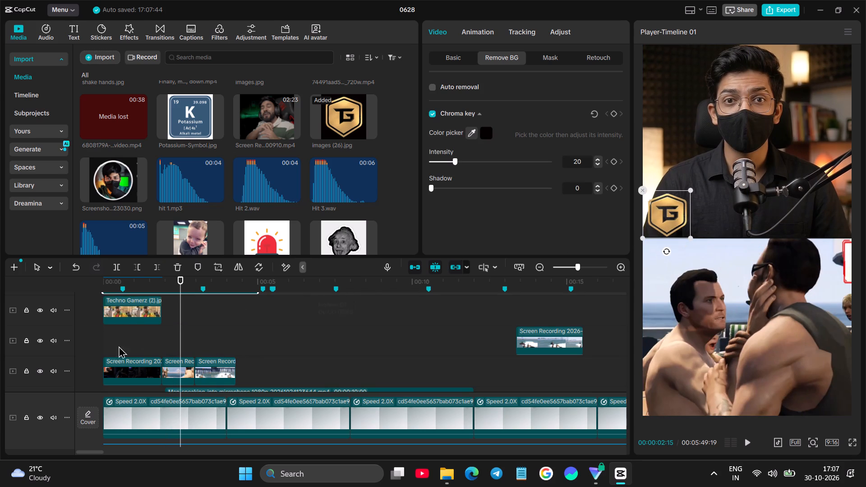
Replay the opening and the masked-speaker section to check the TG logo's new position.
left_click(134, 334)
key("space")
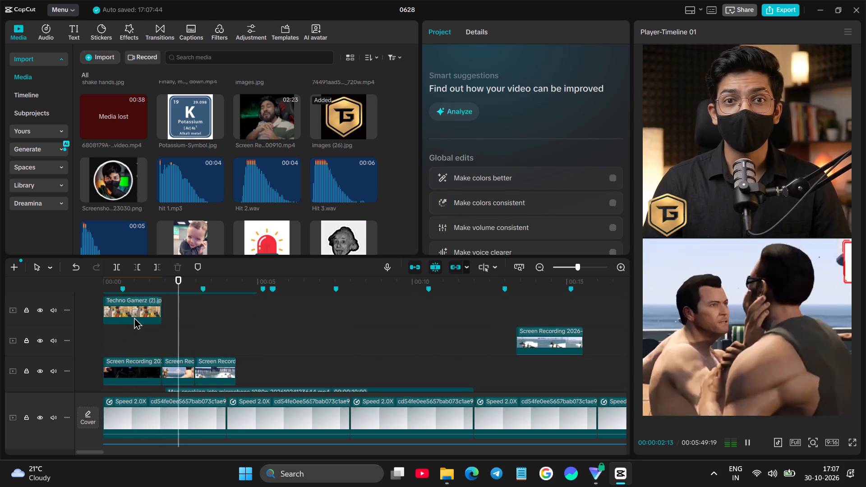
key("space")
left_click(139, 335)
key("space")
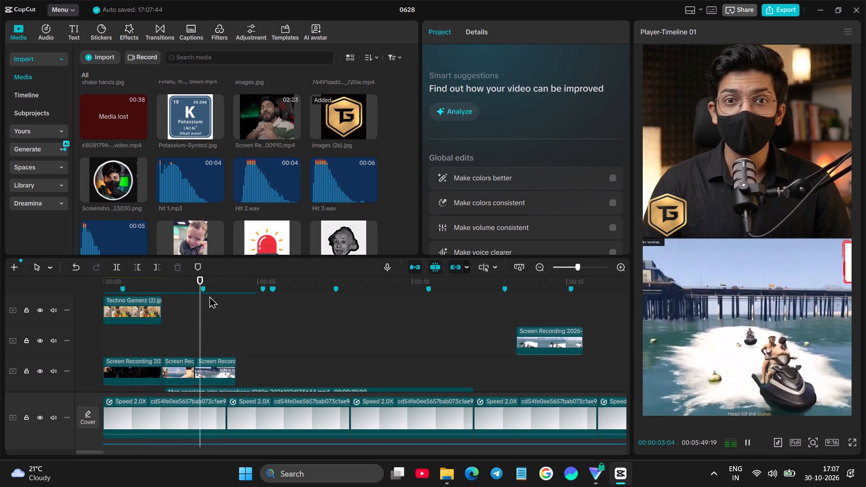
key("space")
left_click(137, 352)
left_click_drag(138, 352, 98, 346)
key("space")
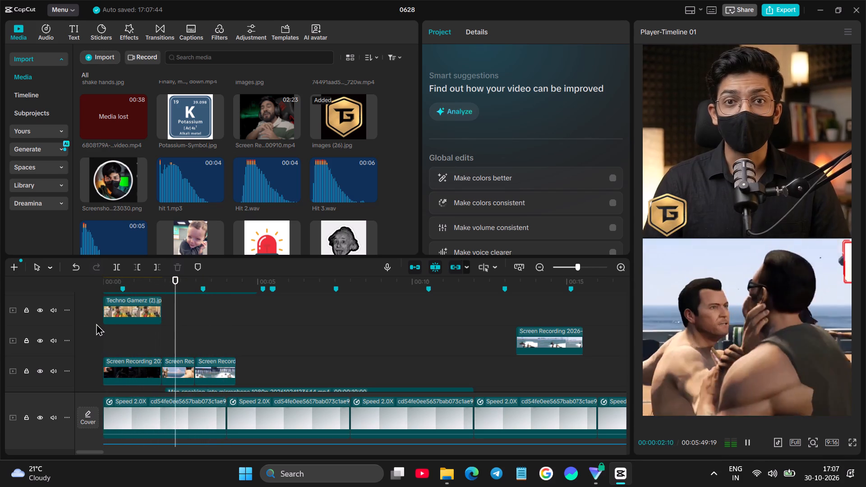
key("space")
Split the Man_speaking_into_microphone clip at 00:00:04:09, where the third screen recording ends.
scroll(237, 334, "up", 3)
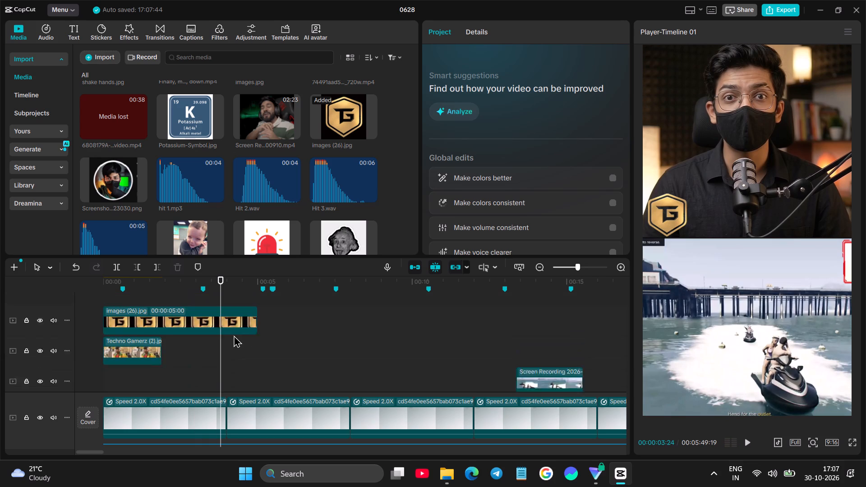
scroll(234, 335, "up", 2)
scroll(231, 335, "down", 5)
key("space")
key("space")
left_click(234, 330)
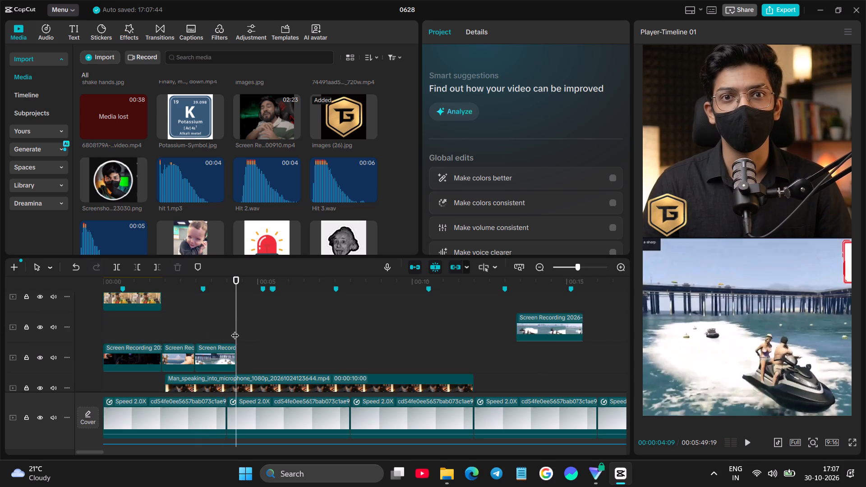
scroll(231, 382, "down", 4)
left_click(243, 315)
left_click(249, 304)
left_click_drag(248, 304, 241, 304)
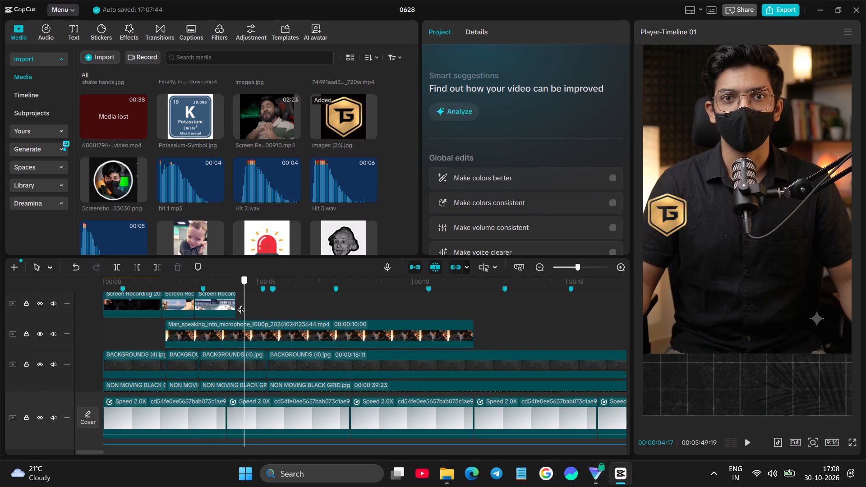
left_click_drag(241, 304, 238, 304)
left_click(238, 328)
left_click(122, 266)
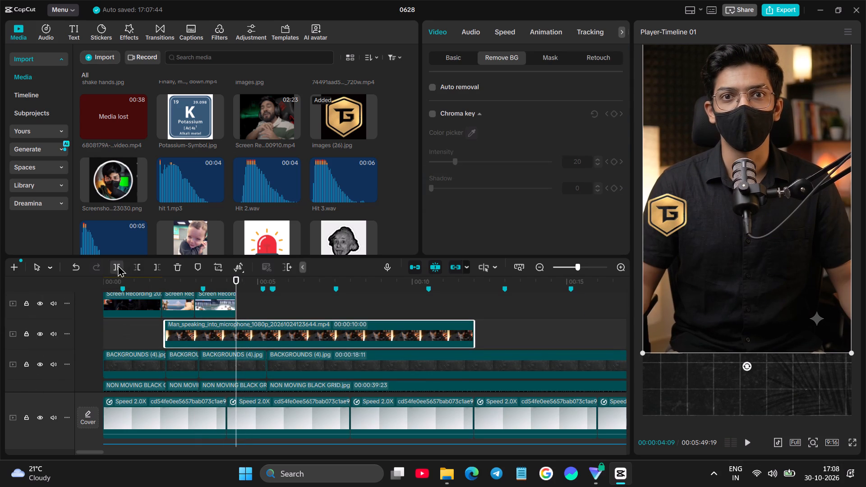
left_click(118, 265)
Raise the audio volume of the Man_speaking_into_microphone clip's second part, after the split.
left_click(273, 334)
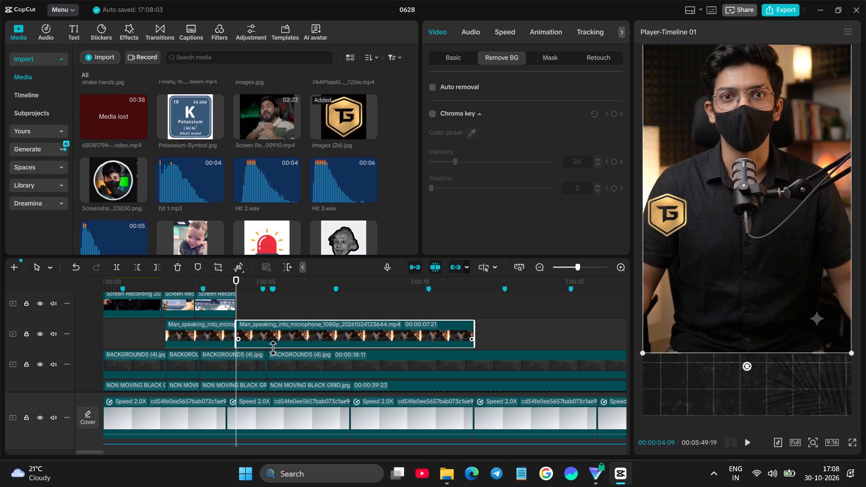
left_click_drag(273, 348, 273, 342)
Play through the Man_speaking_into_microphone clip's second part and trim its start to 00:00:05:09.
key("space")
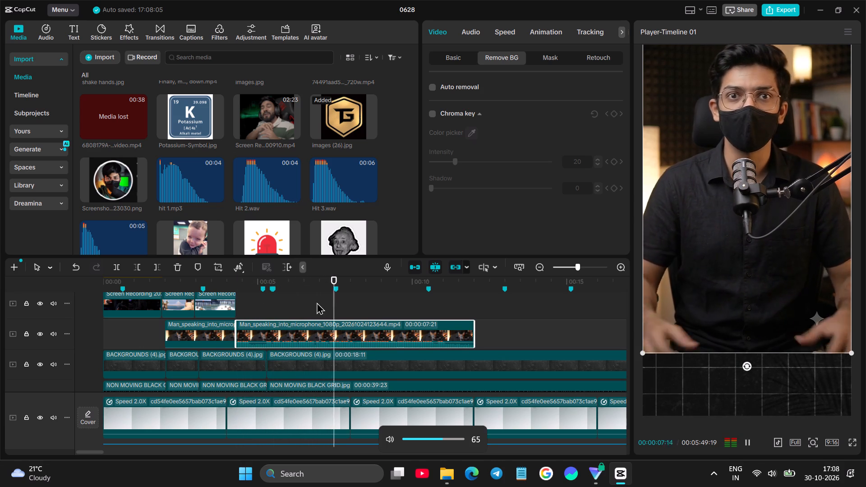
key("space")
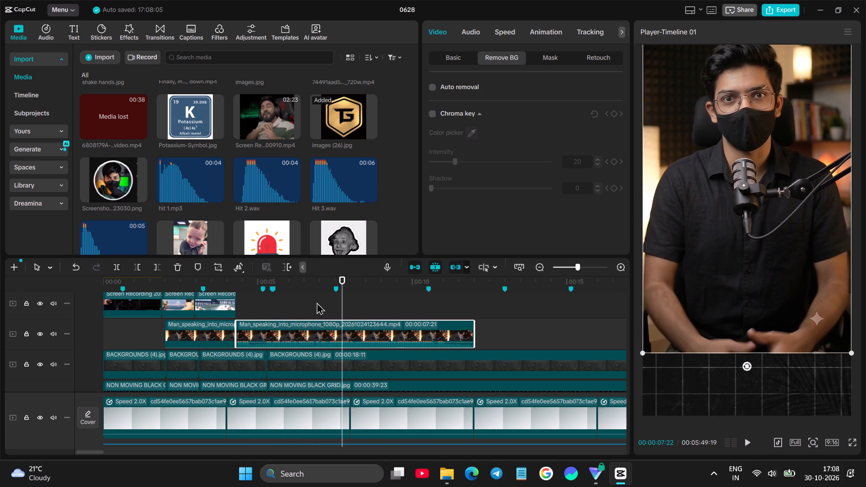
key("space")
key("space")
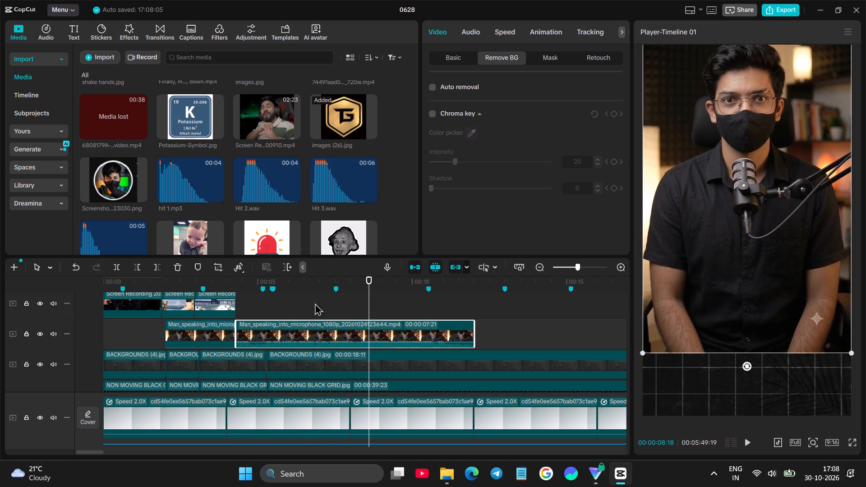
left_click(245, 305)
key("space")
key("space")
key("space")
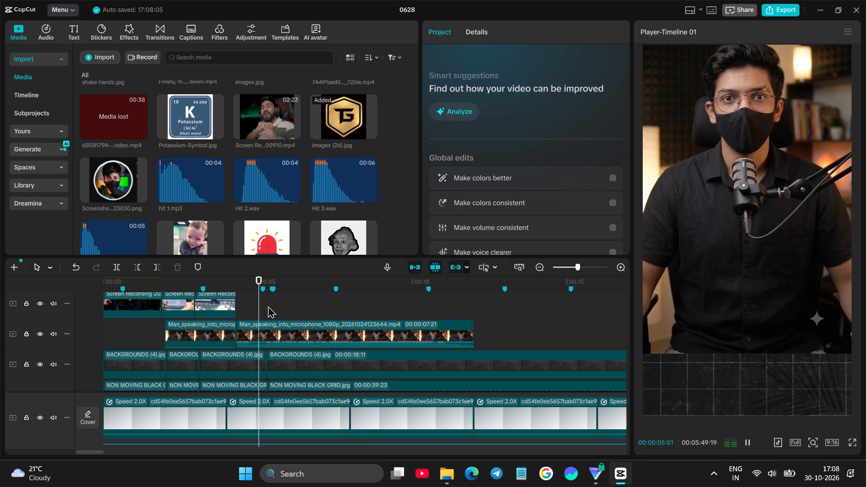
key("space")
left_click(265, 305)
left_click(274, 331)
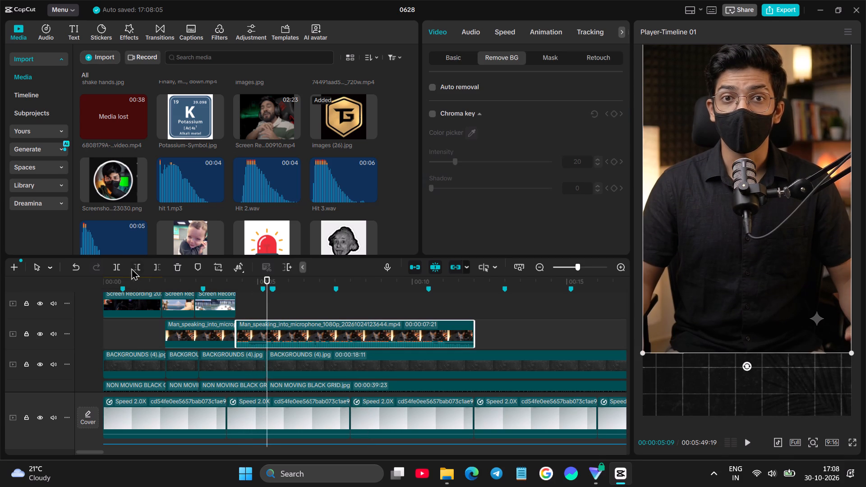
left_click(133, 268)
Listen for the end of the phrase and split the trimmed Man_speaking_into_microphone clip at 00:00:08:03.
key("space")
left_click(353, 311)
key("space")
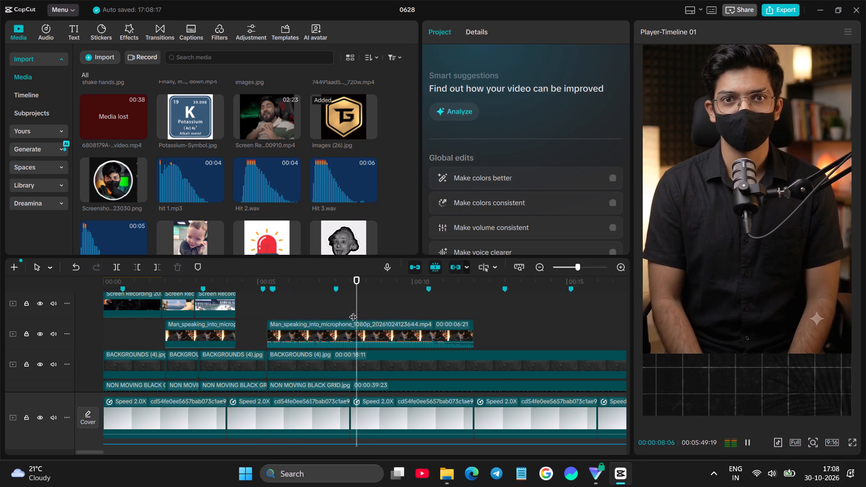
left_click(353, 309)
left_click(315, 302)
key("space")
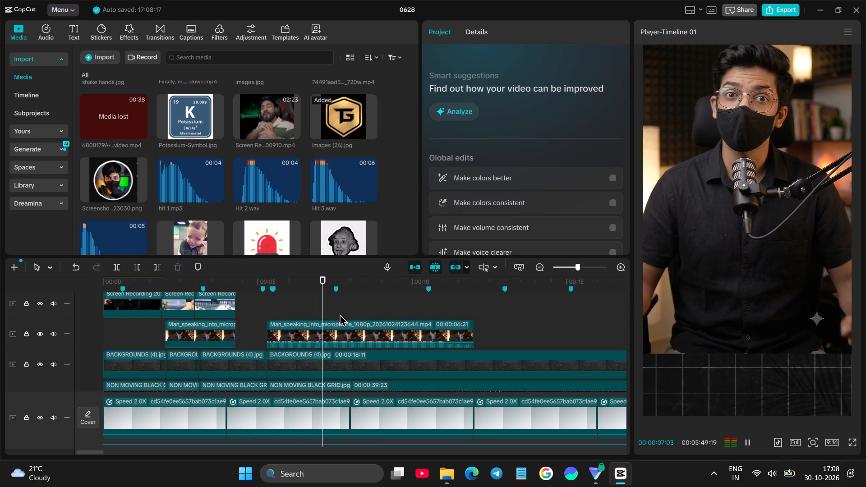
key("space")
left_click(356, 327)
left_click(114, 271)
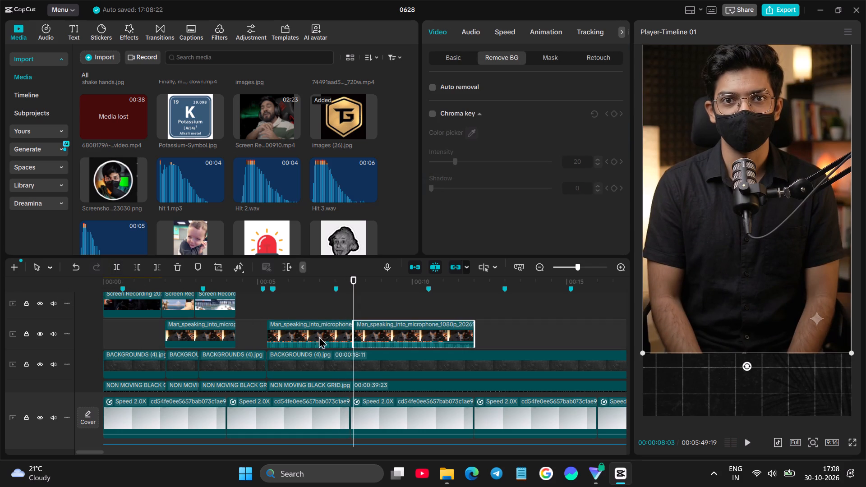
Set the speed of the speaker segment between 00:00:05:09 and 00:00:08:03 to 1.26x.
left_click(319, 336)
left_click(477, 33)
left_click(494, 27)
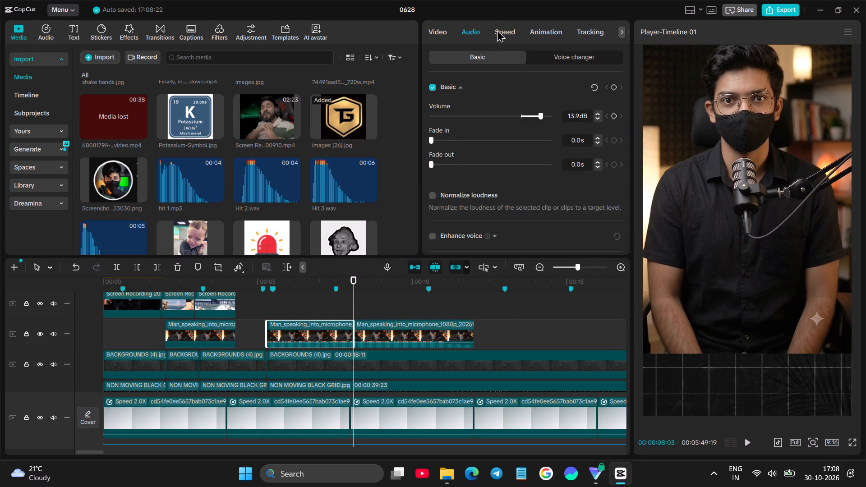
left_click(465, 104)
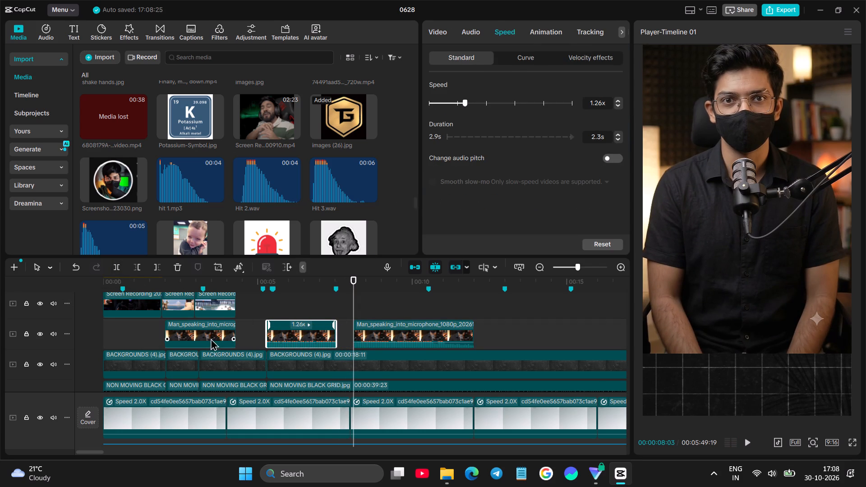
Move the original first speaker clip to the track above, after the third screen recording, and put the 1.26x segment in its place.
left_click_drag(197, 334, 230, 325)
left_click_drag(230, 325, 296, 296)
left_click_drag(297, 327, 196, 330)
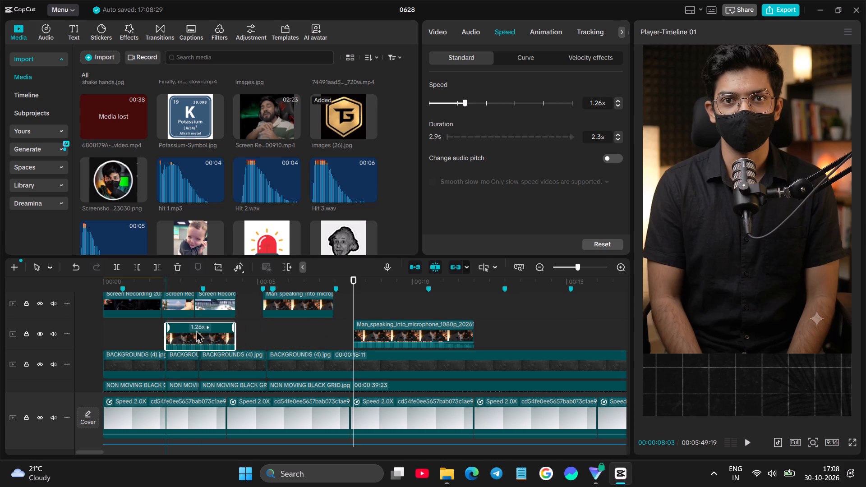
left_click_drag(196, 330, 193, 330)
Shift the 1.26x speaker segment slightly earlier so it starts with the second screen recording, and replay that section.
left_click(153, 331)
left_click_drag(190, 328, 184, 326)
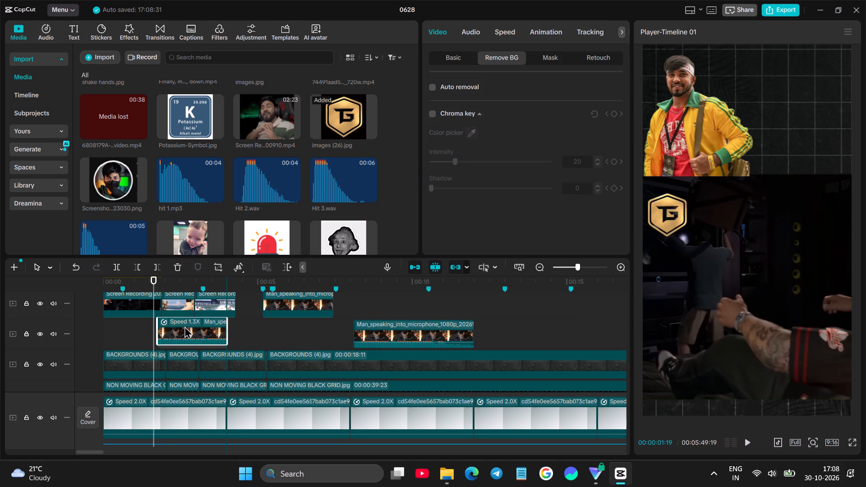
left_click_drag(184, 326, 187, 329)
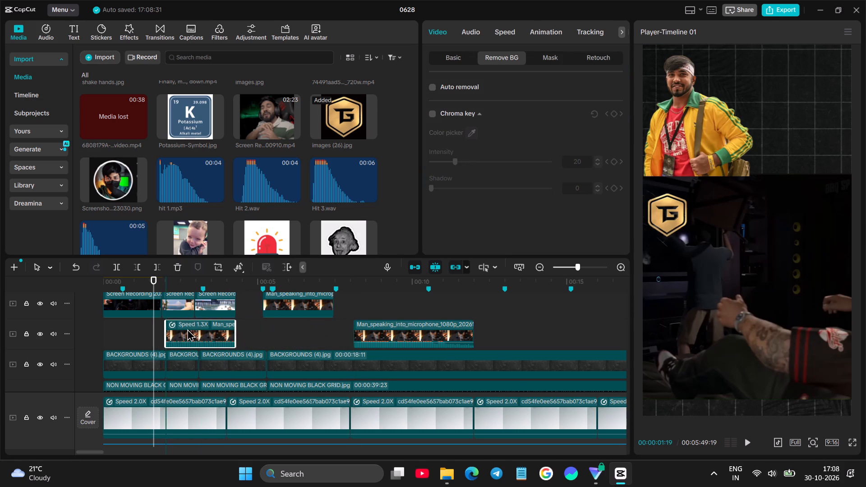
left_click_drag(187, 329, 185, 326)
key("space")
key("space")
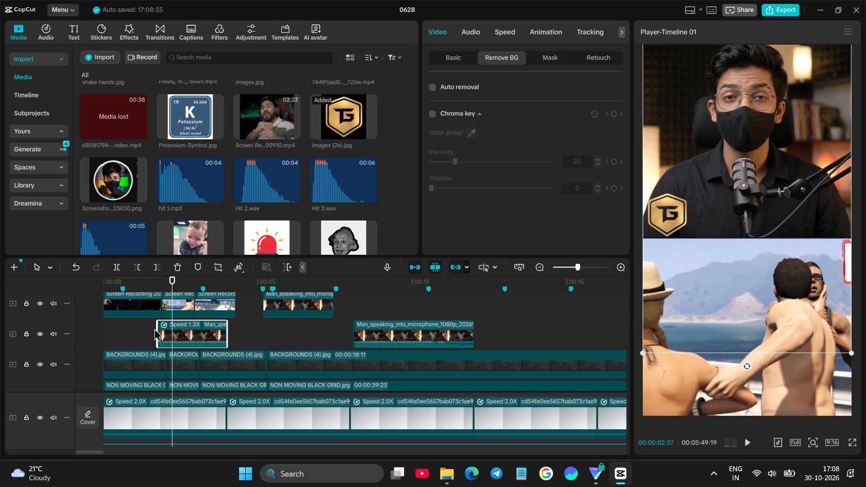
left_click_drag(176, 326, 181, 325)
left_click(151, 331)
left_click(170, 328)
left_click_drag(170, 328, 166, 327)
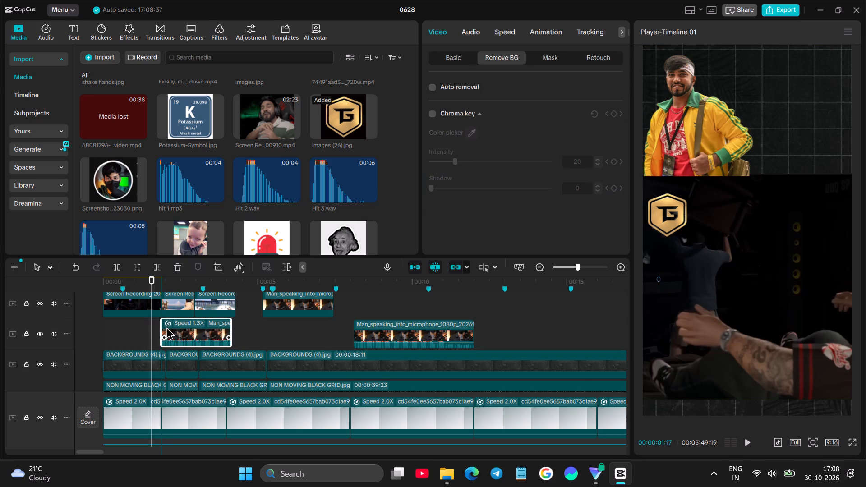
left_click_drag(166, 327, 166, 327)
left_click(142, 331)
key("space")
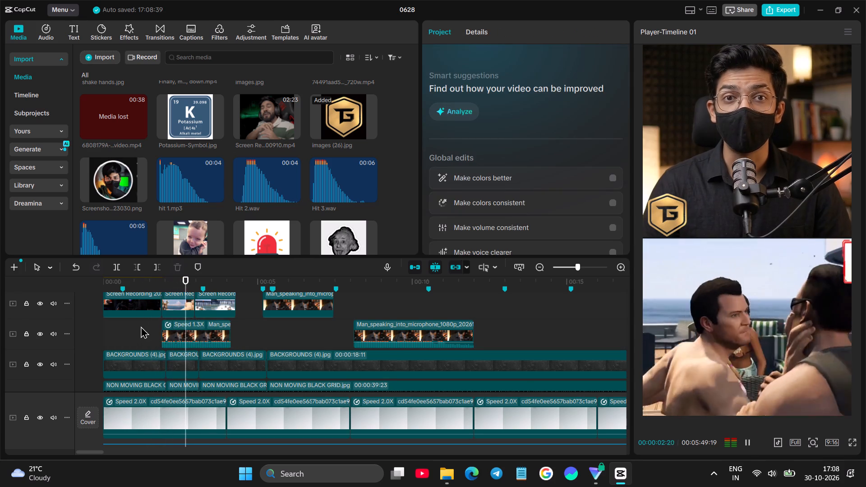
key("space")
Set the speed of the speaker segment under the second and third screen recordings to 1.13x.
left_click(199, 327)
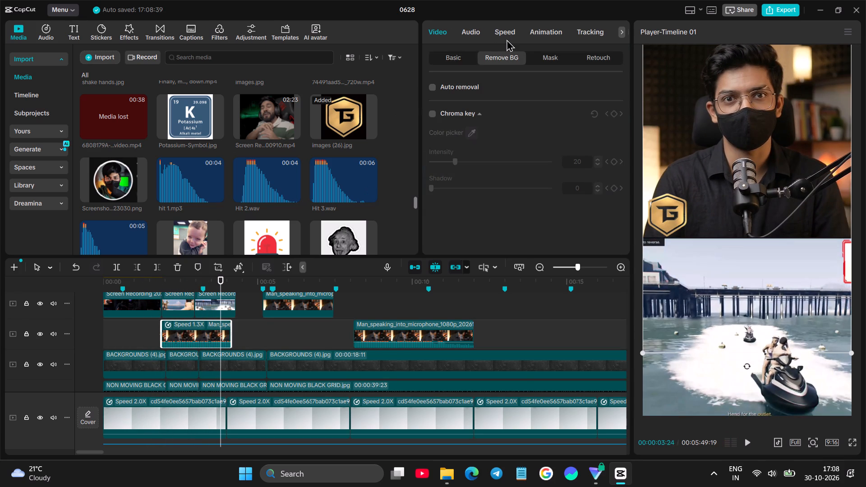
left_click(507, 39)
left_click(461, 104)
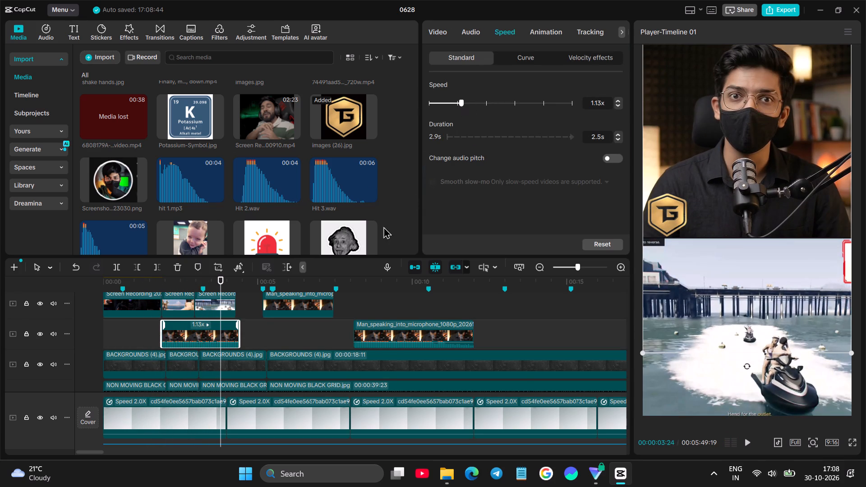
Replay the masked-speaker section from the second screen recording to check how the 1.13x segment matches the voiceover.
left_click(148, 329)
key("space")
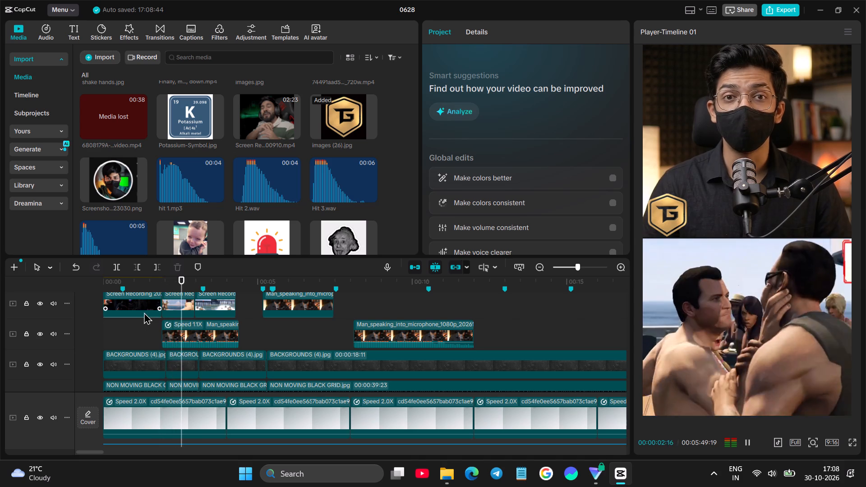
key("space")
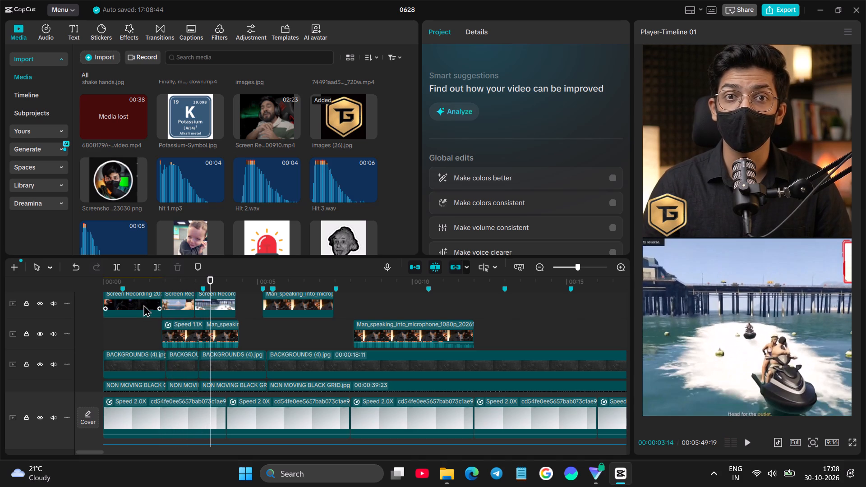
left_click(159, 326)
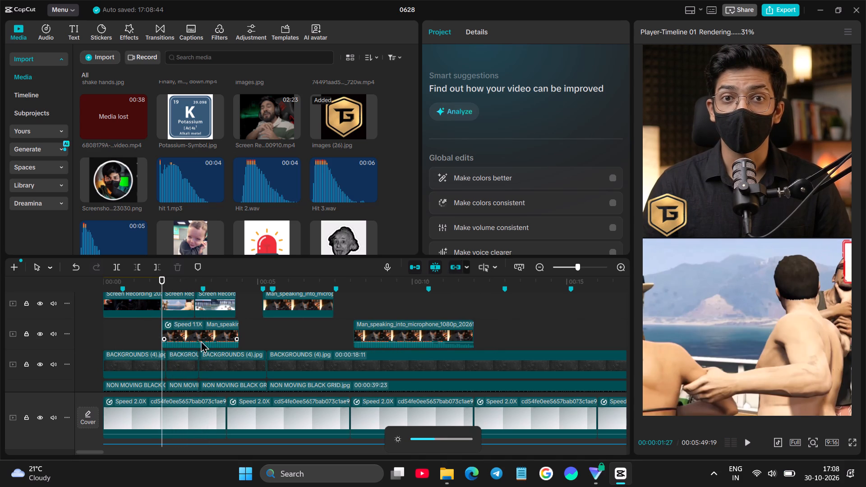
left_click(146, 329)
key("space")
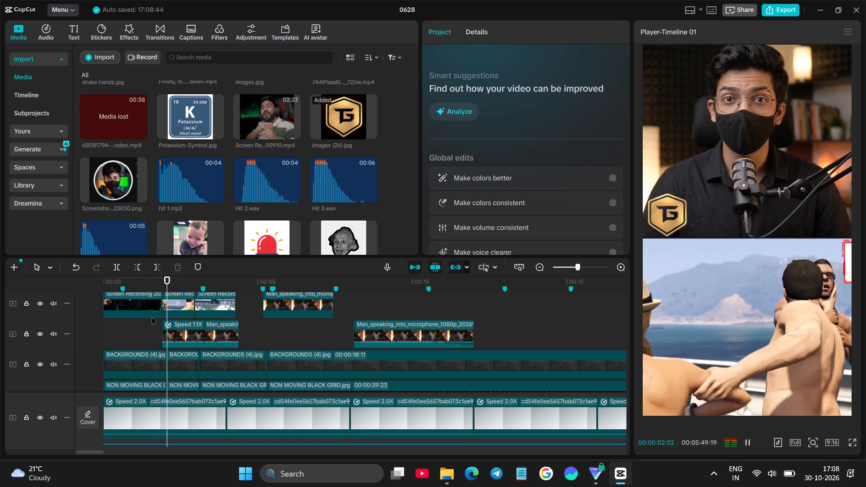
key("space")
left_click(157, 324)
key("space")
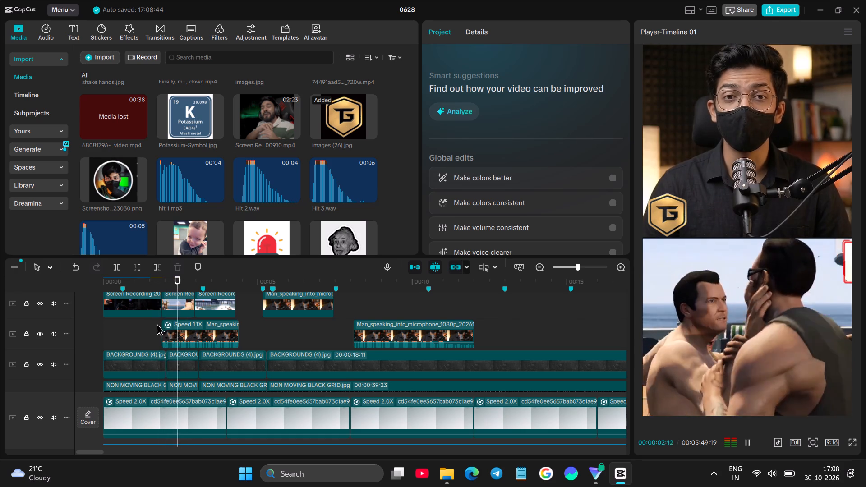
key("space")
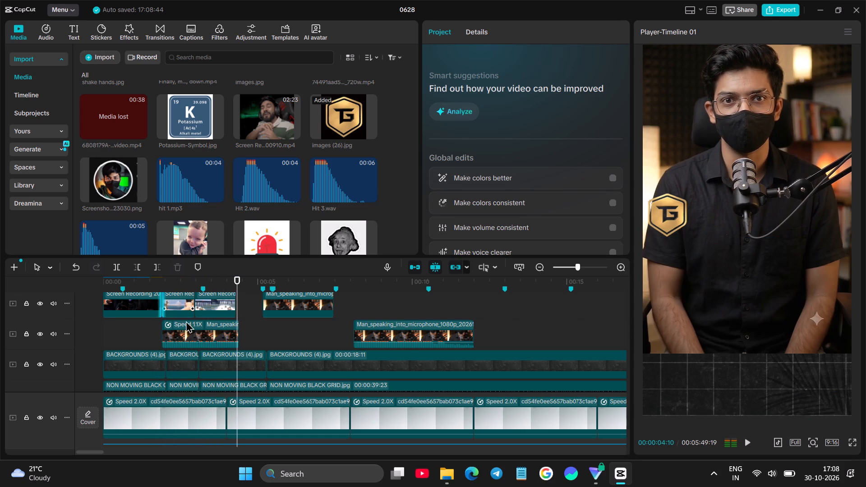
Mute the 1.13x speaker segment by lowering its volume to -∞ dB.
left_click_drag(190, 342, 195, 364)
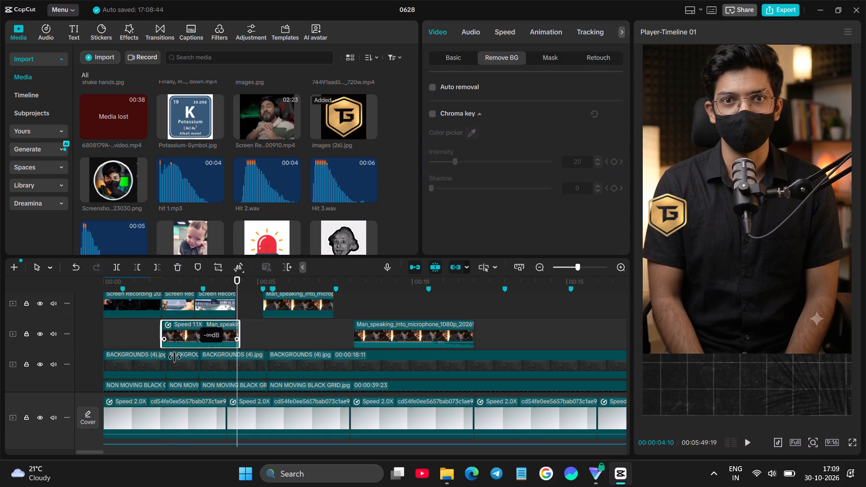
Replay the muted speaker segment repeatedly to check its lip movement against the voiceover.
left_click(156, 336)
key("space")
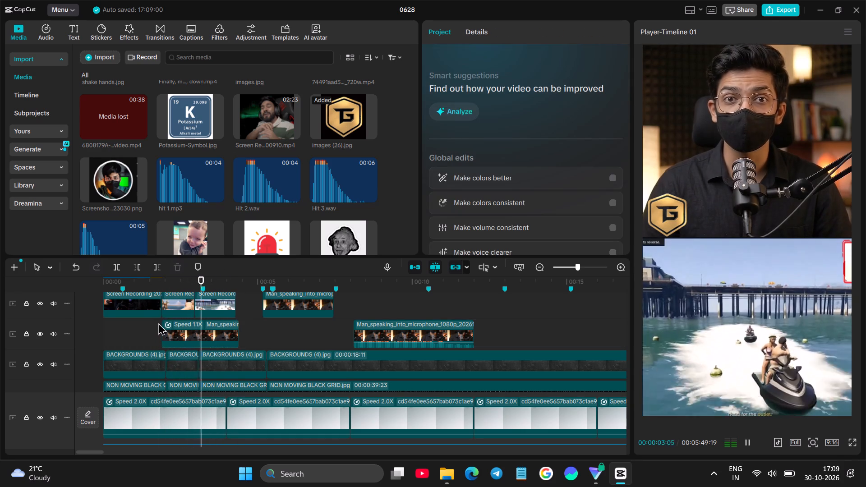
key("space")
left_click(157, 329)
key("space")
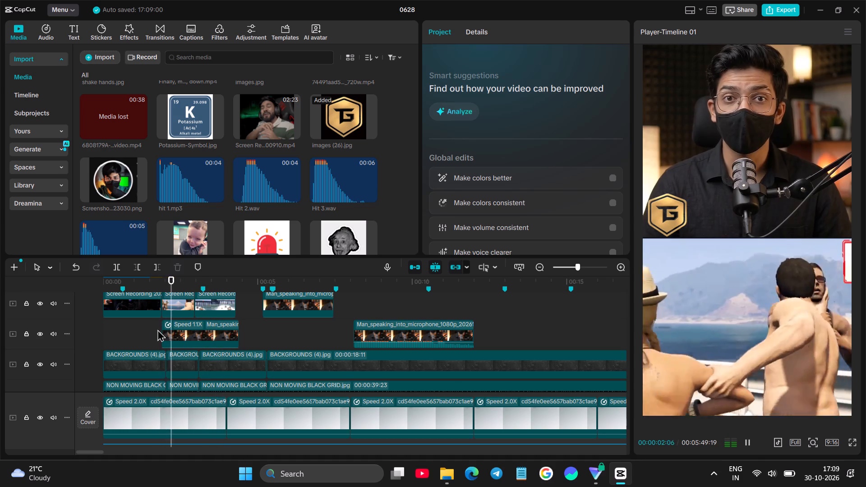
key("space")
key("space")
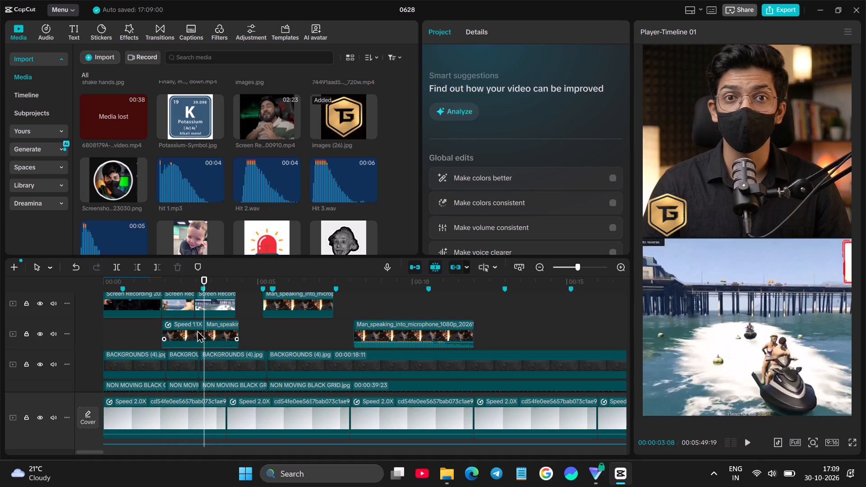
key("space")
left_click(196, 330)
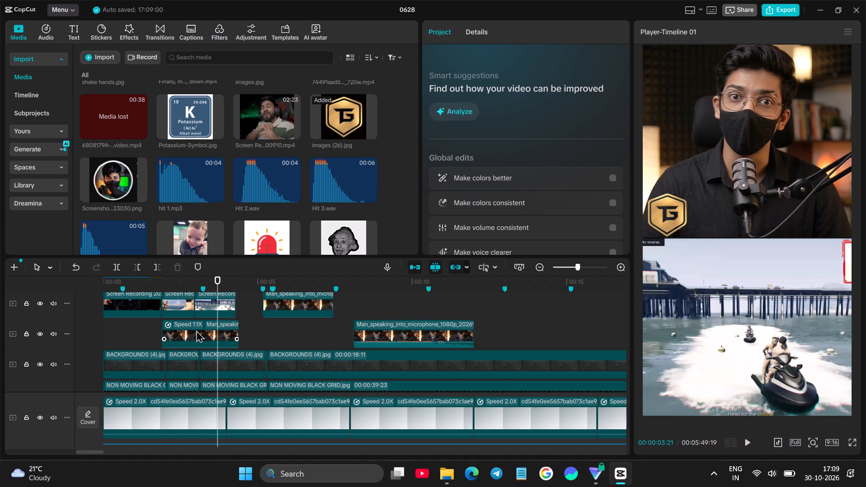
left_click(148, 322)
key("space")
key("space")
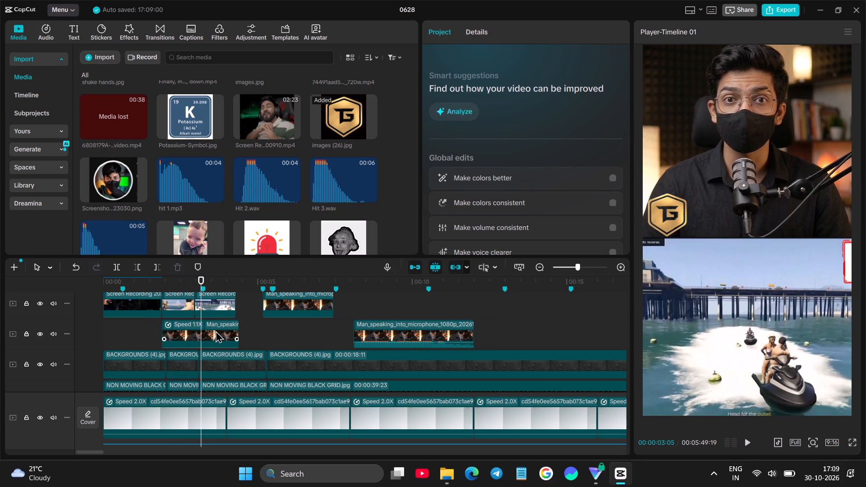
key("space")
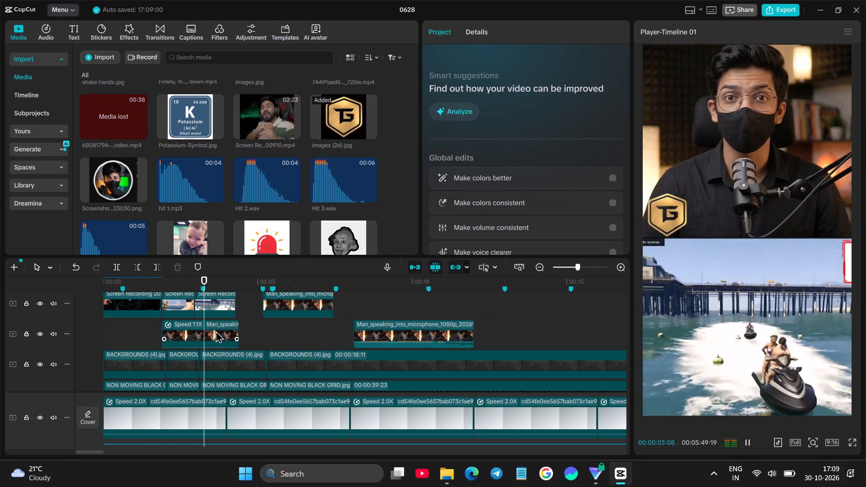
key("space")
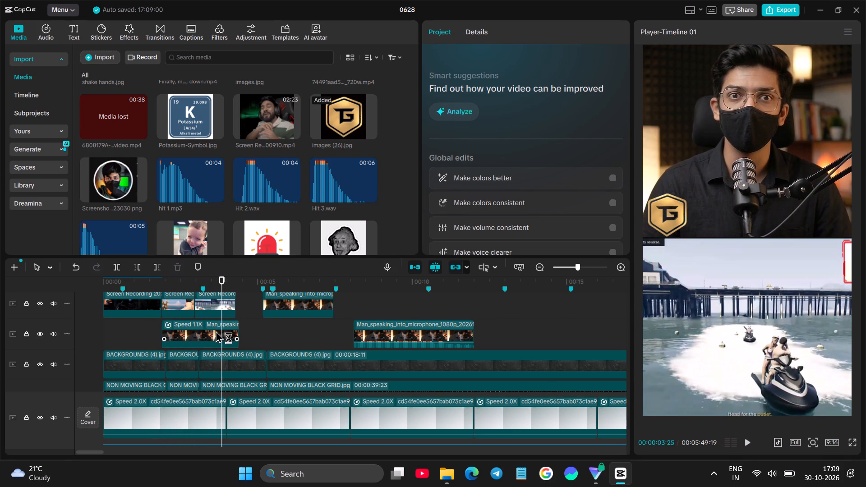
left_click(148, 330)
key("space")
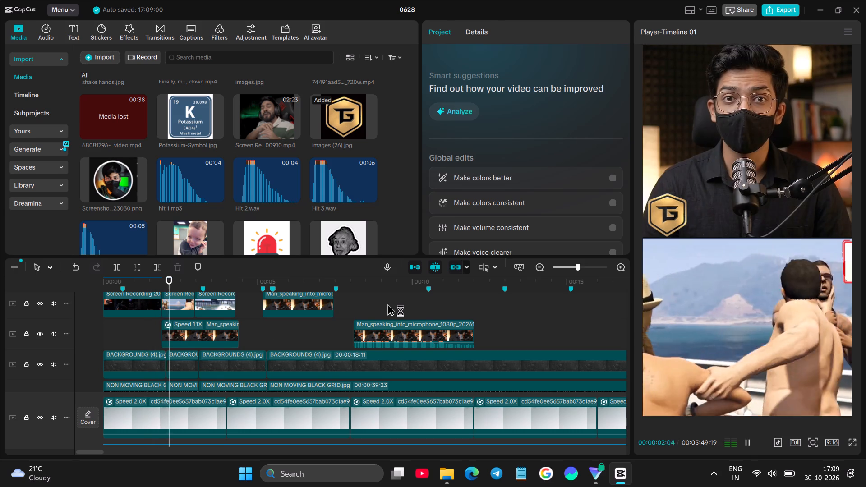
key("space")
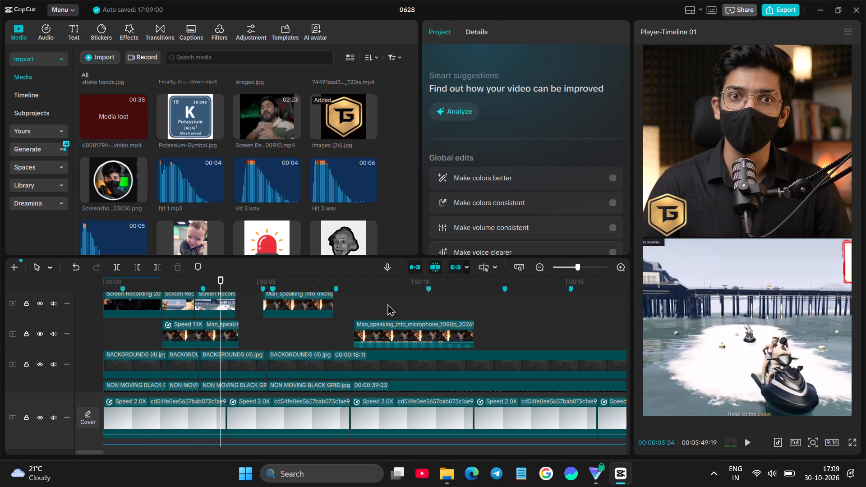
Trim a sliver off the start of the 1.13x speaker segment and move it back to the second screen recording's start.
left_click(157, 330)
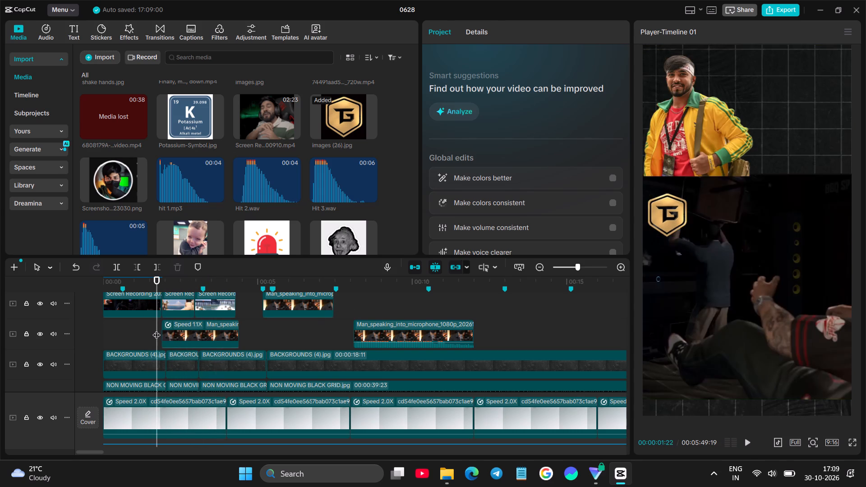
key("space")
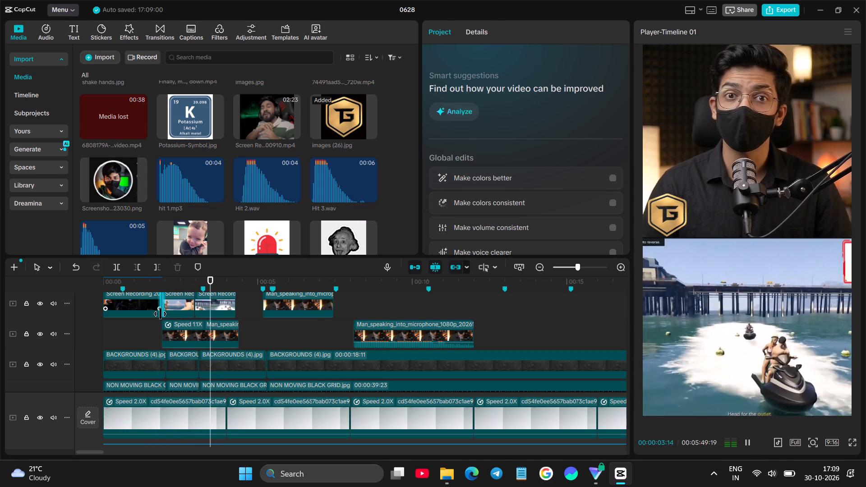
key("space")
left_click(170, 331)
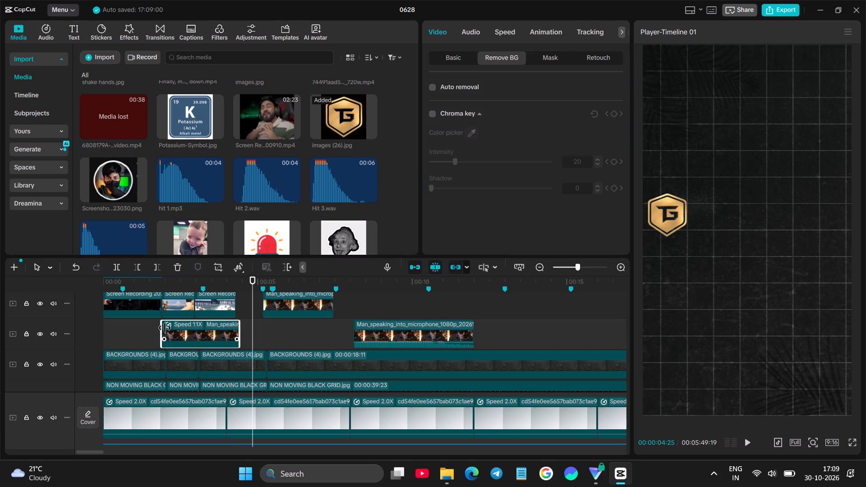
left_click(163, 325)
left_click_drag(178, 326, 175, 326)
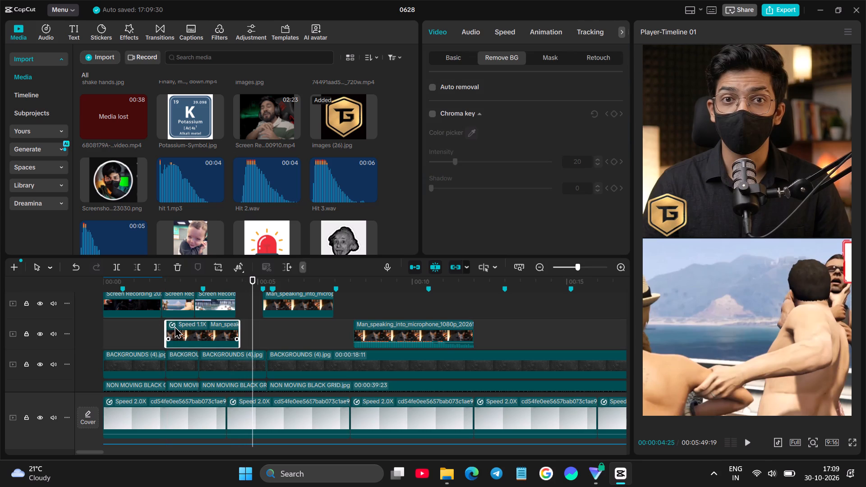
left_click_drag(175, 326, 172, 326)
Replay the trimmed speaker segment from just before the second screen recording to check its sync with the voiceover.
left_click(140, 326)
key("space")
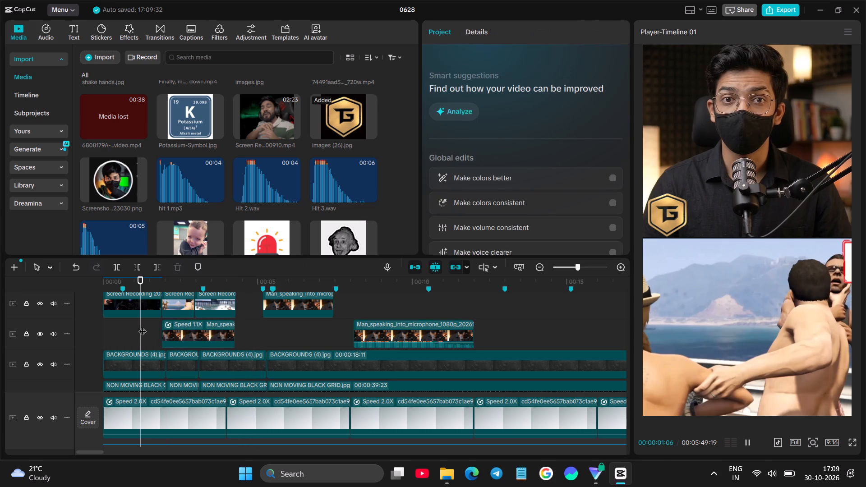
key("space")
left_click(156, 328)
key("space")
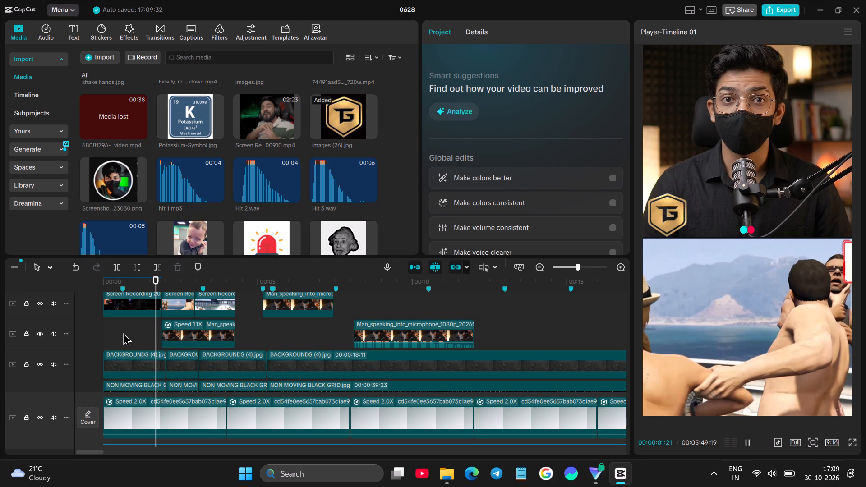
double_click(122, 331)
left_click_drag(122, 331, 161, 327)
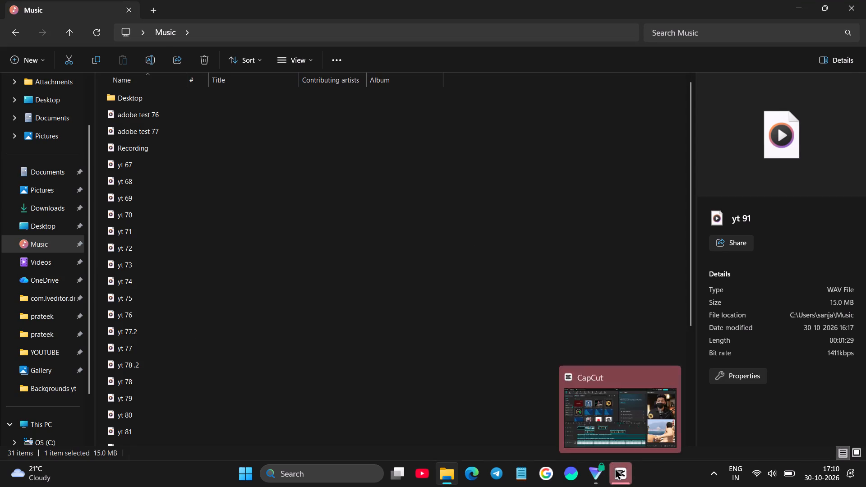
left_click(615, 471)
key("space")
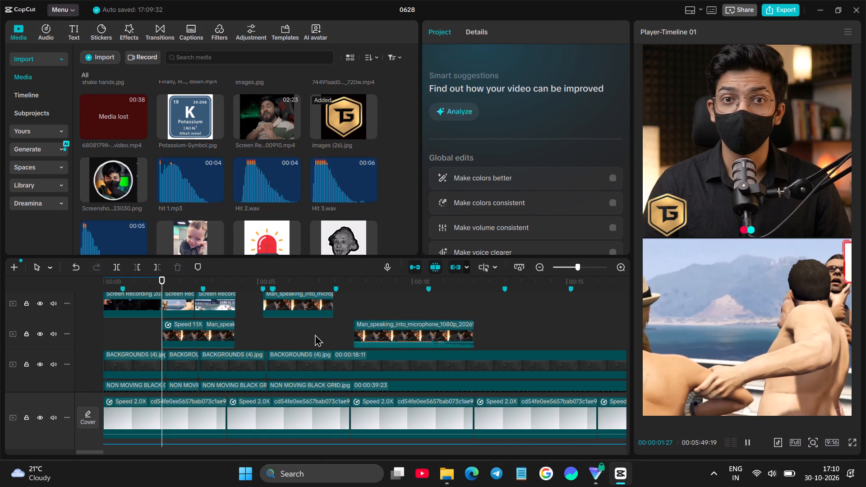
left_click(315, 332)
key("space")
left_click(159, 324)
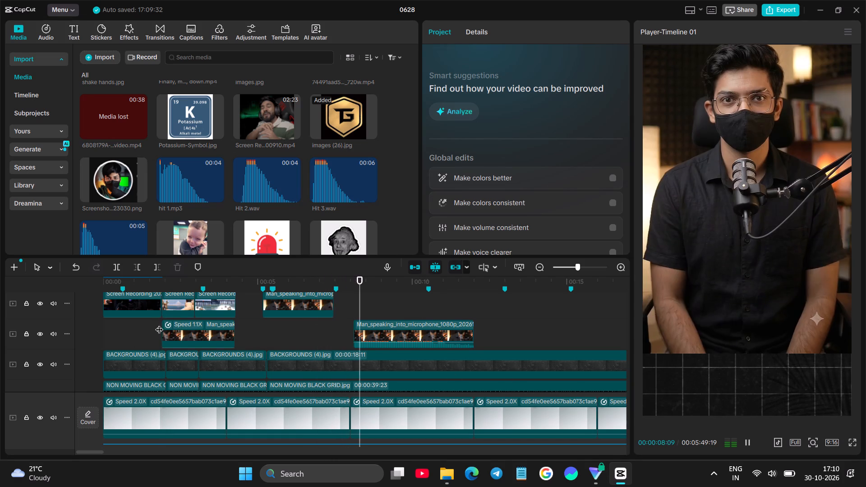
key("space")
key("space")
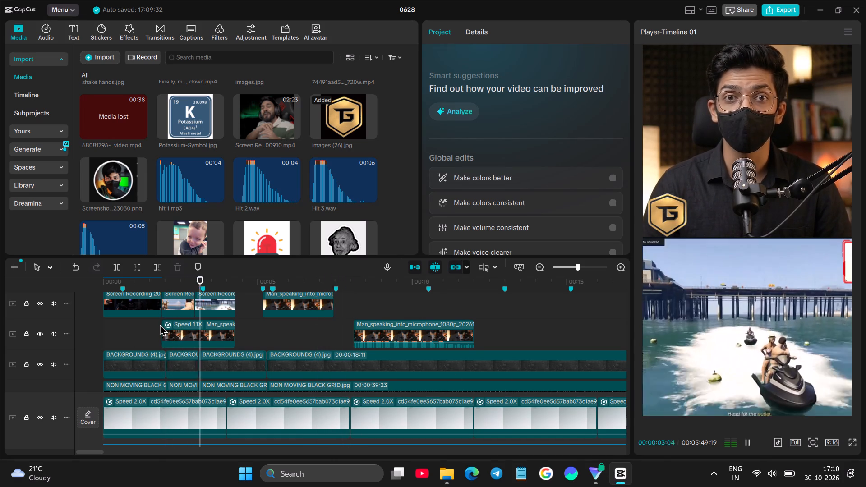
key("space")
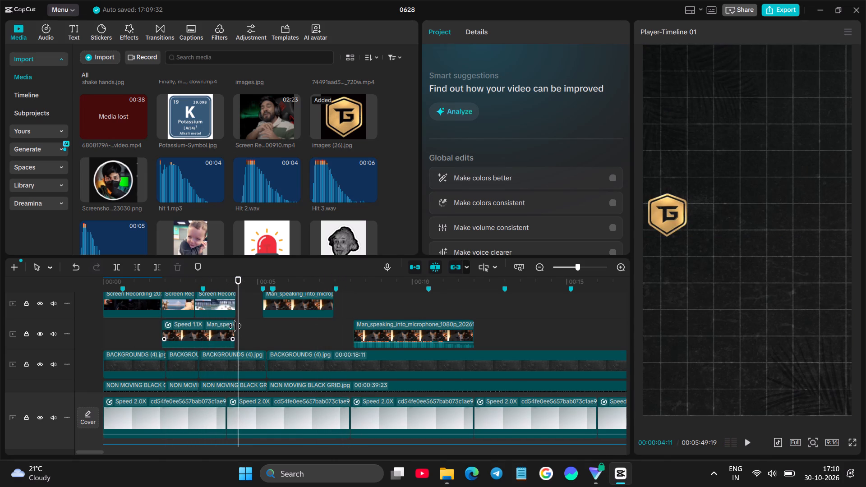
Play on past the third screen recording and delete the masked-speaker clip that starts at about 5 seconds.
left_click(239, 320)
key("space")
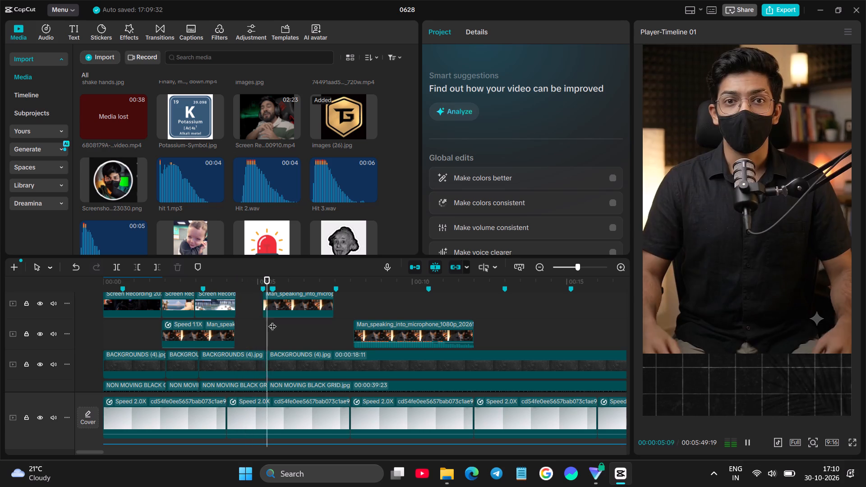
key("space")
left_click(290, 316)
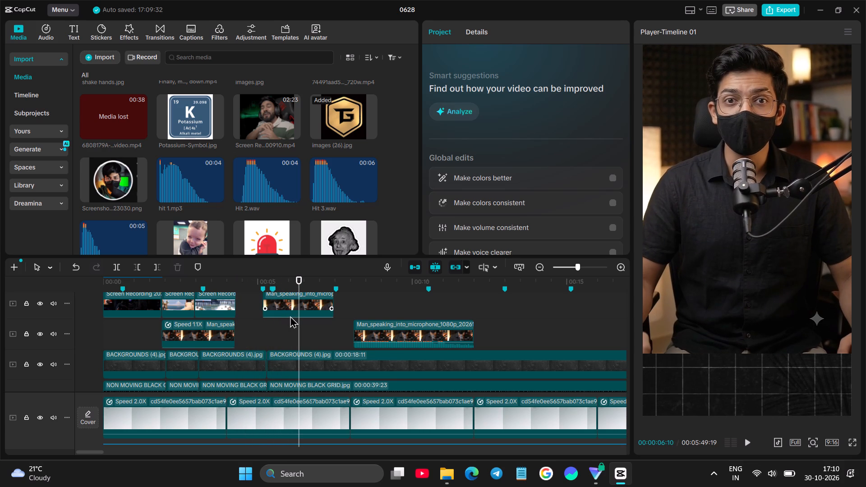
key("BackSpace")
Trim the remaining later masked-speaker clip at both ends to the part from about 00:00:09:19 to 00:00:11:09.
left_click(355, 305)
key("space")
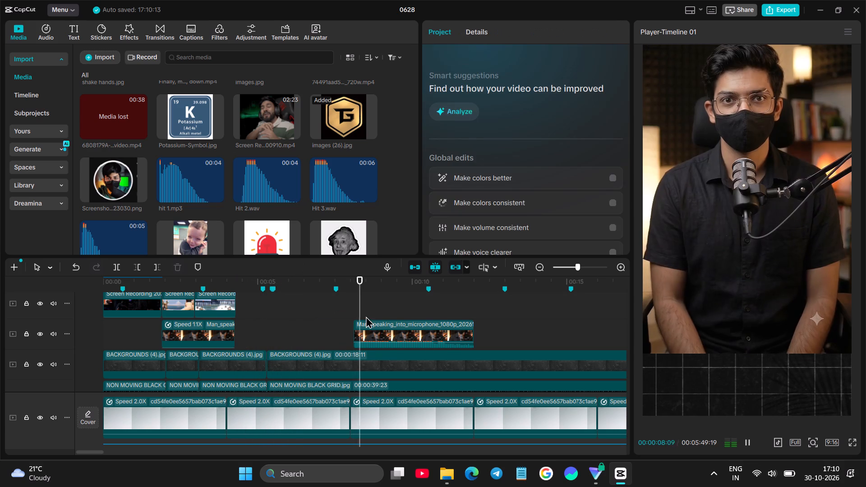
key("space")
left_click(386, 324)
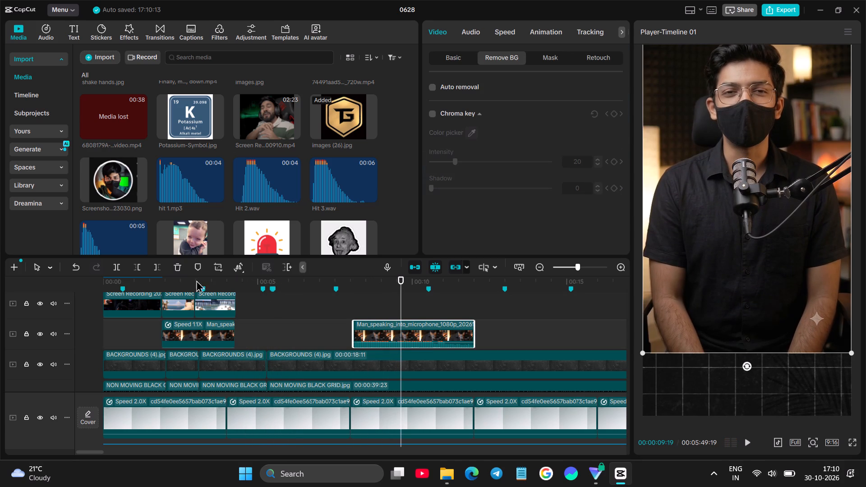
left_click(140, 268)
key("space")
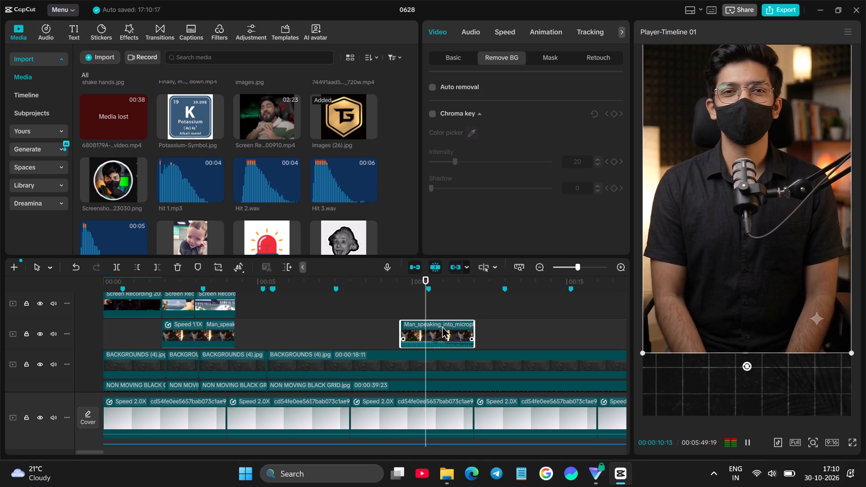
key("space")
left_click(442, 323)
left_click(161, 269)
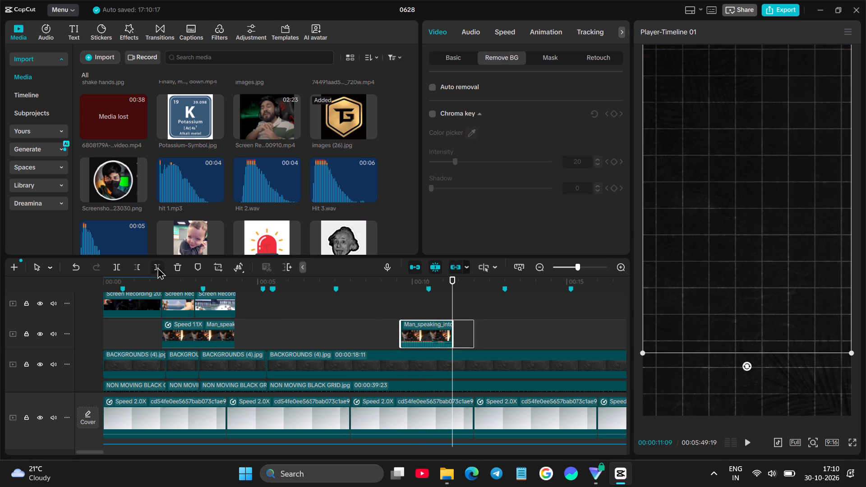
Set the trimmed speaker clip's speed to 1.15x and move it right after the 1.13x speaker segment.
left_click(513, 30)
left_click(462, 103)
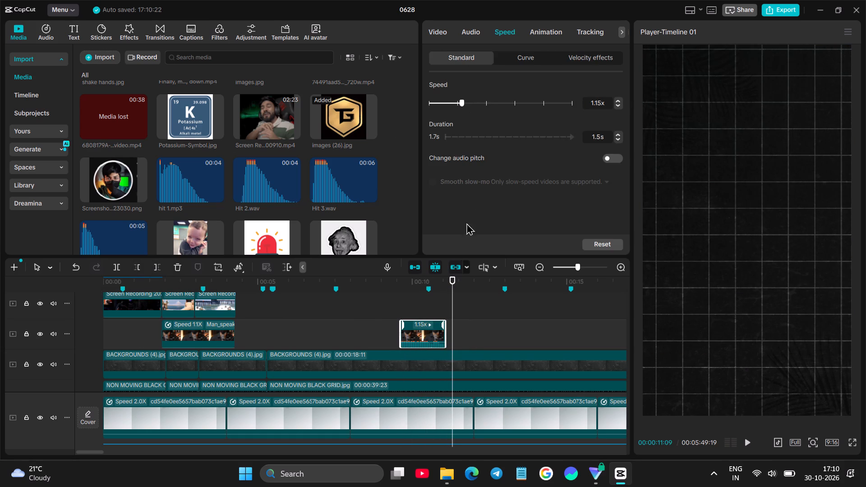
left_click_drag(419, 343, 424, 359)
left_click_drag(424, 330, 309, 319)
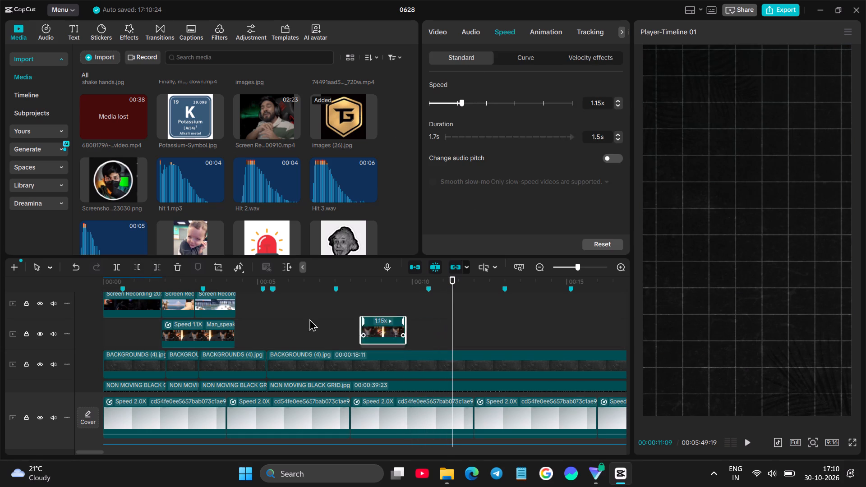
left_click_drag(309, 319, 260, 326)
Shift the 1.15x speaker clip down in the preview so it is vertically centred and fills the 9:16 frame.
left_click(259, 303)
left_click_drag(260, 303, 233, 303)
key("space")
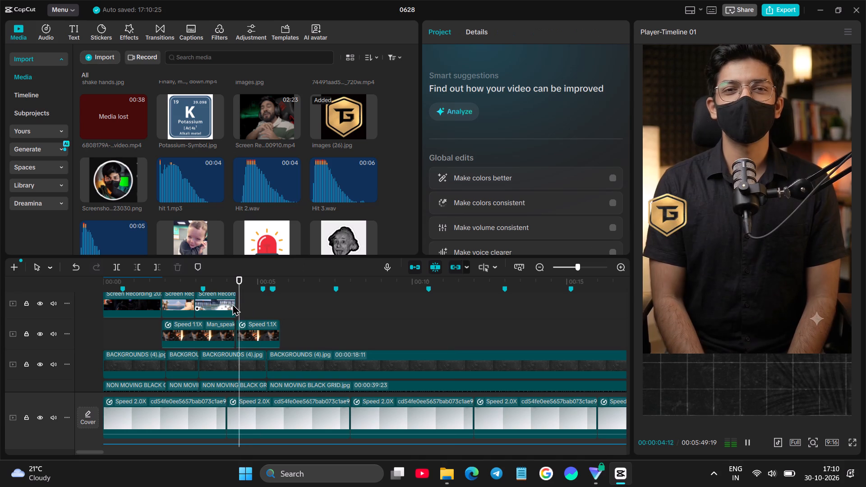
key("space")
left_click(251, 327)
left_click_drag(745, 191, 744, 260)
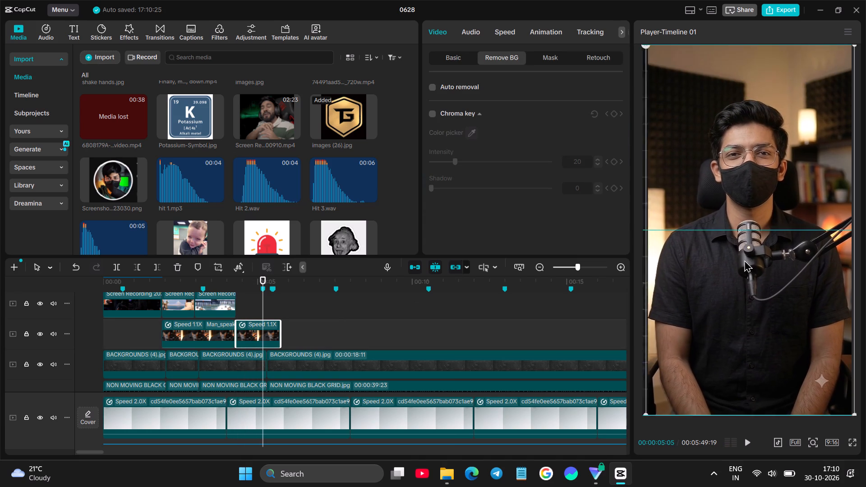
left_click_drag(744, 260, 744, 252)
Replay the change from the third screen recording to the full-frame speaker clip.
left_click(263, 305)
left_click_drag(263, 305, 223, 303)
key("space")
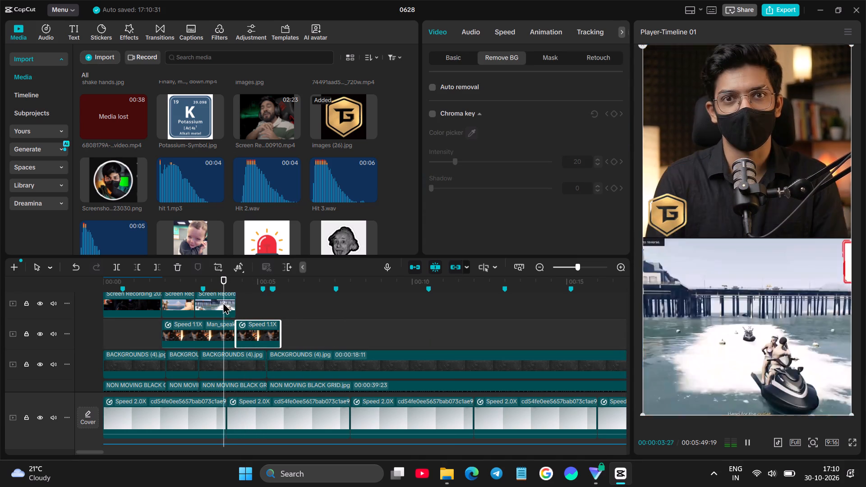
key("space")
left_click(263, 285)
left_click_drag(263, 285, 225, 295)
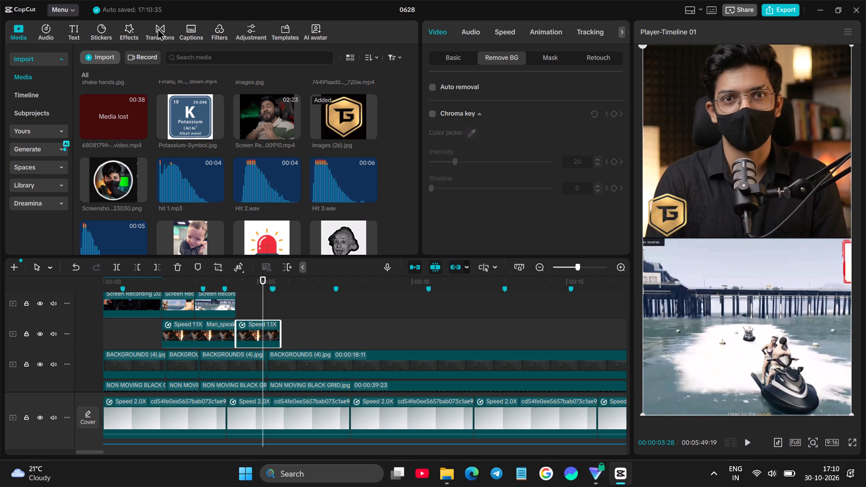
Search the transitions for glare and try to add Glare III at the cut between the two speaker clips.
left_click(159, 28)
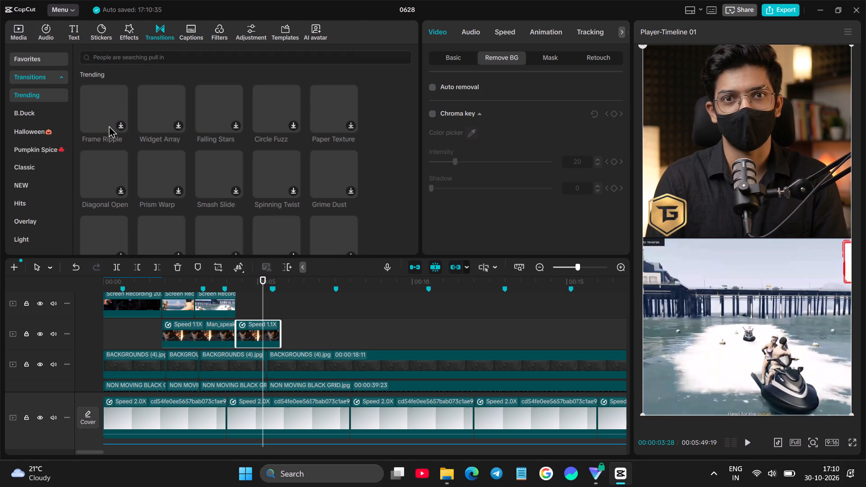
left_click(28, 235)
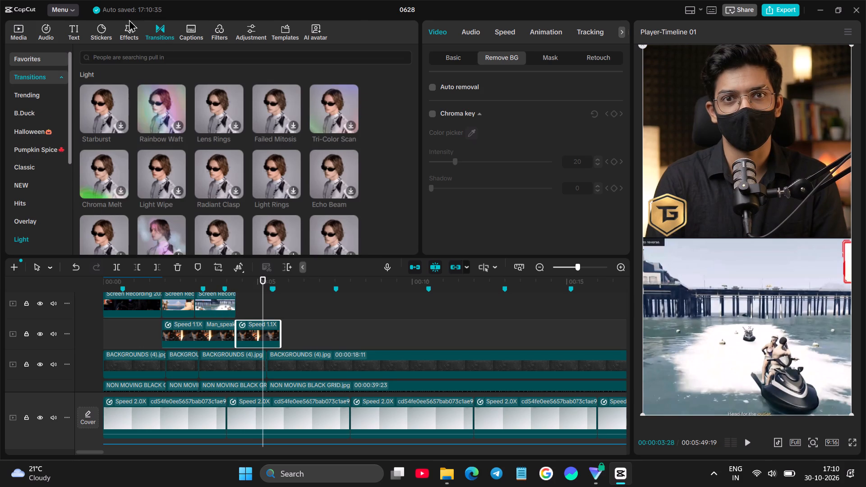
left_click(113, 59)
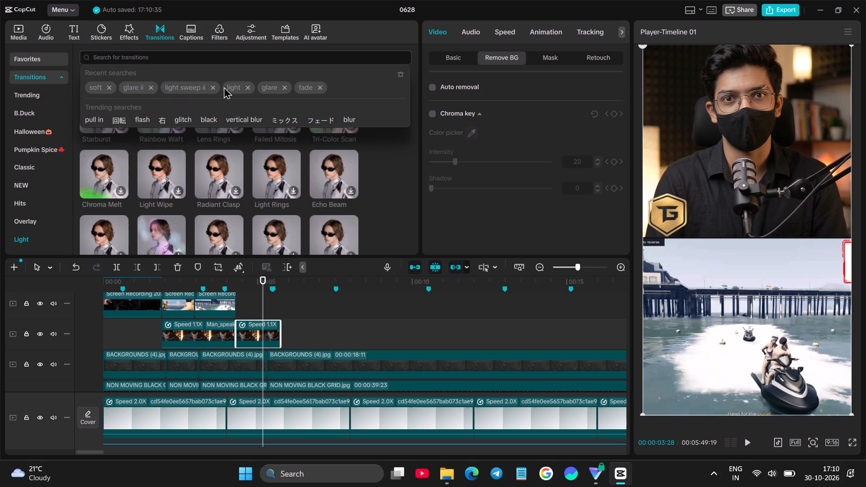
left_click(266, 87)
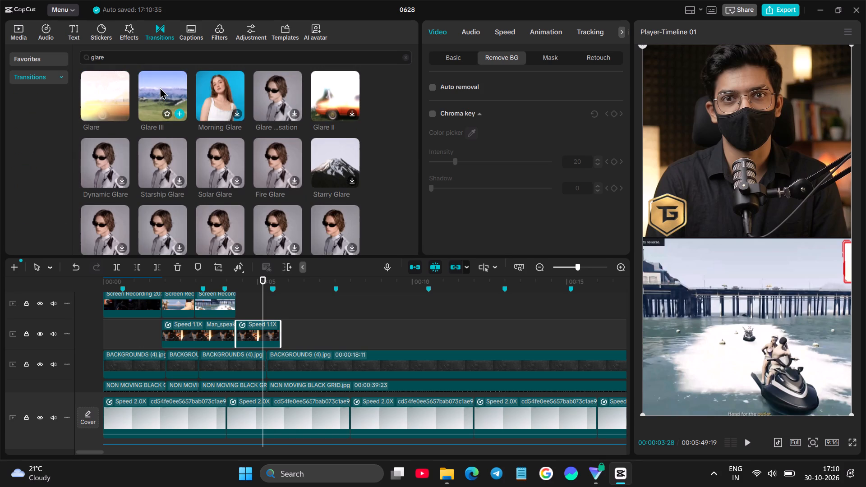
left_click_drag(160, 87, 230, 334)
Move the 1.15x speaker clip flush against the end of the 1.13x segment to close the small gap.
left_click(240, 303)
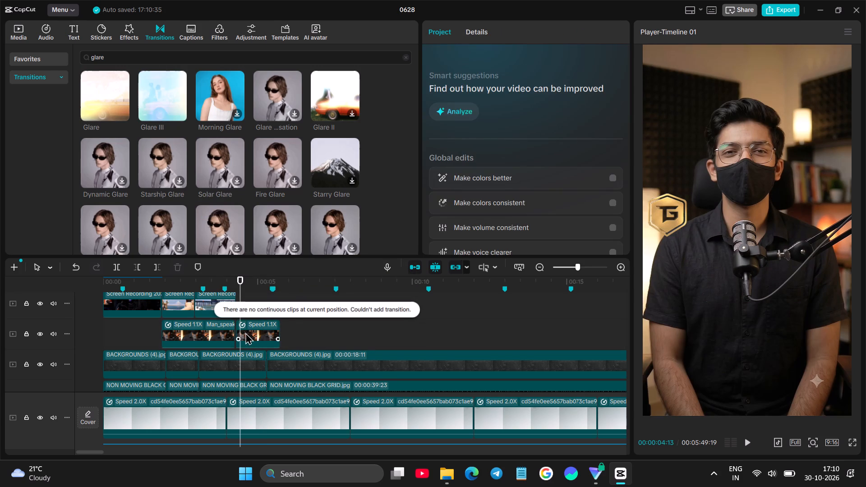
left_click(245, 332)
left_click(246, 308)
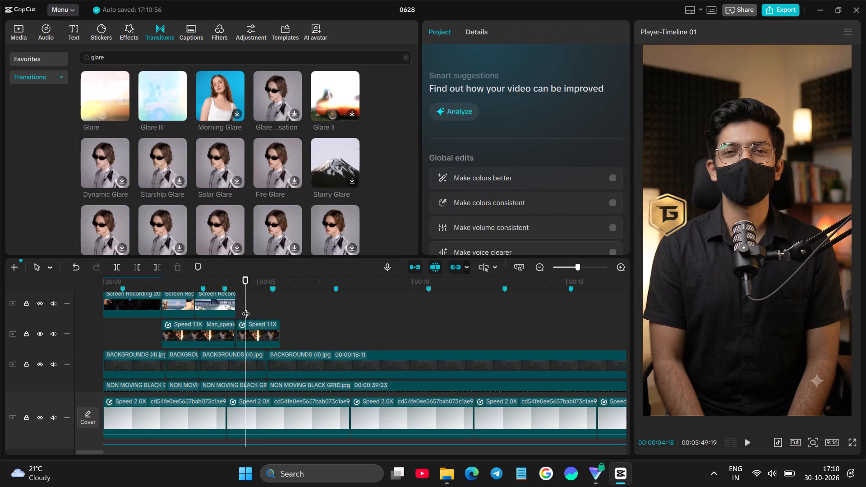
scroll(258, 311, "up", 8, "ctrl")
left_click(244, 326)
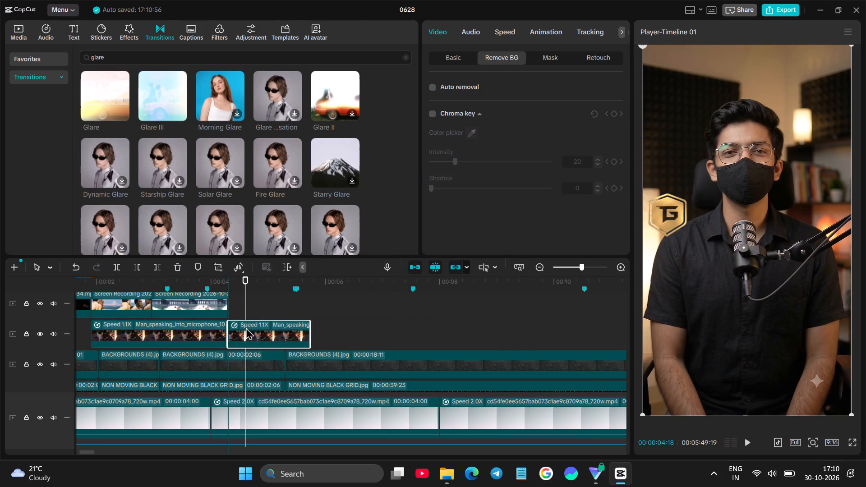
left_click(240, 309)
left_click_drag(237, 335, 233, 337)
left_click(243, 301)
Add the Glare III transition at the cut between the 1.13x and 1.15x speaker clips.
left_click_drag(157, 93, 228, 329)
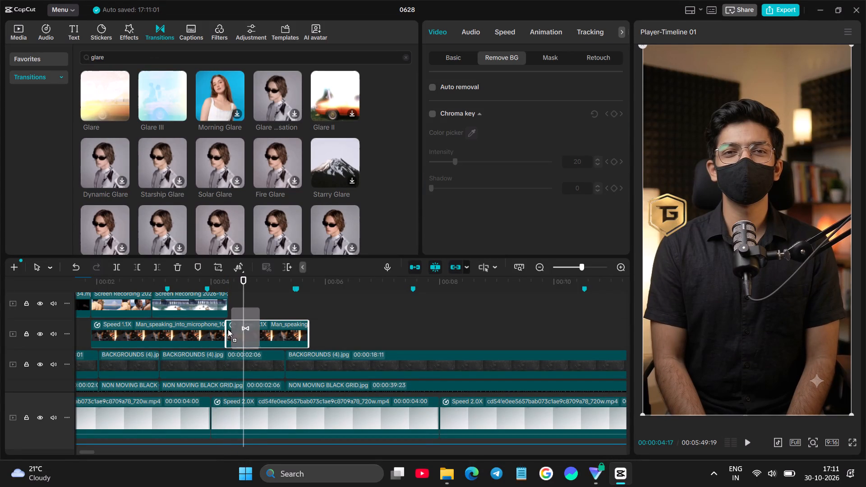
left_click_drag(228, 329, 218, 331)
Replay the cut between the 1.13x and 1.15x speaker clips and replace its Glare III transition with Glare.
left_click(249, 302)
left_click_drag(245, 301, 203, 307)
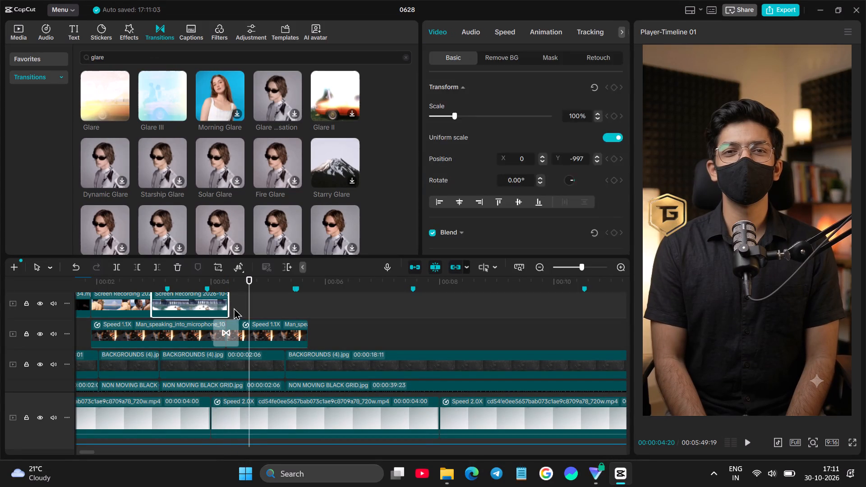
left_click(233, 308)
left_click_drag(234, 308, 207, 308)
key("space")
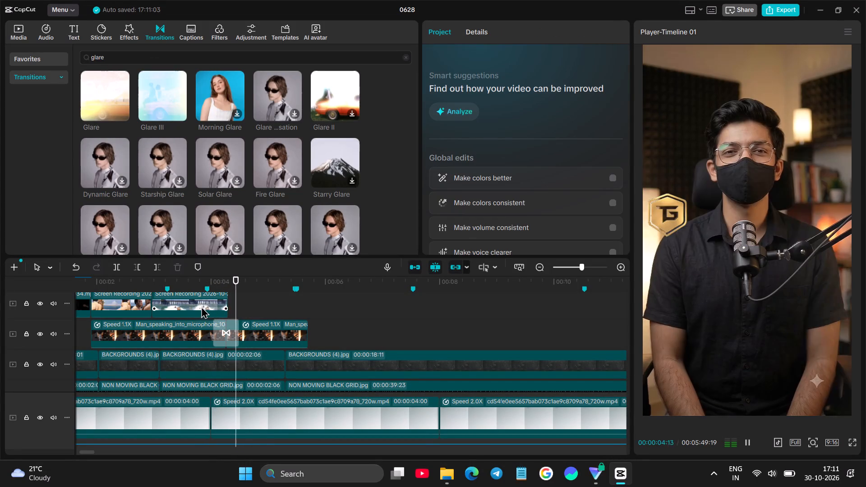
key("space")
left_click(231, 331)
key("BackSpace")
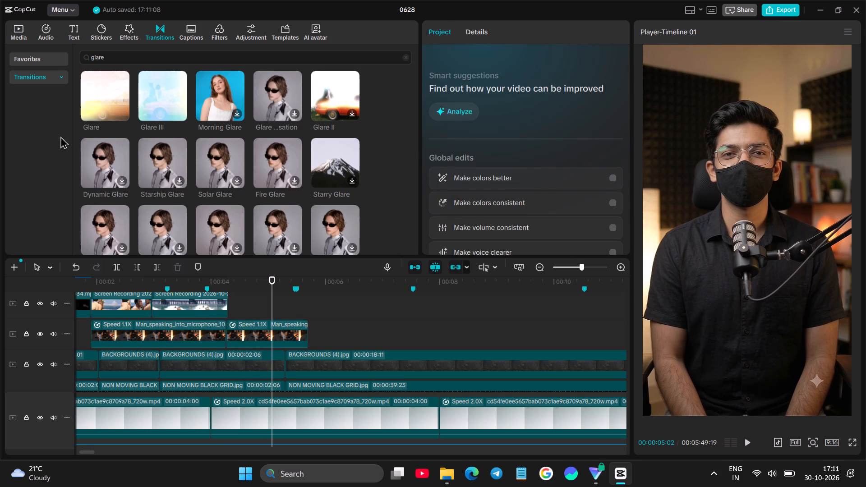
left_click_drag(104, 100, 213, 330)
Replay the change from the third screen recording to the full-frame speaker clip with the Glare transition.
left_click(234, 299)
left_click_drag(234, 299, 192, 301)
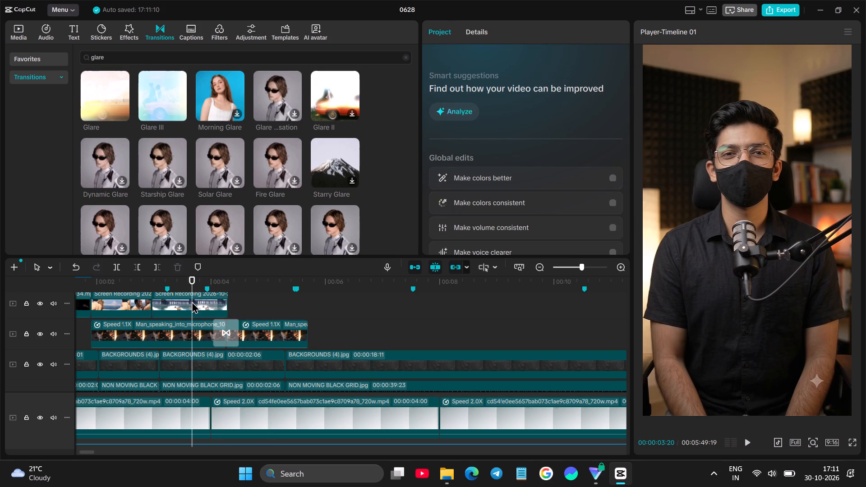
key("space")
key("space")
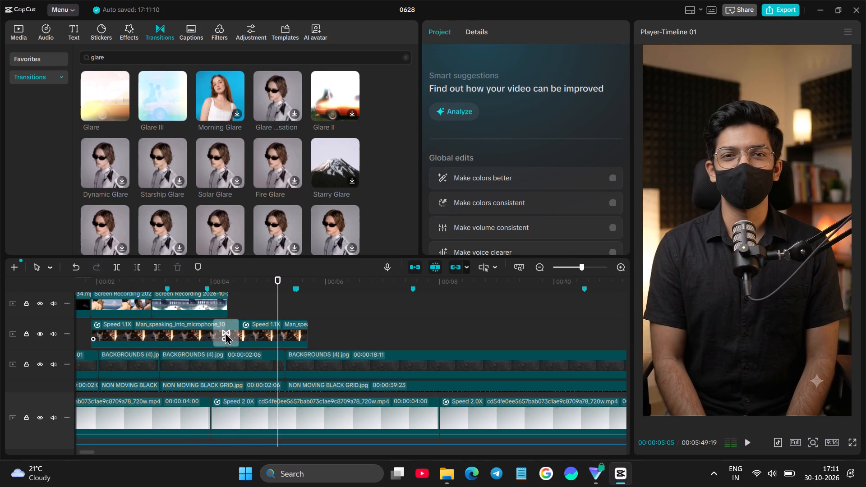
left_click(246, 297)
left_click_drag(245, 297, 202, 307)
key("space")
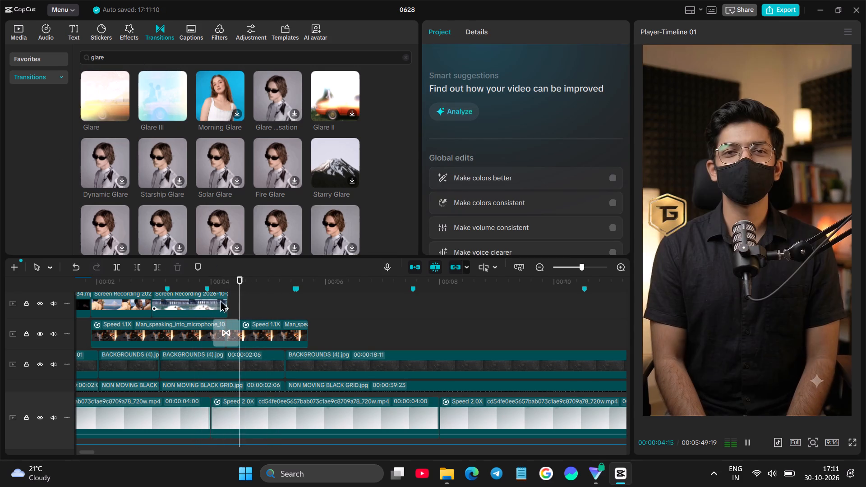
key("space")
Trim the third screen recording's end slightly back to the cut between the two speaker clips and replay the change.
left_click(213, 298)
left_click_drag(228, 296, 222, 296)
left_click(255, 299)
left_click_drag(253, 299, 226, 300)
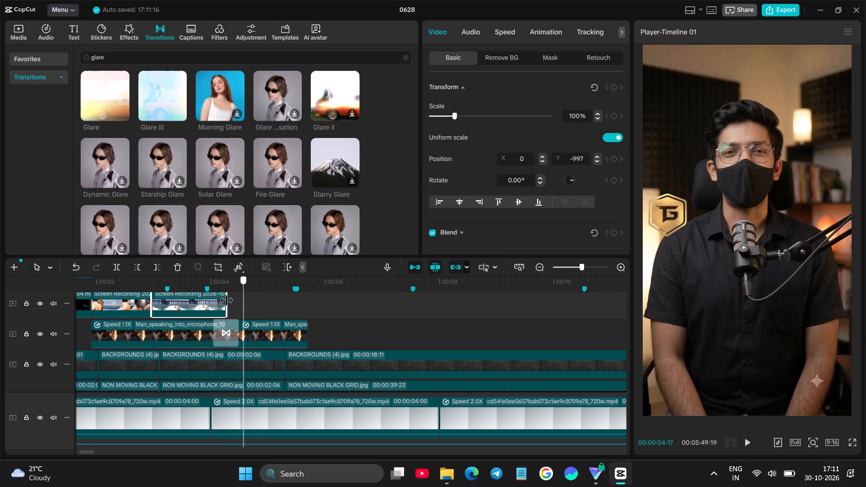
left_click_drag(226, 300, 207, 304)
key("space")
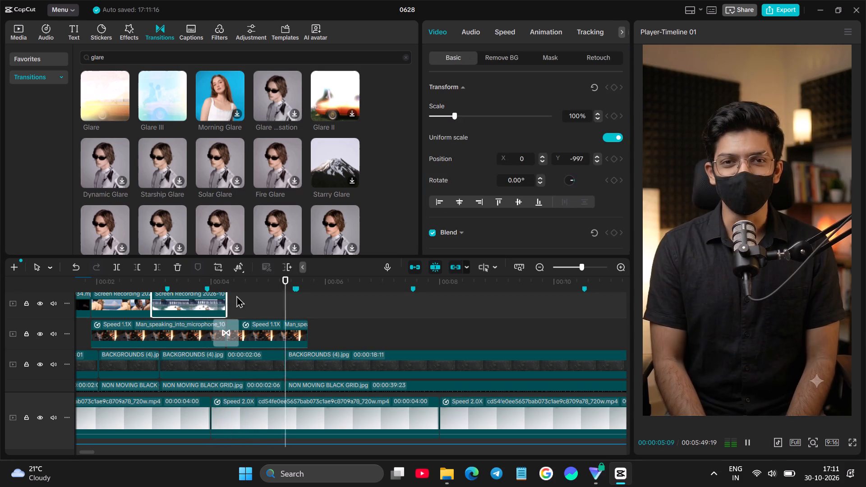
left_click(252, 299)
left_click_drag(252, 299, 174, 305)
key("space")
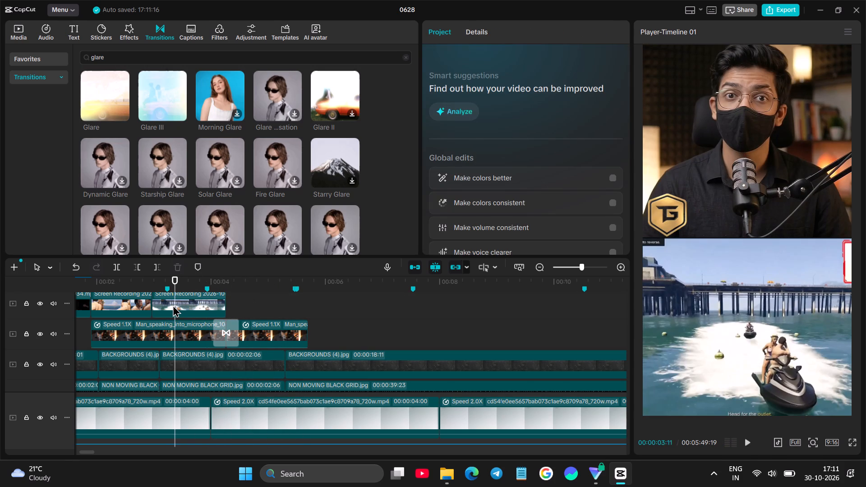
key("space")
Preview the Glare II transition, return to the imported media, and replay the cut between the speaker clips.
left_click(345, 101)
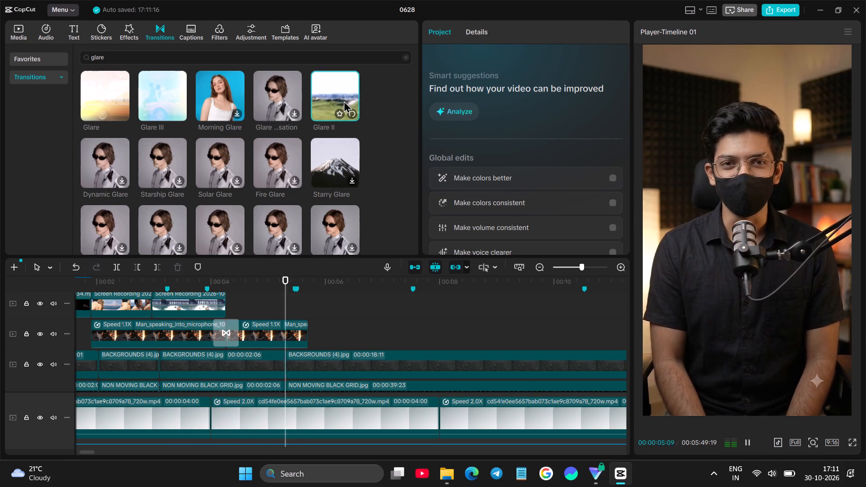
scroll(270, 176, "down", 1)
scroll(283, 240, "up", 2)
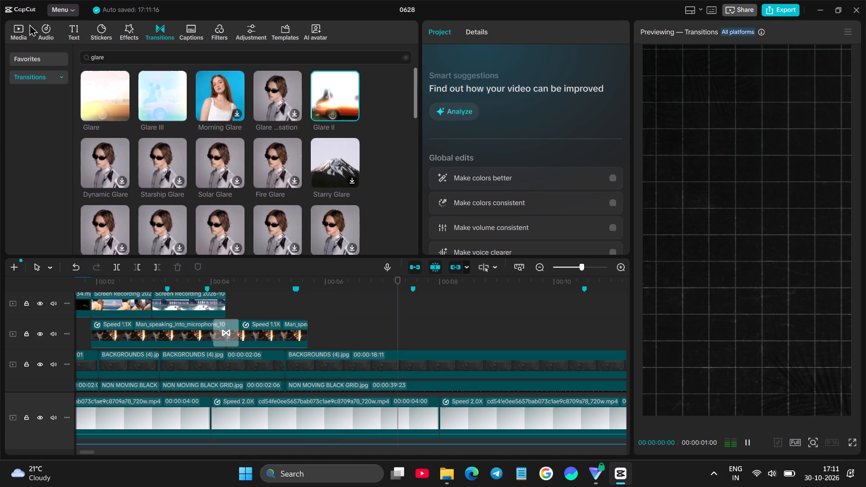
left_click(15, 24)
left_click(249, 302)
left_click_drag(249, 302, 195, 304)
key("space")
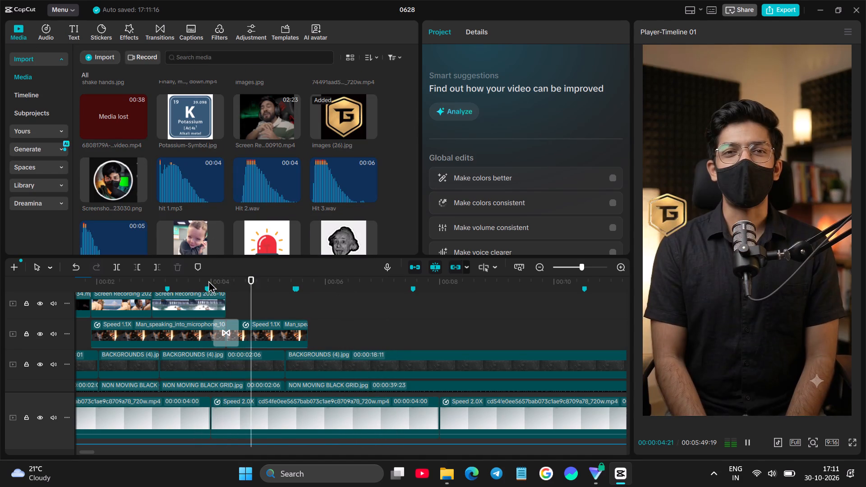
key("space")
Shorten the TG logo overlay so it ends with the third screen recording, and replay the cut.
scroll(231, 325, "up", 9)
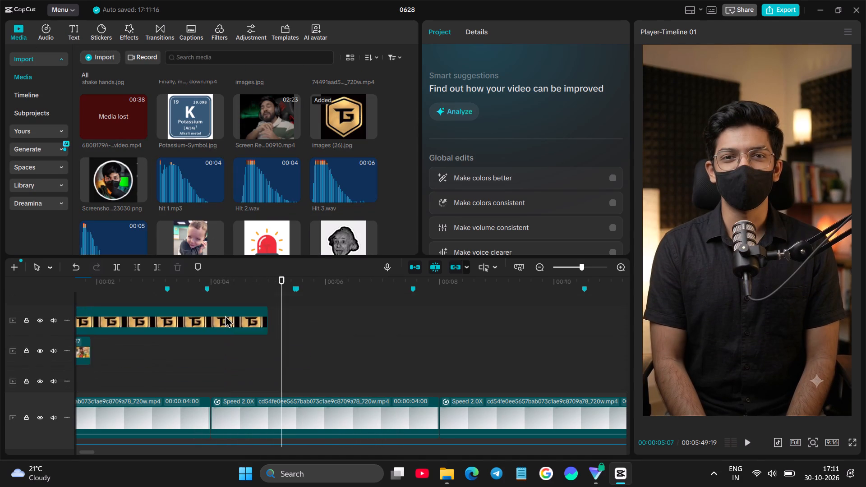
left_click(234, 329)
left_click_drag(267, 326, 223, 335)
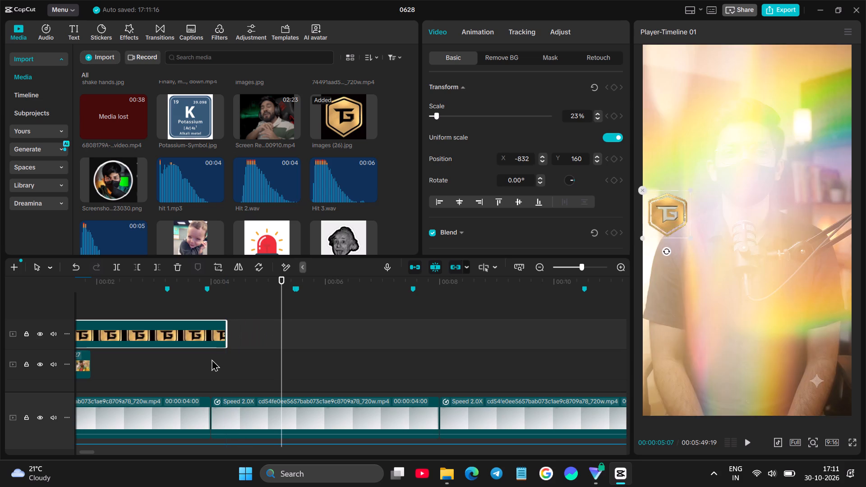
left_click(207, 367)
key("space")
key("space")
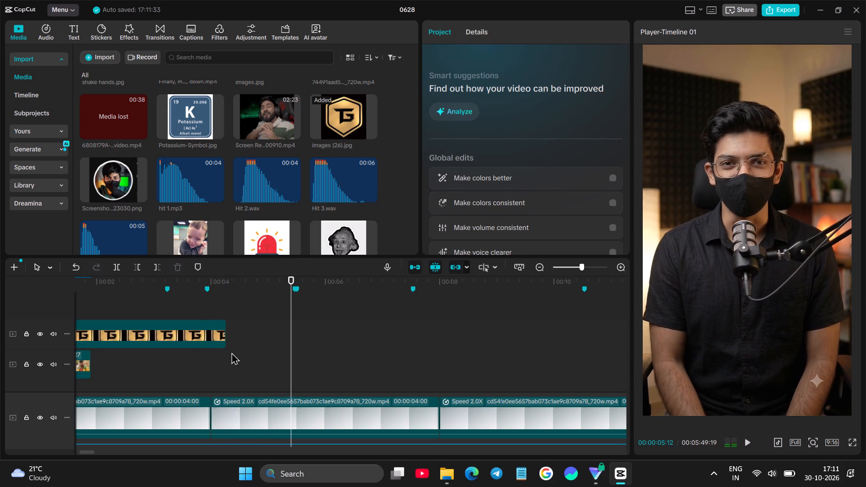
left_click(228, 354)
key("space")
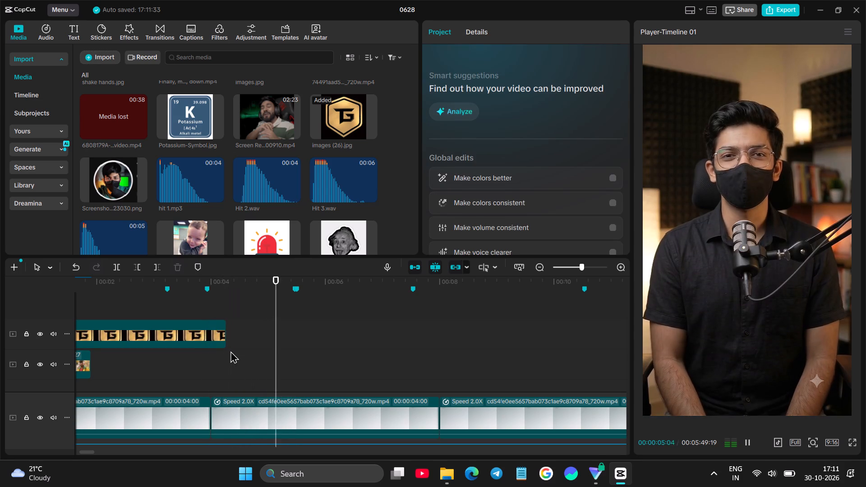
key("space")
Trim the end of the 1.15x speaker clip to the timeline marker at 00:00:05:14.
scroll(249, 350, "down", 9)
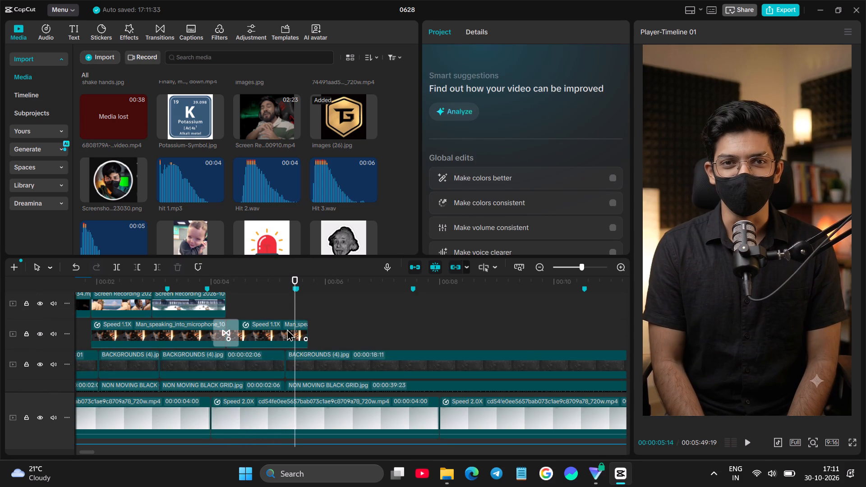
left_click(287, 329)
left_click(161, 268)
Play back the shortened full-frame speaker clip and the transition leading into it against the voiceover.
left_click(230, 293)
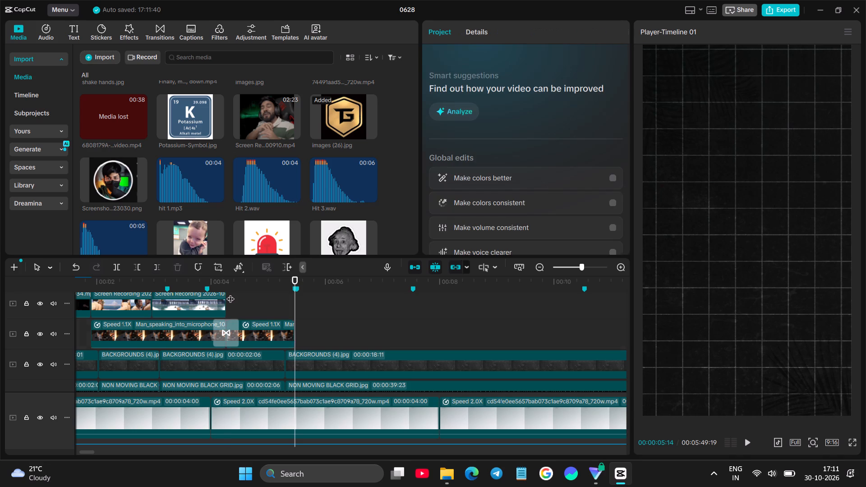
key("space")
key("space")
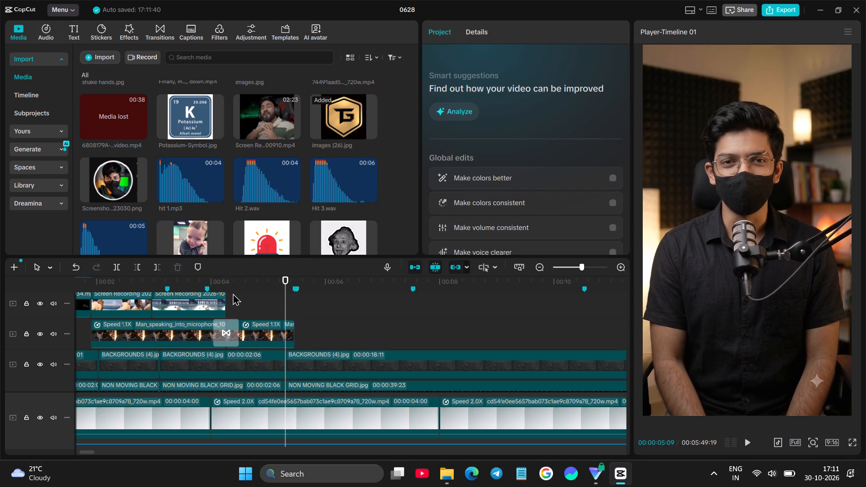
key("space")
key("space")
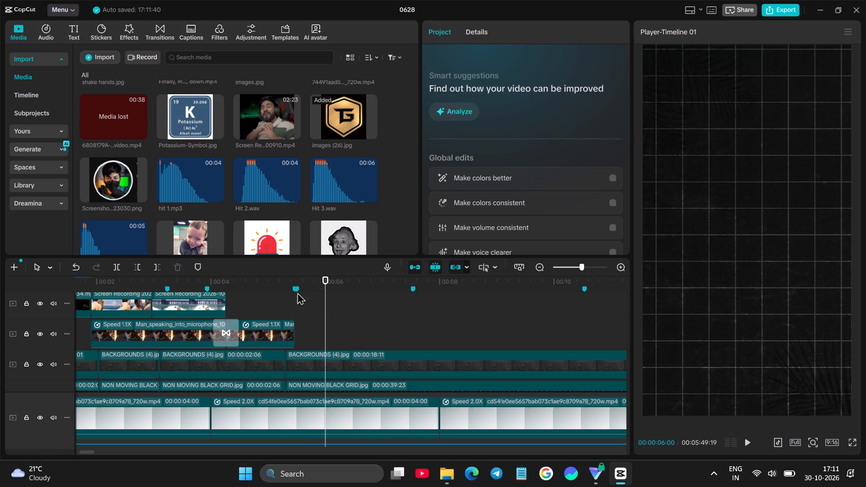
left_click(247, 295)
left_click_drag(246, 295, 224, 306)
key("space")
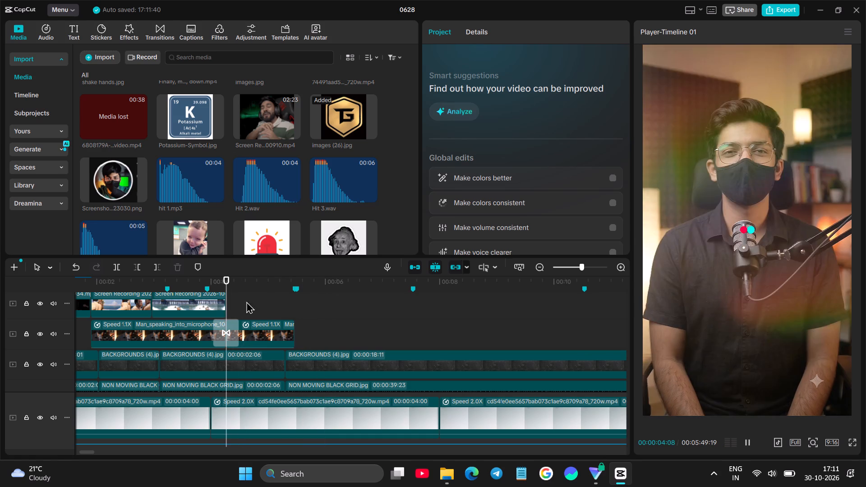
key("space")
left_click(253, 303)
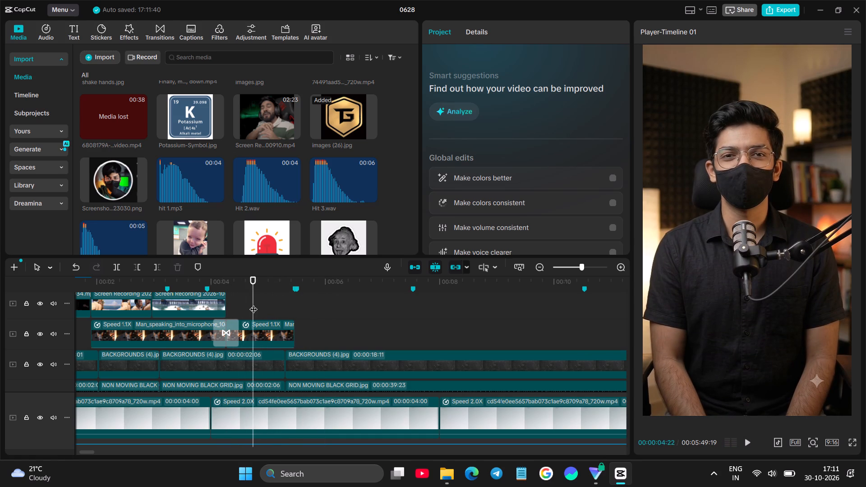
left_click_drag(253, 303, 224, 305)
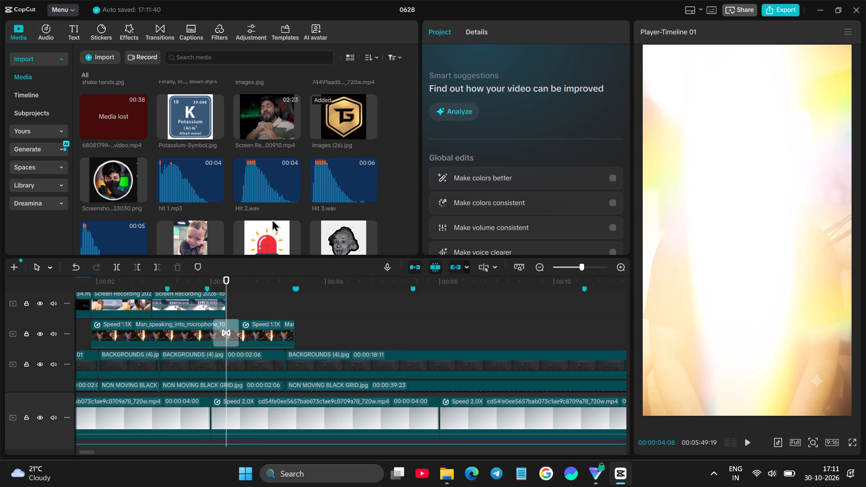
Find color backgrounds (10).png in the imported media and place it directly after the third screen recording.
scroll(253, 182, "down", 9)
scroll(201, 196, "down", 4)
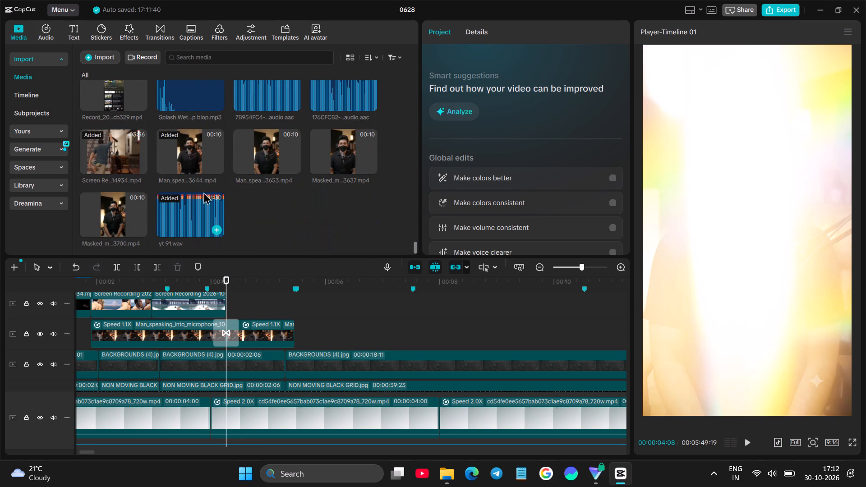
key("space")
key("space")
scroll(253, 176, "up", 15)
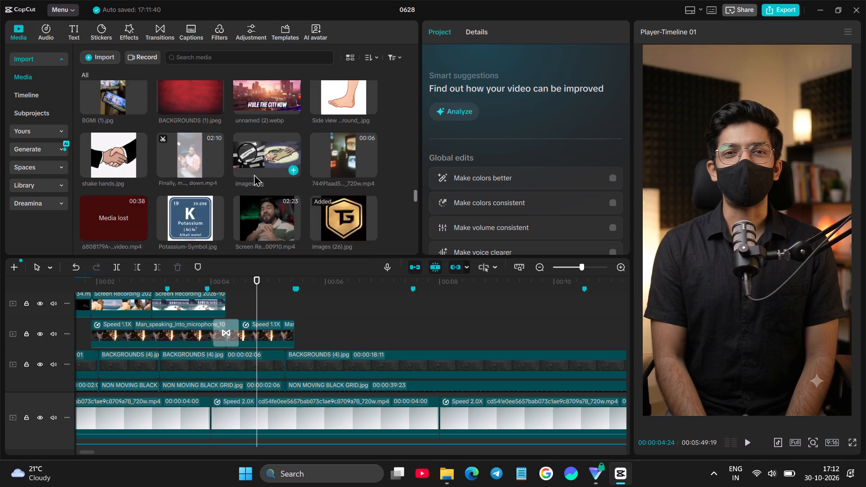
scroll(253, 174, "up", 20)
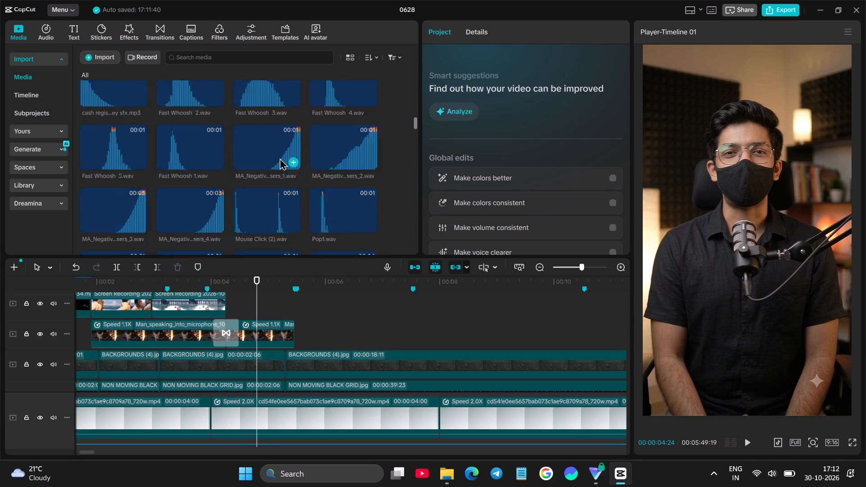
scroll(280, 158, "up", 10)
scroll(276, 185, "down", 2)
left_click(207, 184)
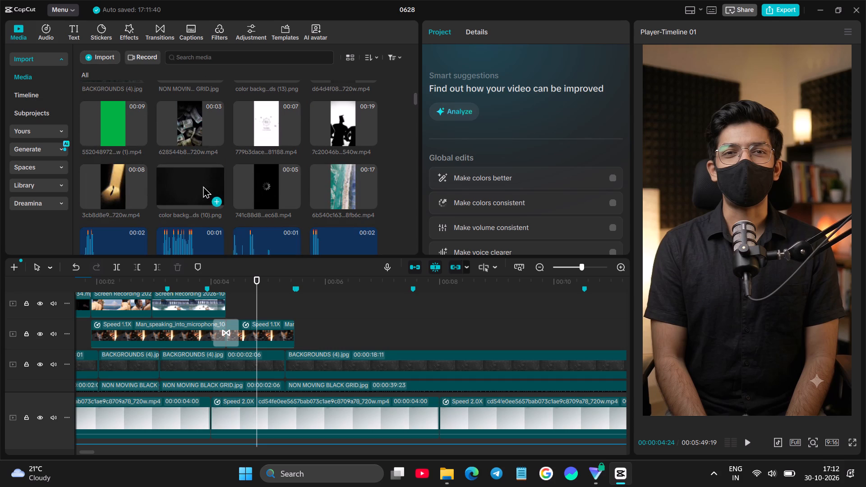
left_click_drag(198, 186, 229, 302)
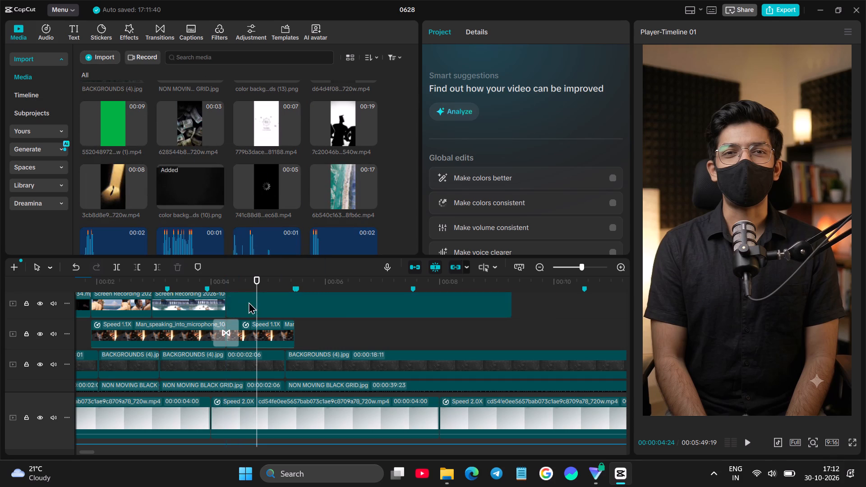
Trim the end of the color backgrounds (10).png clip to the marker where the speaker clip ends.
scroll(258, 304, "up", 2)
left_click(299, 306)
left_click(302, 326)
left_click(297, 303)
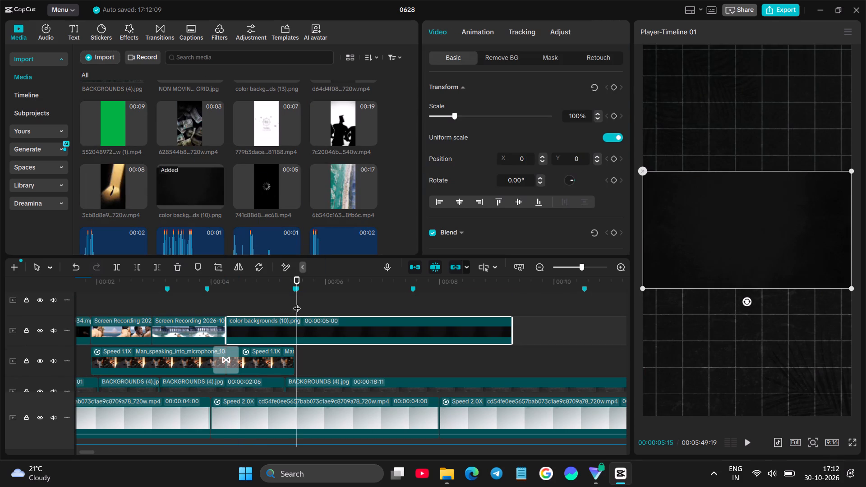
left_click(298, 325)
left_click(160, 269)
Add a rectangle mask to the color backgrounds (10).png clip and enlarge it to the image's full width and height.
left_click(258, 303)
left_click(261, 328)
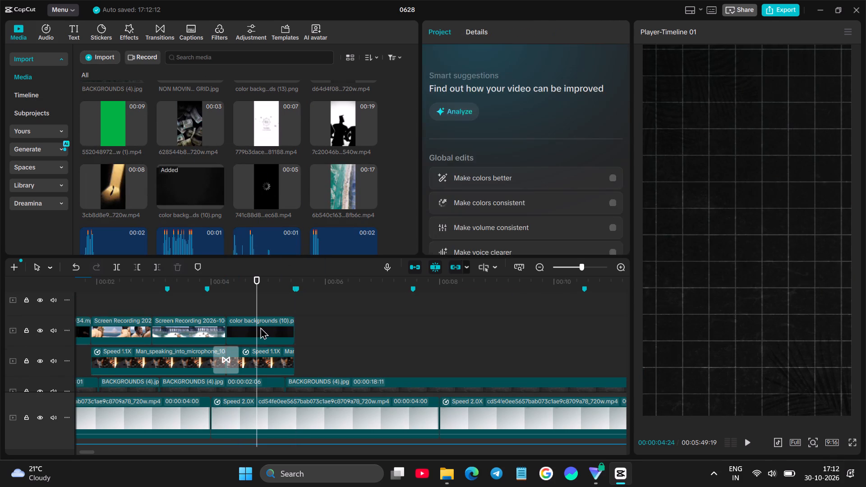
left_click(545, 57)
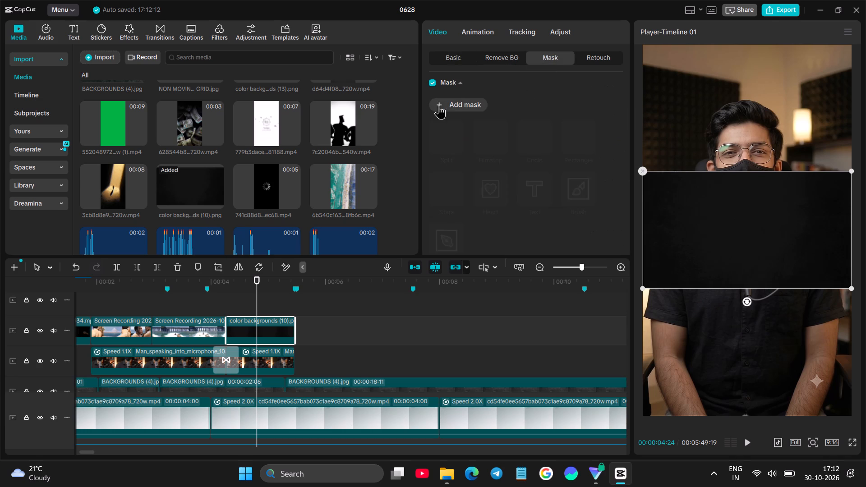
left_click(439, 105)
left_click_drag(716, 229, 646, 241)
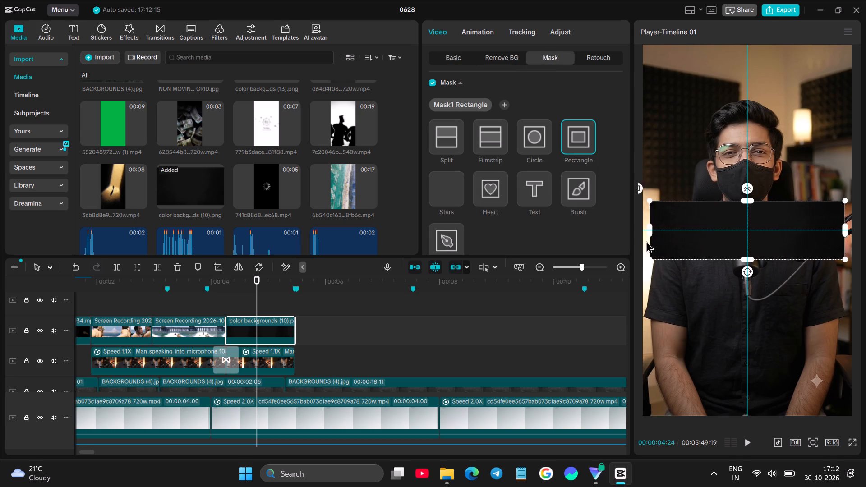
left_click_drag(646, 241, 641, 242)
left_click_drag(746, 259, 739, 288)
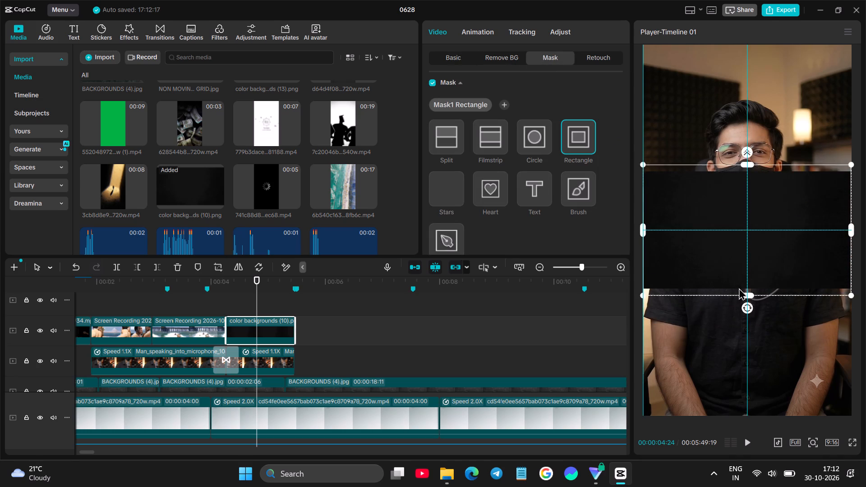
left_click_drag(739, 288, 740, 290)
Feather the rectangle mask on the color backgrounds (10).png clip and shift it slightly downward so the image's upper edge fades.
left_click_drag(750, 153, 747, 136)
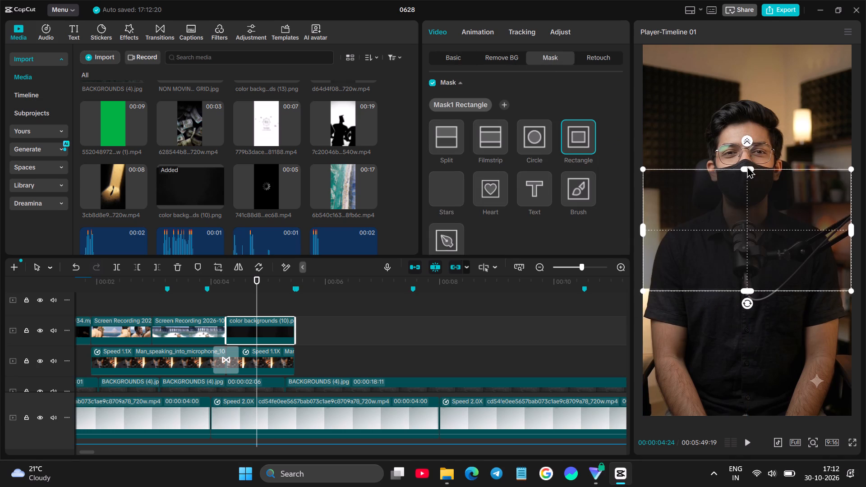
left_click_drag(747, 166, 749, 183)
left_click_drag(744, 221, 743, 239)
left_click_drag(747, 176, 750, 188)
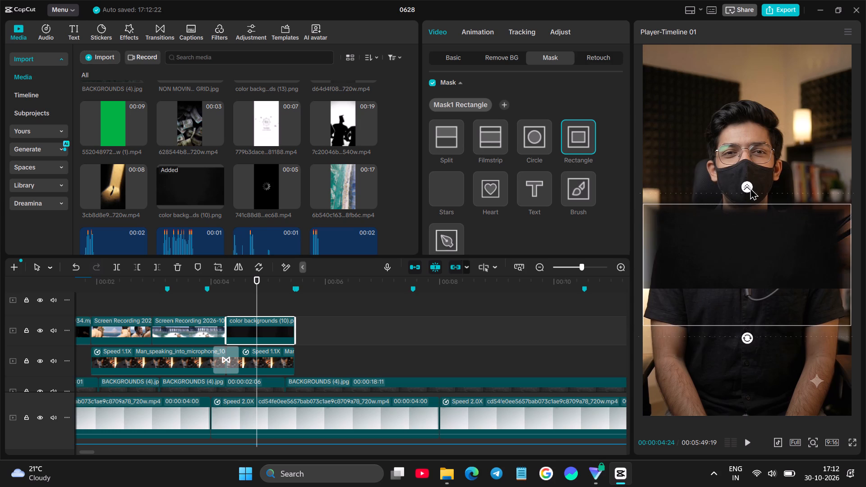
left_click_drag(750, 188, 751, 180)
left_click_drag(748, 216, 749, 210)
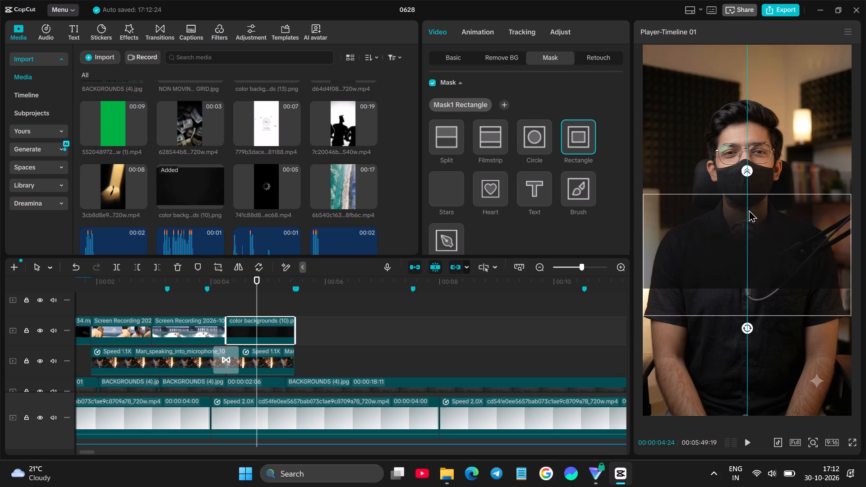
left_click_drag(749, 210, 748, 221)
left_click_drag(765, 254, 764, 248)
Set the blend mode of the color backgrounds (10).png clip to Multiply.
left_click(450, 62)
scroll(540, 146, "down", 1)
left_click(475, 179)
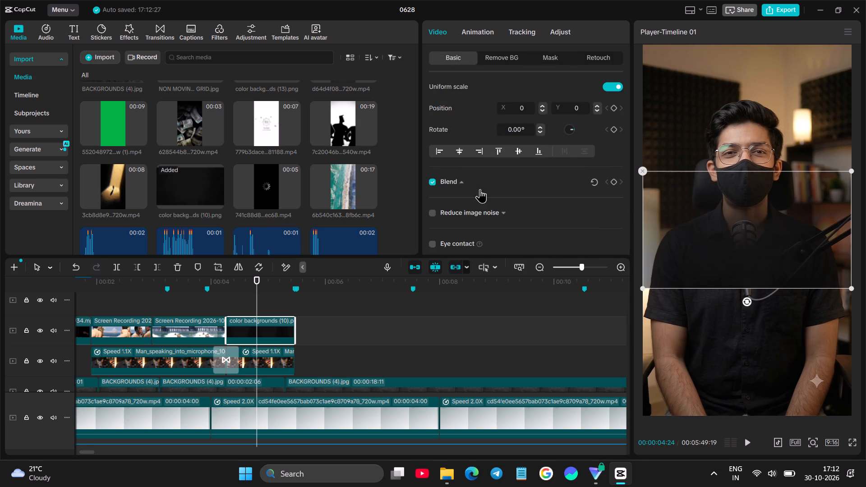
left_click(525, 204)
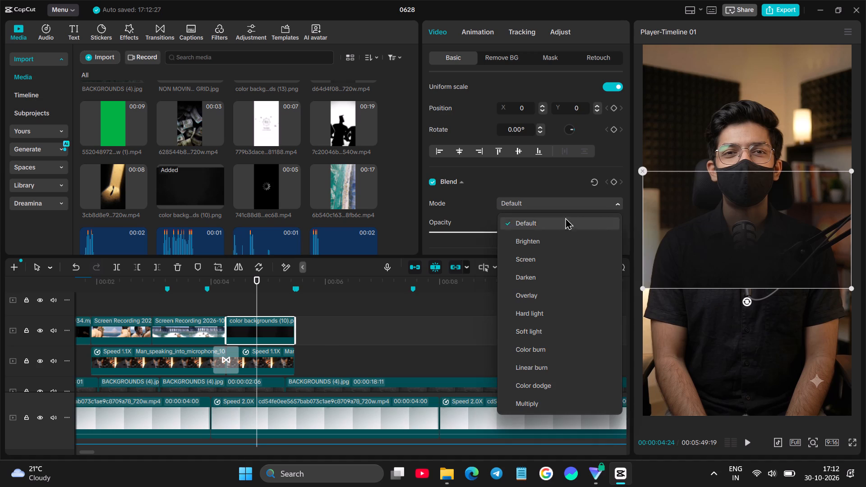
left_click(535, 403)
Move the dark overlay down to the bottom of the frame at about Y -1443, keeping its opacity at 100%.
left_click_drag(752, 221, 754, 363)
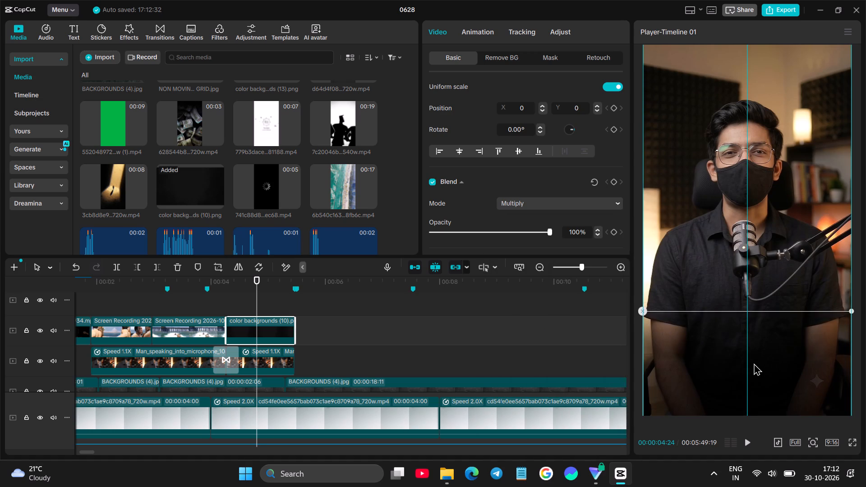
left_click_drag(754, 363, 751, 350)
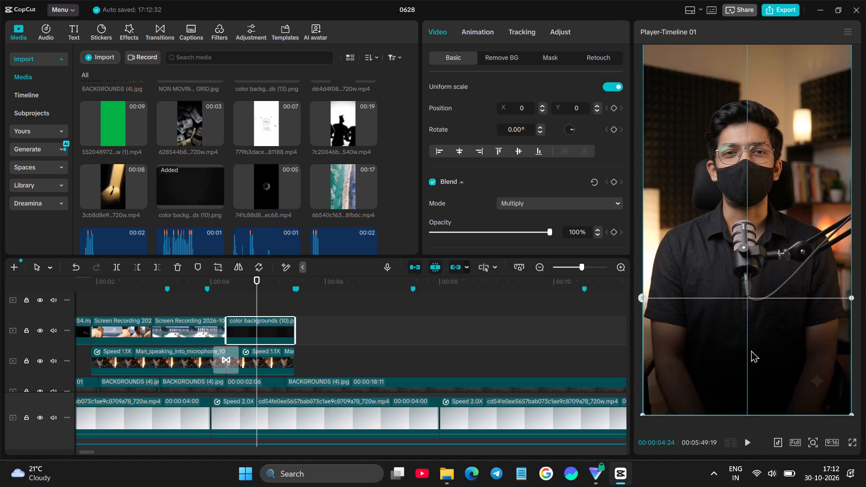
left_click_drag(751, 350, 754, 361)
left_click_drag(547, 235, 540, 235)
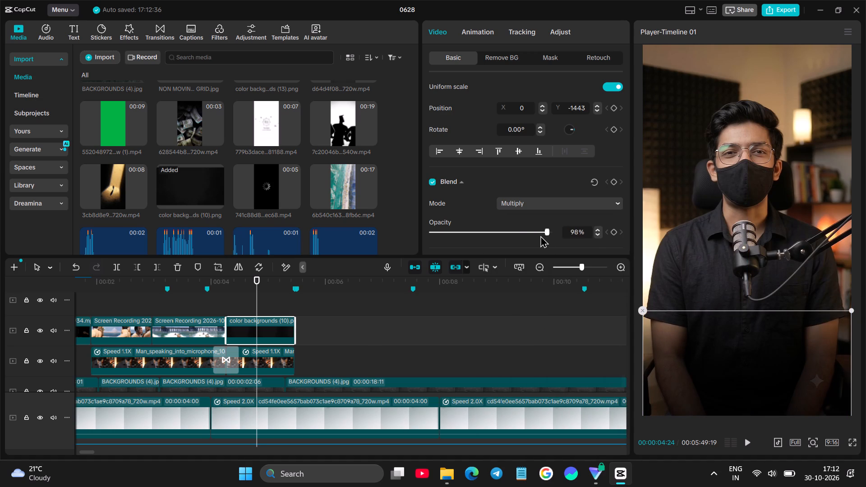
left_click_drag(540, 235, 557, 234)
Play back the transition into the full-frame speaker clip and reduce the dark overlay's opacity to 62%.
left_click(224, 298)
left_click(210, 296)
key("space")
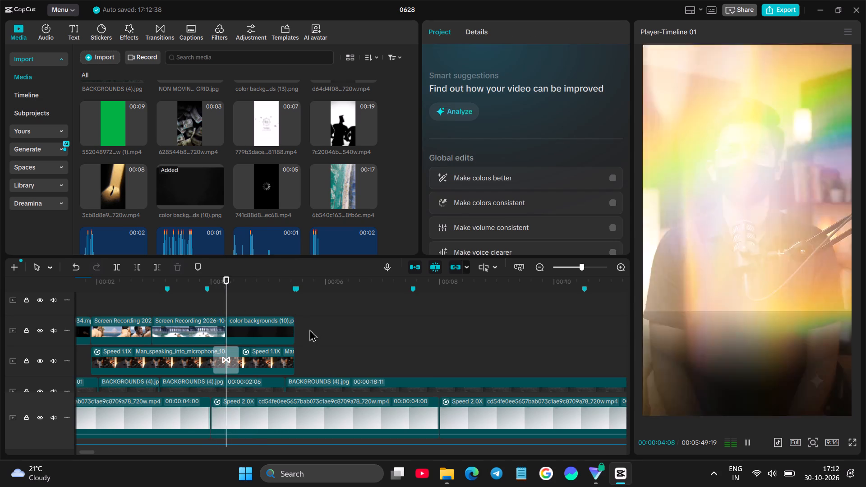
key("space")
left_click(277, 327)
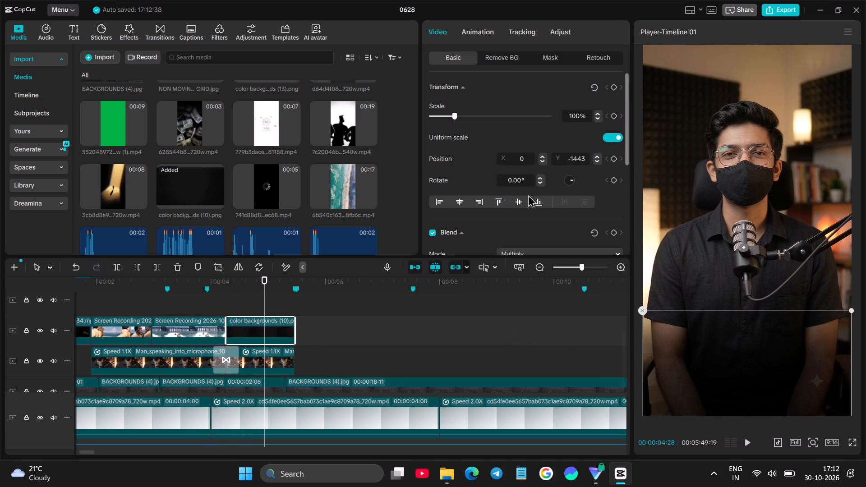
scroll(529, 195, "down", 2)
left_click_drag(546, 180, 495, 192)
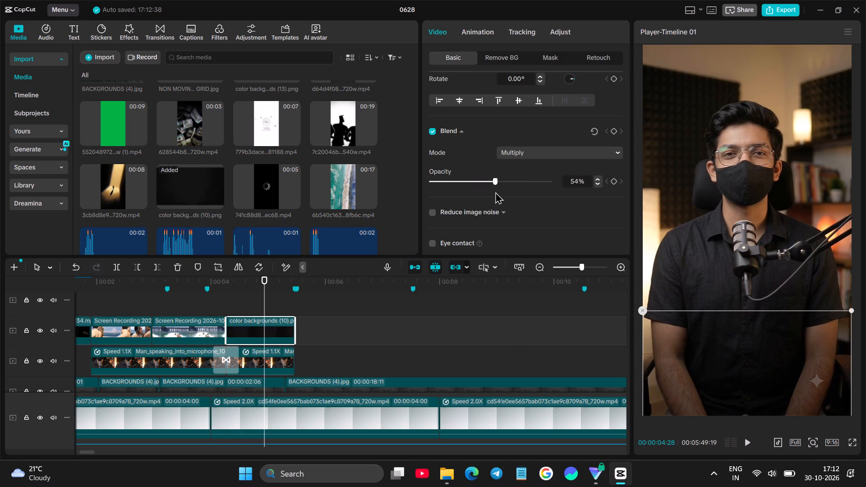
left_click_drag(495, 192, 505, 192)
Enlarge the dark overlay to 166% scale and reposition it over the lower part of the speaker frame.
left_click_drag(756, 388, 763, 358)
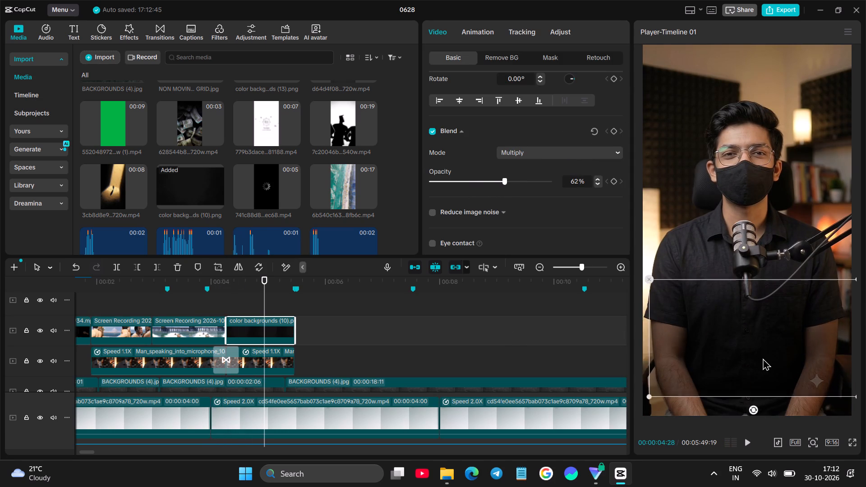
left_click_drag(763, 358, 761, 361)
left_click_drag(646, 401, 549, 466)
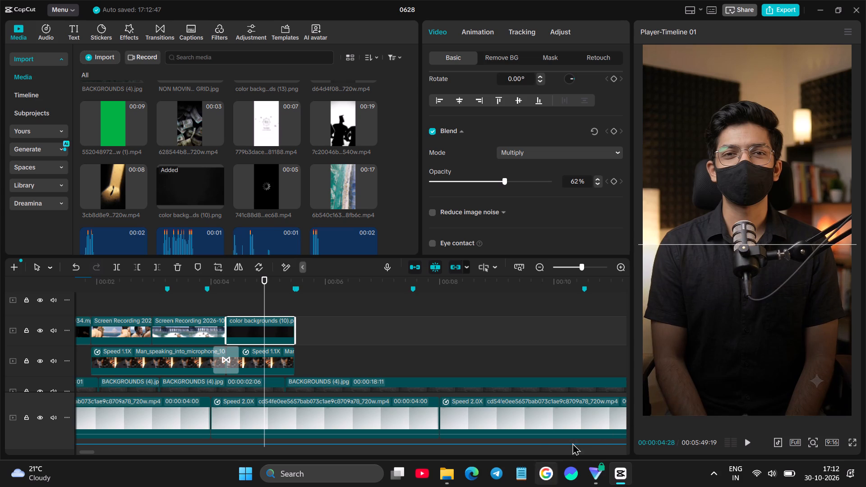
left_click_drag(728, 328, 723, 353)
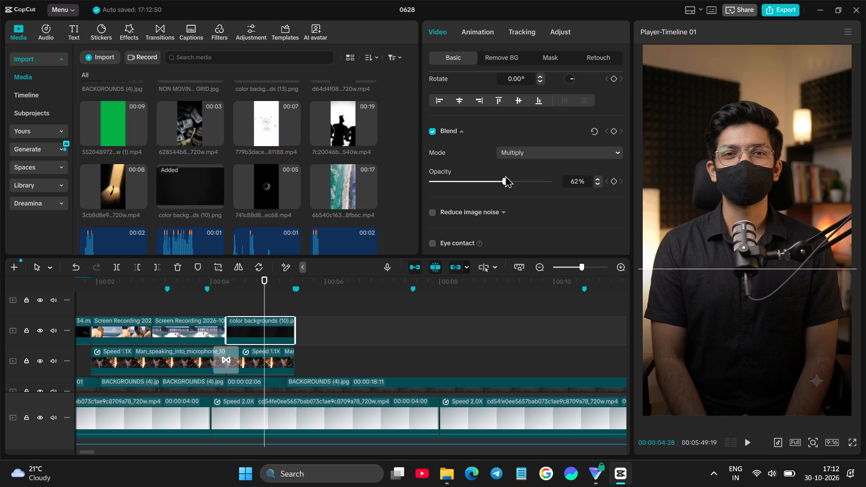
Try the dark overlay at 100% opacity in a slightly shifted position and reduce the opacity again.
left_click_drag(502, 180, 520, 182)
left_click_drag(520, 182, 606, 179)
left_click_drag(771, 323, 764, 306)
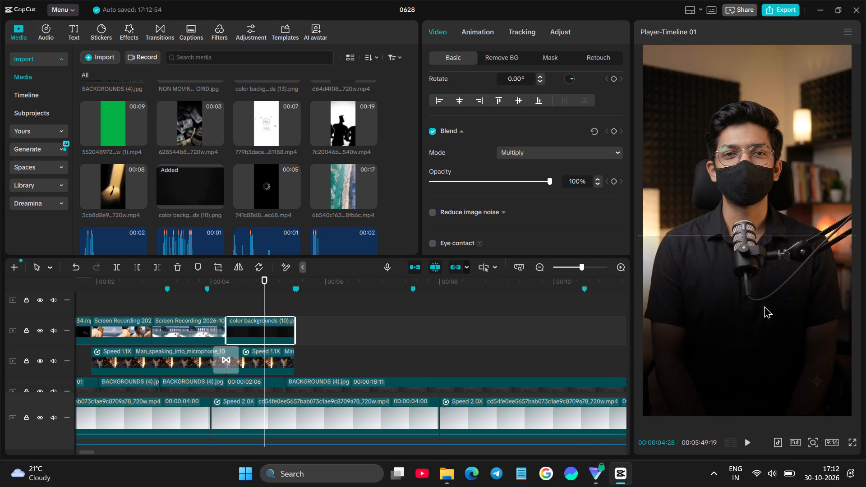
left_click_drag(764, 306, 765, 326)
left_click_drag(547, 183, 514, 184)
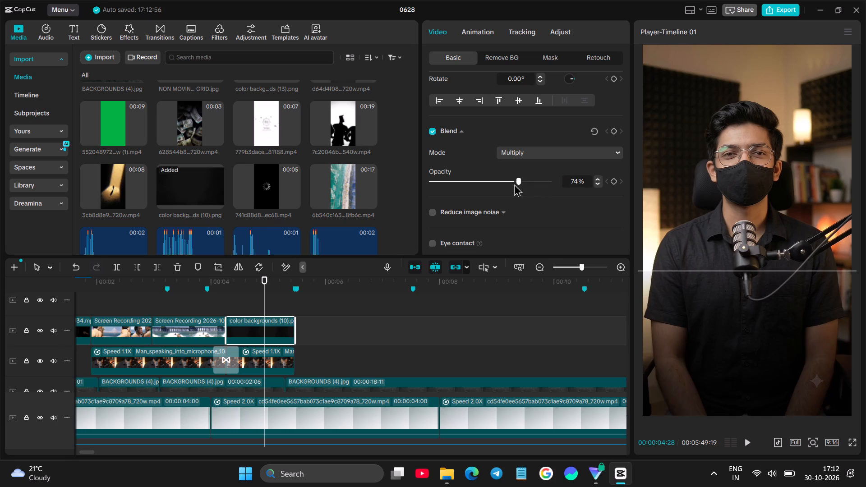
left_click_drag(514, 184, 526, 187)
Lower the dark overlay slightly to about X -122, Y -1601, checking the transition into the speaker clip in playback.
left_click(209, 296)
key("space")
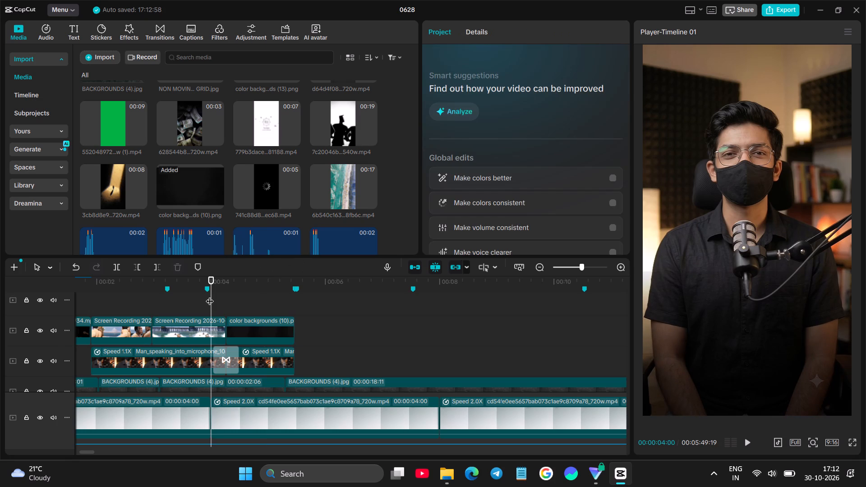
key("space")
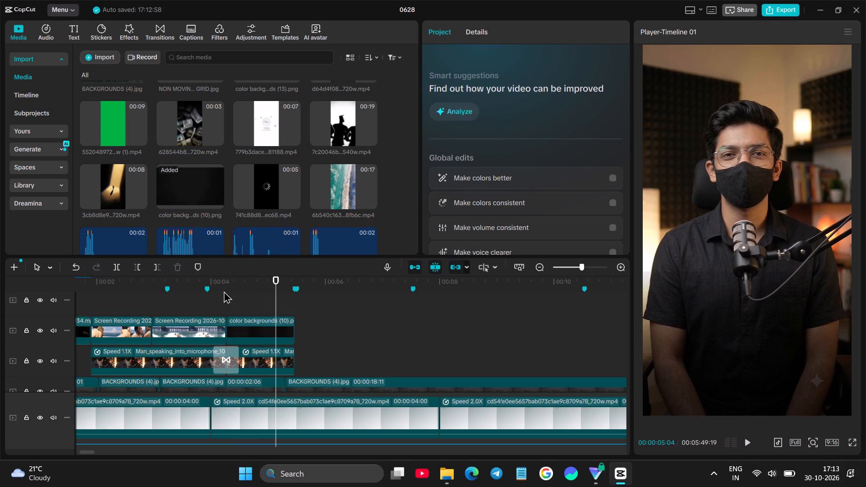
left_click_drag(768, 296, 764, 312)
left_click(224, 303)
key("space")
key("space")
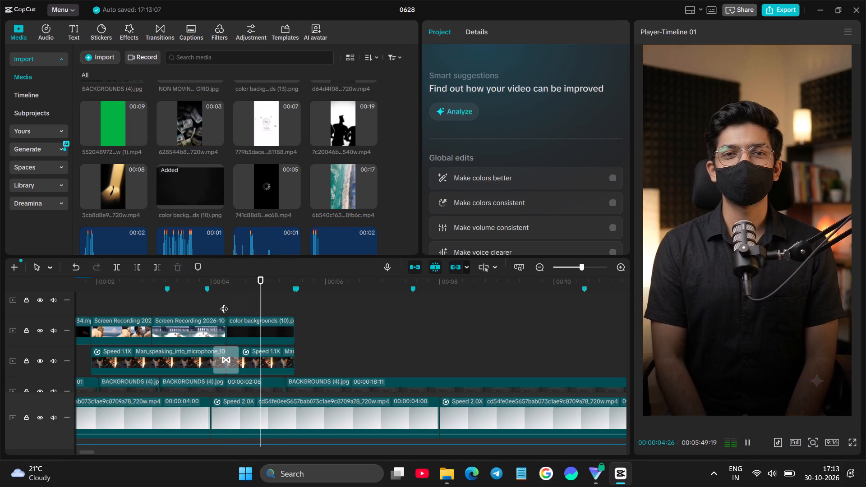
Refine the feather of the dark overlay's rectangle mask and raise the mask's upper edge slightly.
left_click(710, 327)
left_click(547, 57)
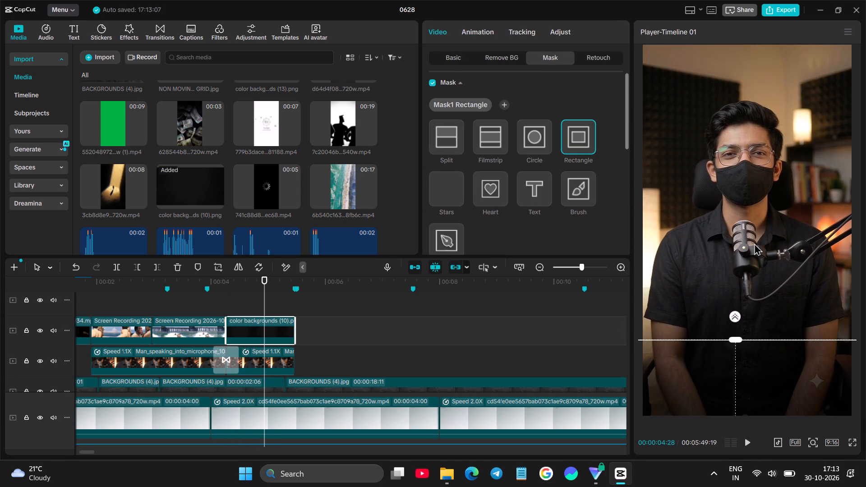
left_click_drag(738, 314, 745, 316)
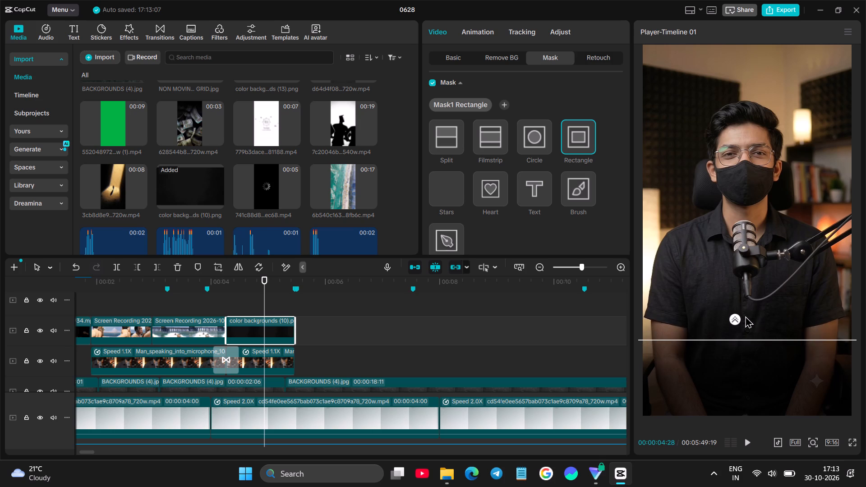
left_click_drag(745, 316, 749, 317)
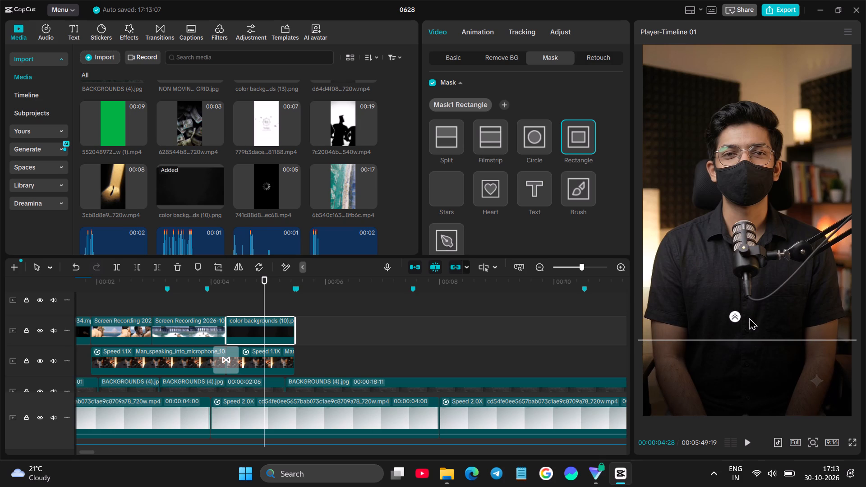
left_click_drag(749, 317, 750, 320)
left_click_drag(740, 336, 746, 299)
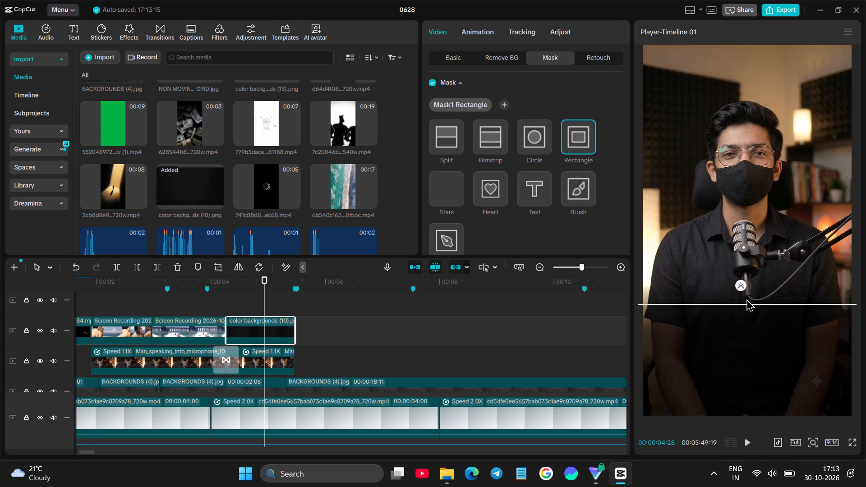
left_click_drag(746, 299, 753, 321)
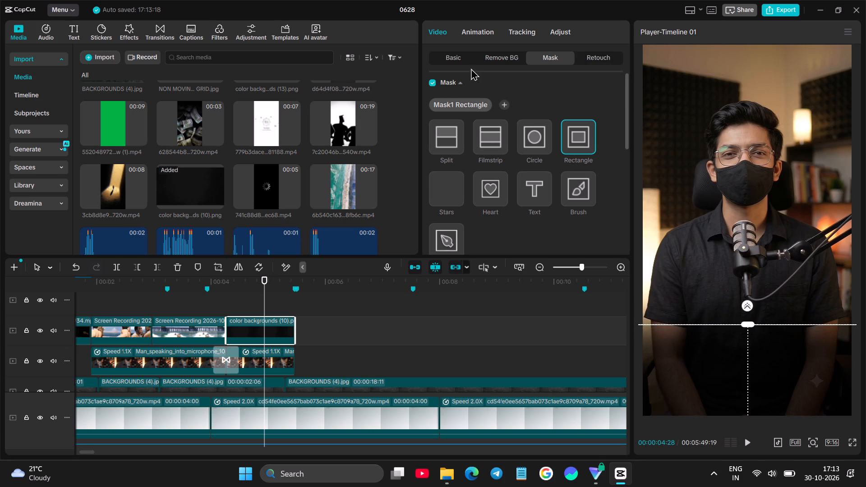
left_click(463, 63)
Reduce the dark overlay's opacity further, checking it by playing back the transition into the speaker clip.
left_click(216, 296)
left_click(222, 301)
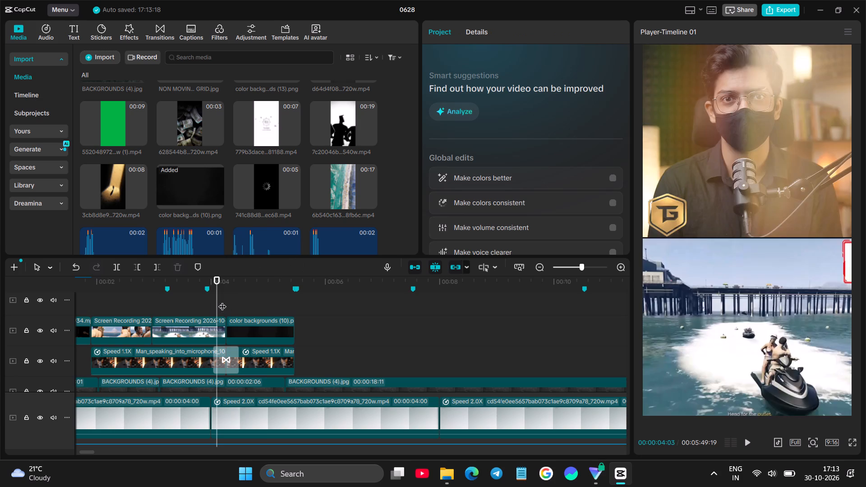
key("space")
key("space")
left_click(266, 334)
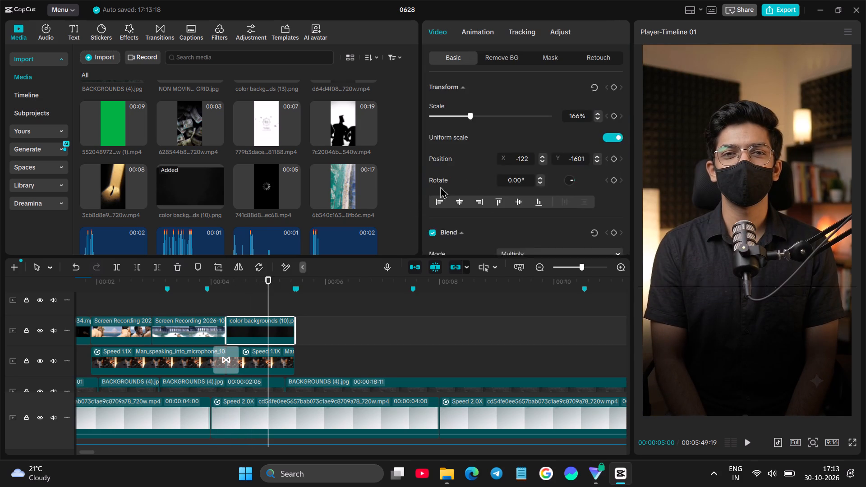
scroll(466, 176, "down", 2)
left_click_drag(526, 183, 482, 192)
left_click(232, 297)
left_click(227, 300)
key("space")
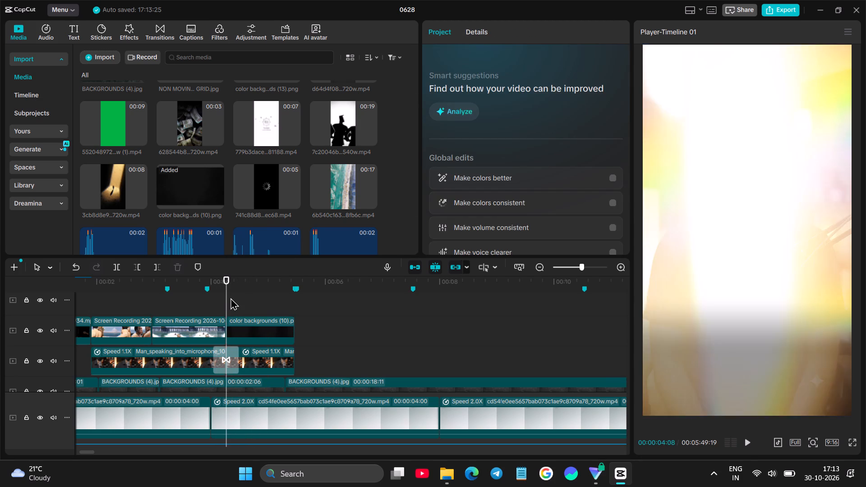
key("space")
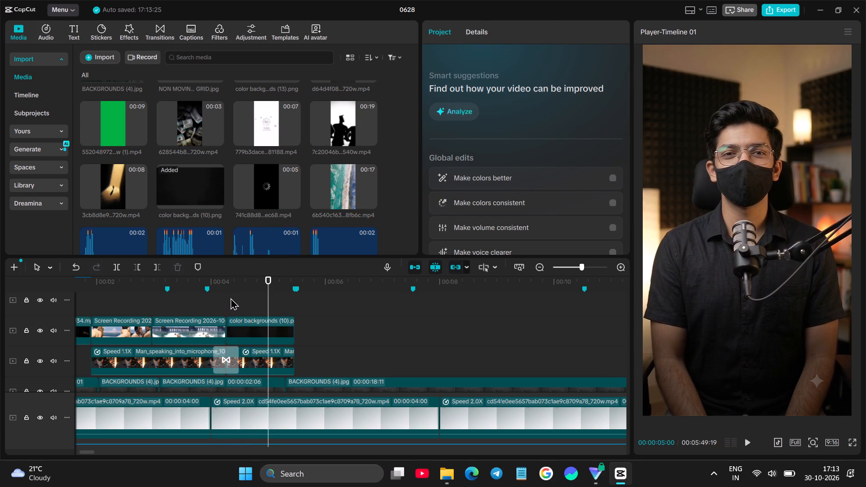
Center the dark overlay horizontally and lower it to X 0, Y -1826, checking the result in playback.
left_click_drag(715, 354, 722, 367)
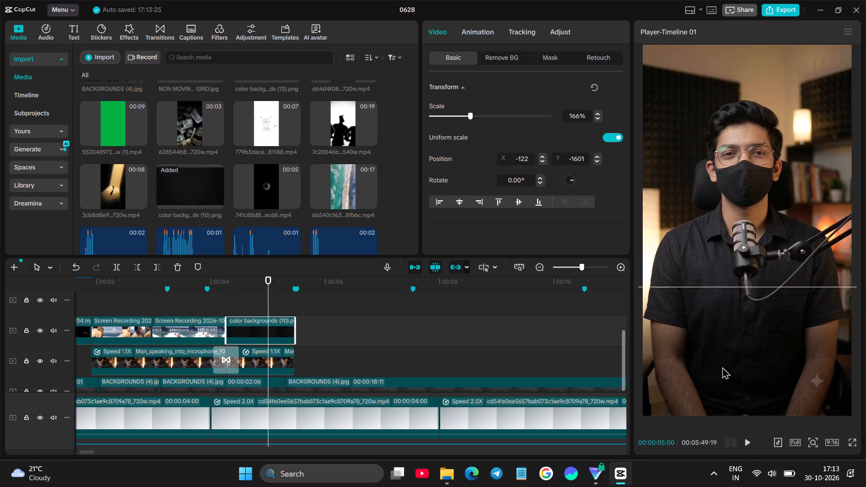
left_click_drag(722, 367, 727, 376)
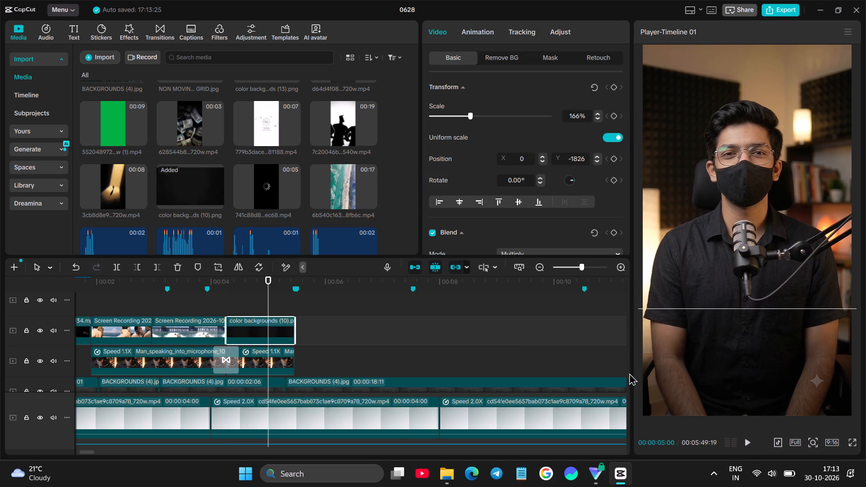
left_click(219, 308)
key("space")
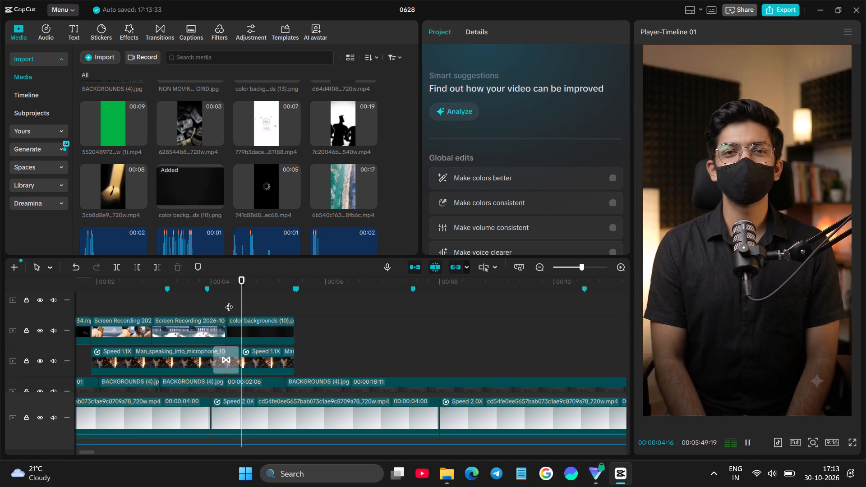
key("space")
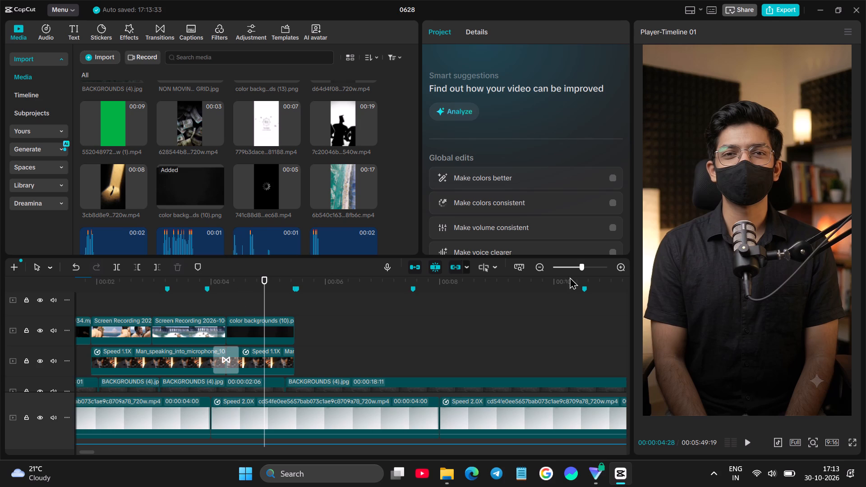
Raise the dark overlay in the frame over the speaker clip, keeping it horizontally centered.
left_click_drag(710, 356, 712, 319)
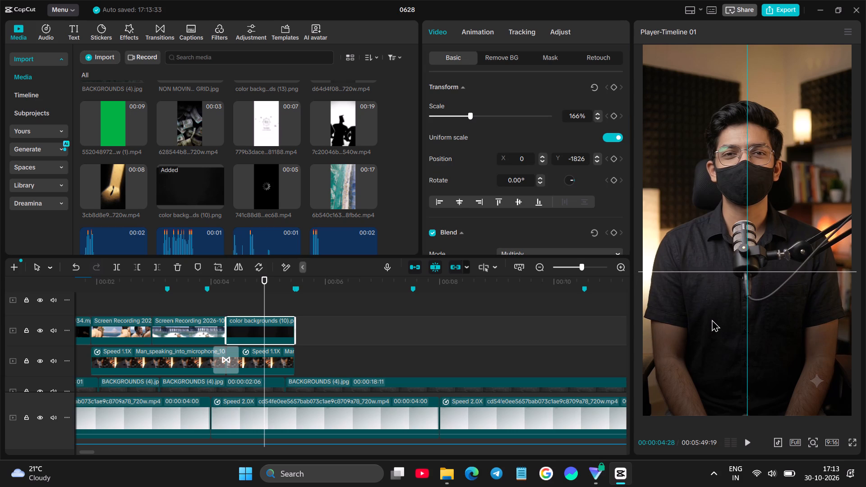
left_click_drag(712, 319, 712, 321)
Play back the opening sequence and the transition into the full-frame speaker clip to check the dark overlay.
left_click(226, 299)
key("space")
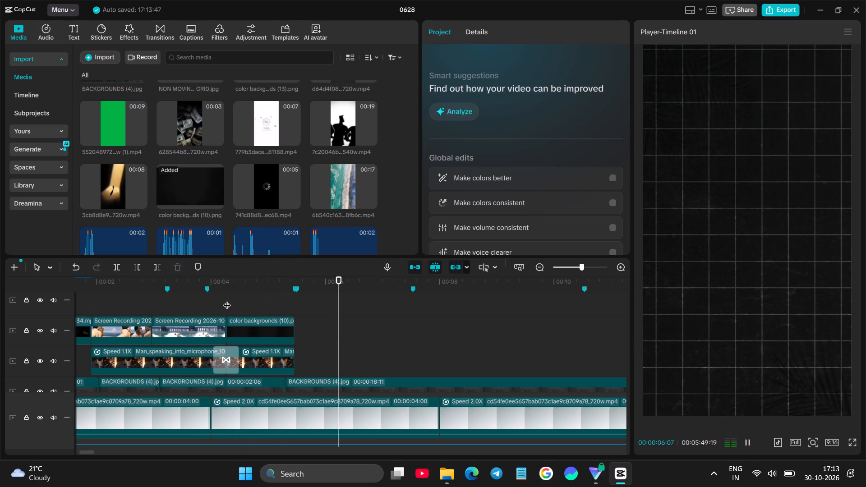
left_click(226, 299)
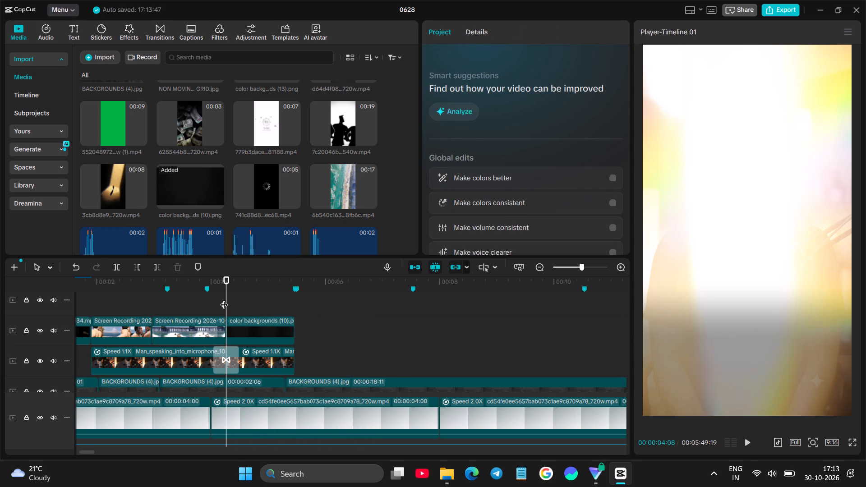
key("space")
key("space")
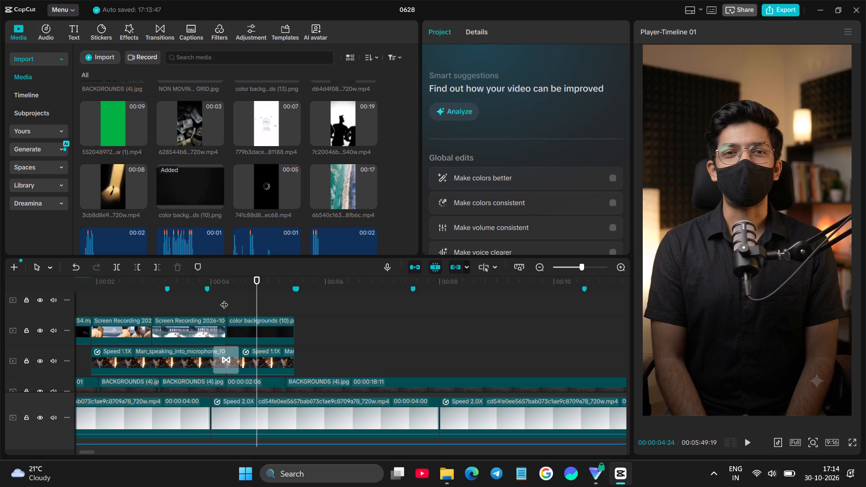
left_click(227, 290)
key("space")
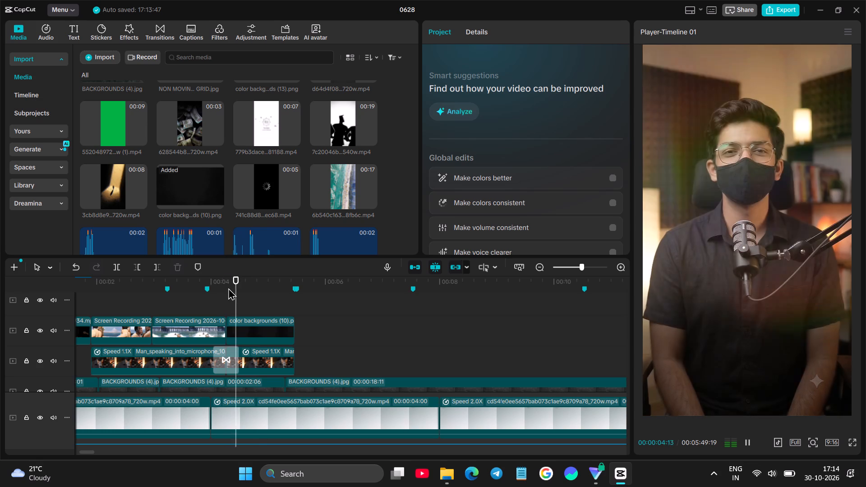
left_click(207, 300)
key("space")
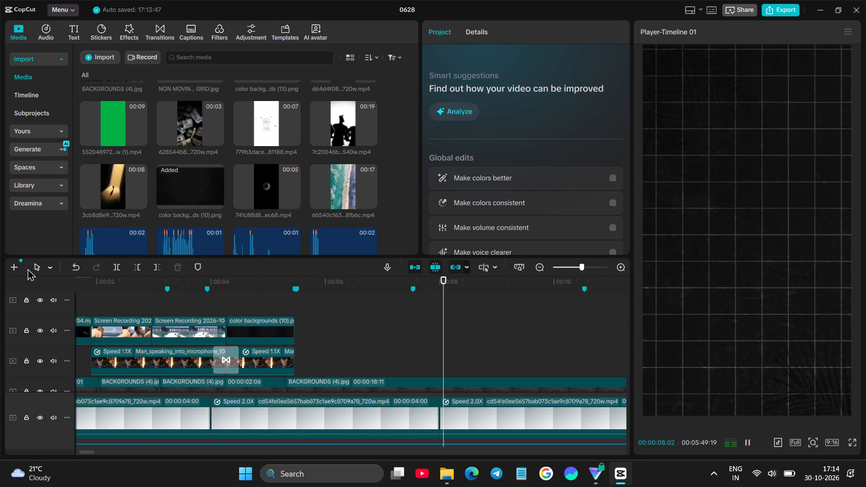
left_click(114, 285)
left_click_drag(112, 285, 9, 286)
key("space")
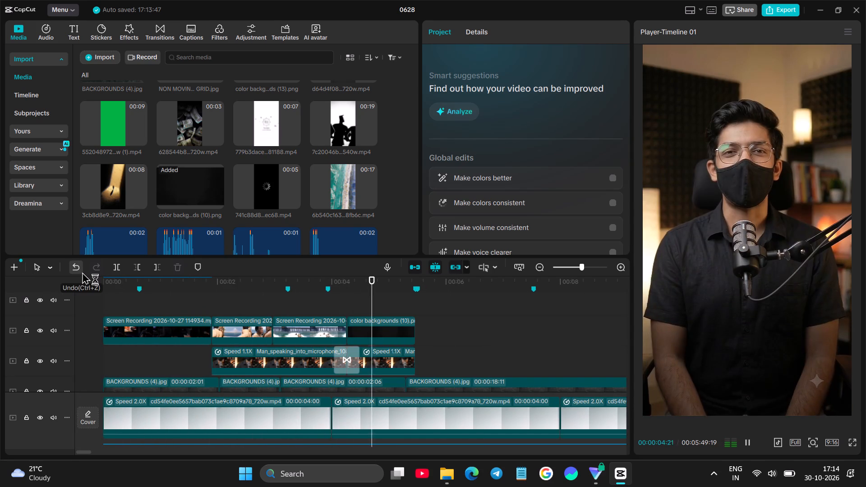
left_click(129, 298)
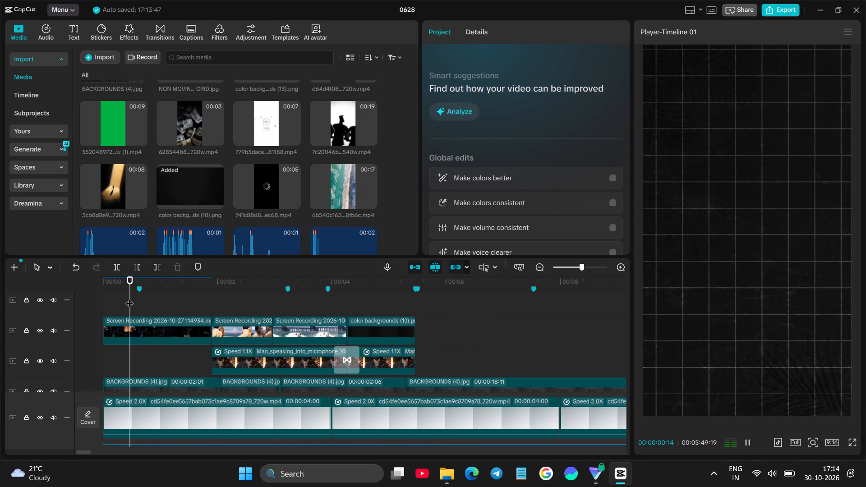
key("space")
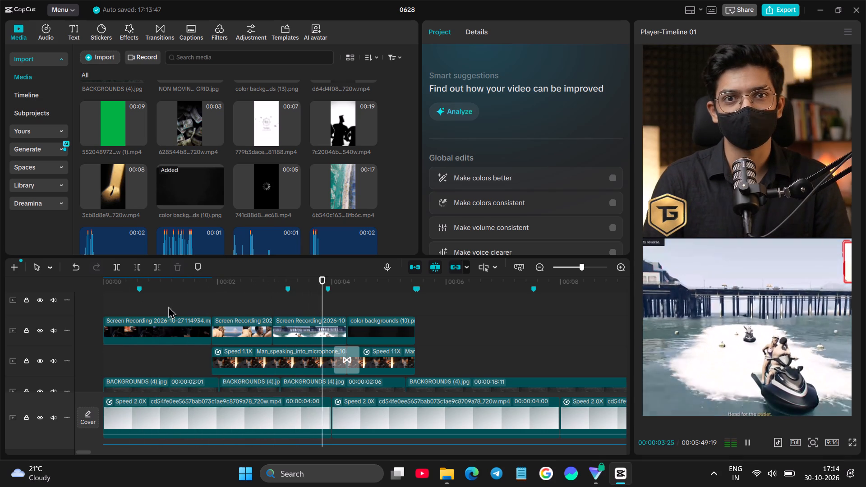
key("space")
key("space")
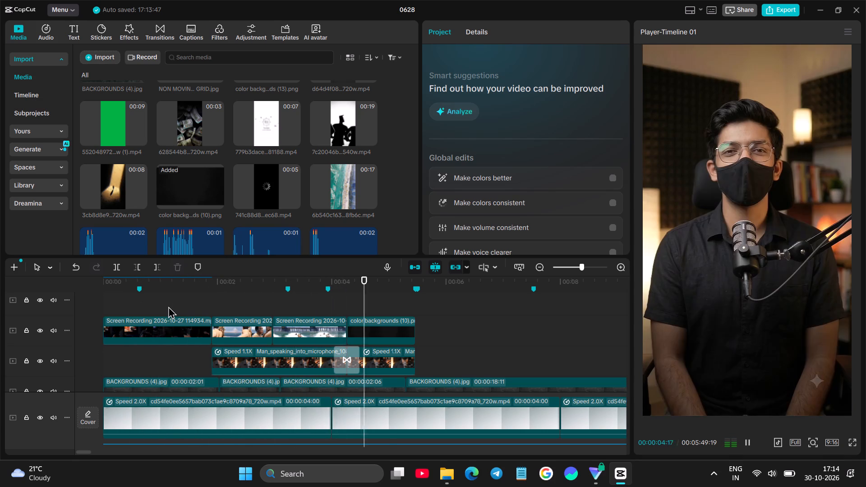
key("space")
Add a default text clip at 00:00:04:08 above the dark overlay and change its wording to "Episode 2".
left_click(346, 299)
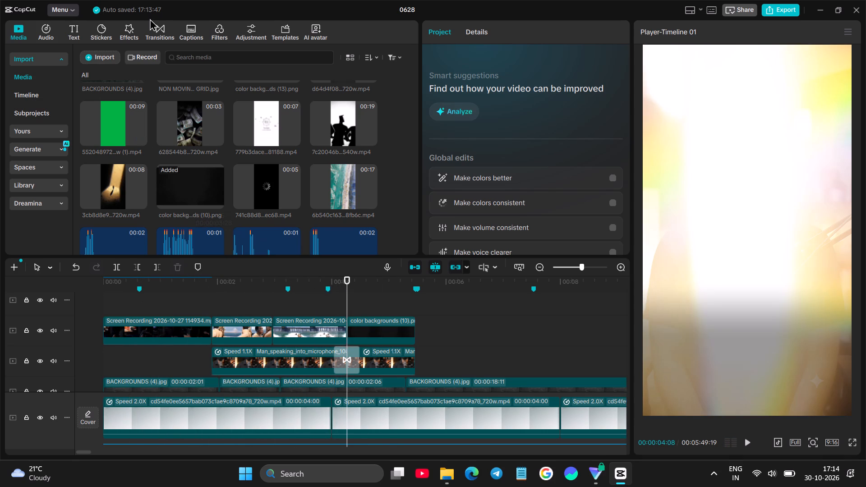
left_click(77, 29)
left_click_drag(91, 65, 345, 306)
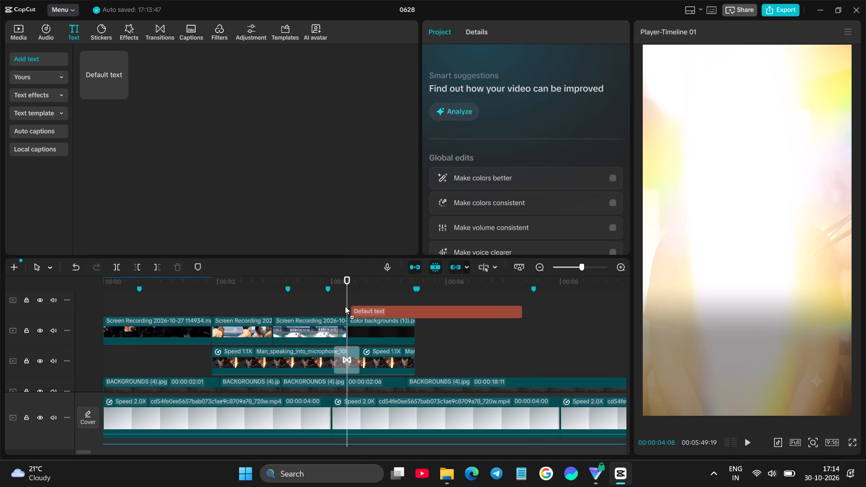
left_click_drag(345, 306, 344, 305)
left_click(519, 97)
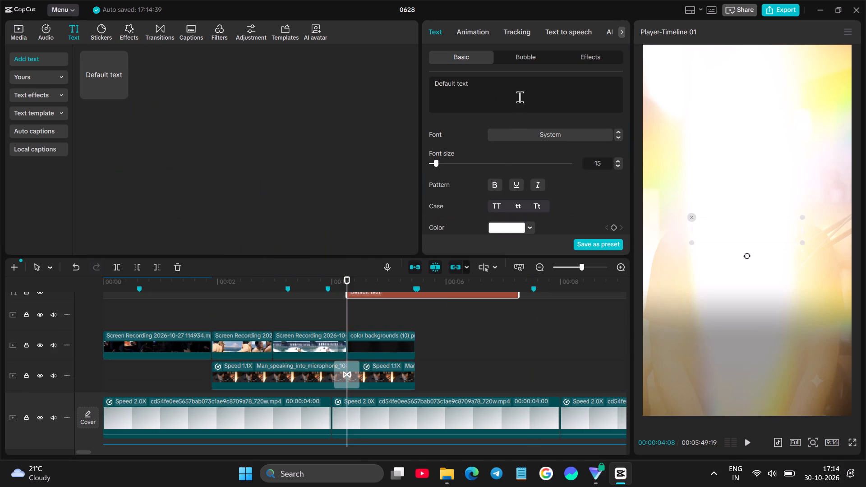
key("BackSpace")
key("BackSpace")
key("BackSpace")
key("BackSpace")
key("BackSpace")
key("BackSpace")
key("BackSpace")
key("BackSpace")
key("BackSpace")
key("BackSpace")
key("BackSpace")
key("BackSpace")
key("BackSpace")
key("BackSpace")
key("BackSpace")
key("BackSpace")
key("BackSpace")
key("BackSpace")
key("BackSpace")
key("BackSpace")
key("BackSpace")
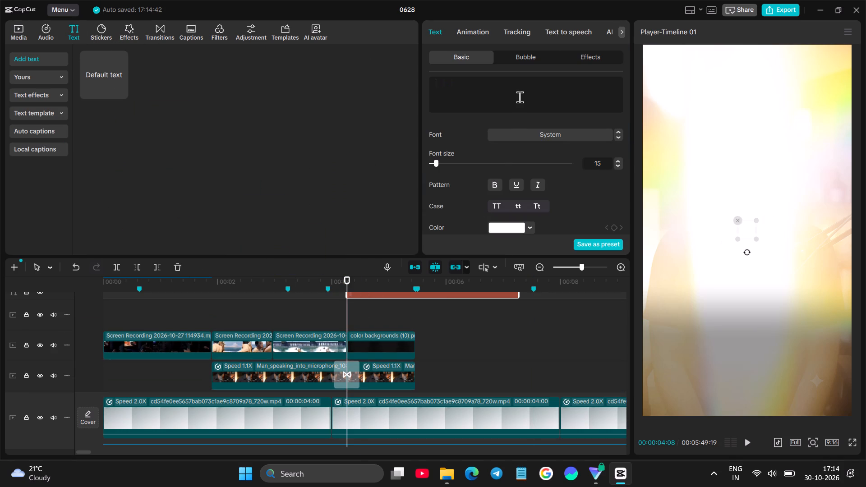
type("Episo")
key("BackSpace")
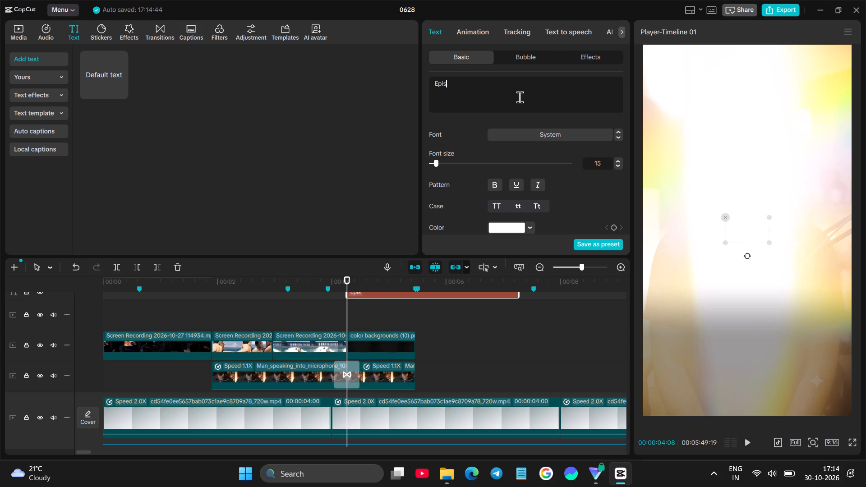
type("ode 2")
Position the "Episode 2" text centered just above the speaker's head, checking its placement in the full-screen preview.
left_click_drag(732, 230, 737, 188)
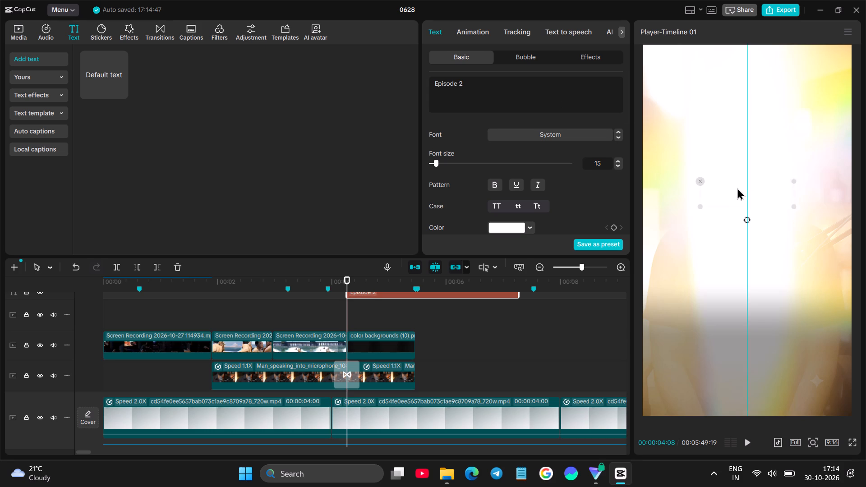
left_click_drag(737, 188, 737, 184)
left_click(374, 322)
left_click(382, 295)
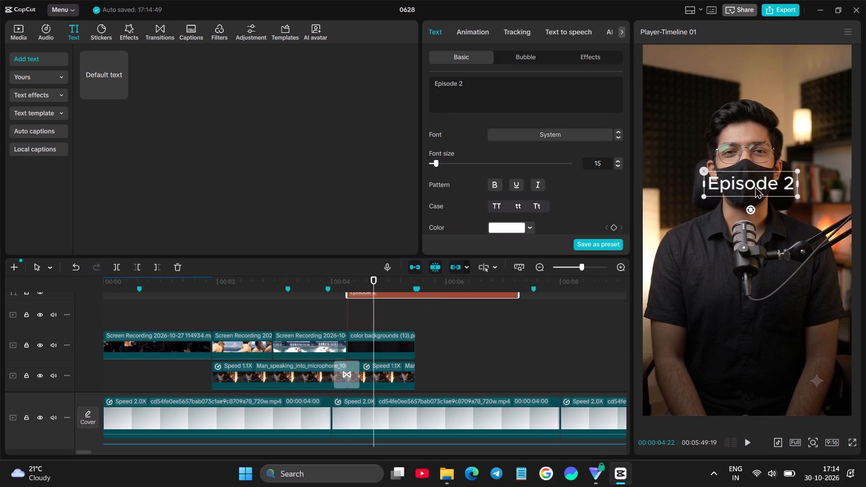
left_click_drag(752, 187, 750, 81)
left_click(527, 68)
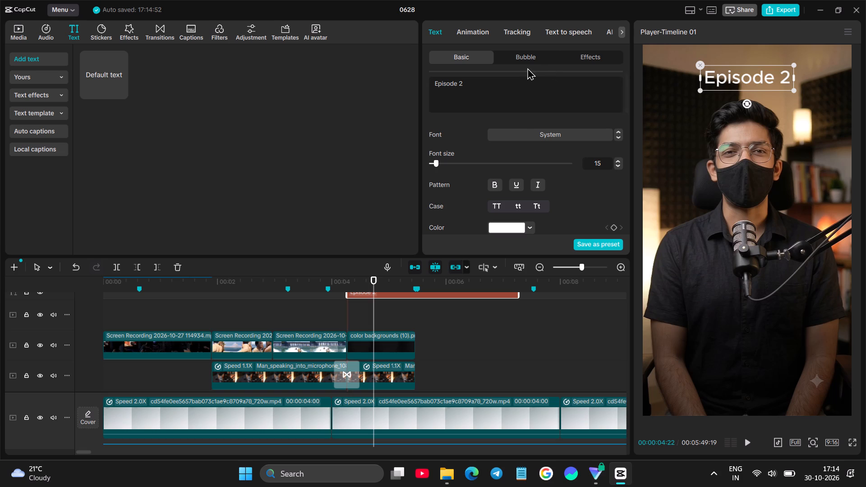
left_click_drag(739, 77, 741, 317)
left_click(854, 442)
left_click(590, 434)
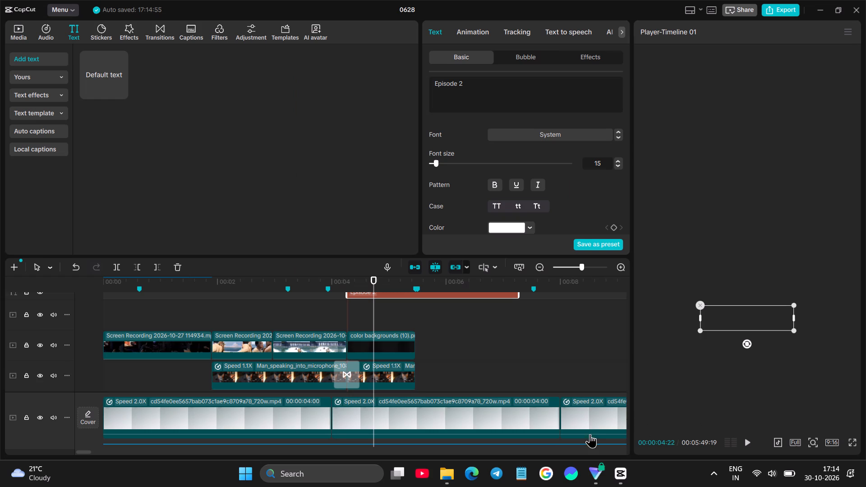
left_click_drag(734, 317, 730, 64)
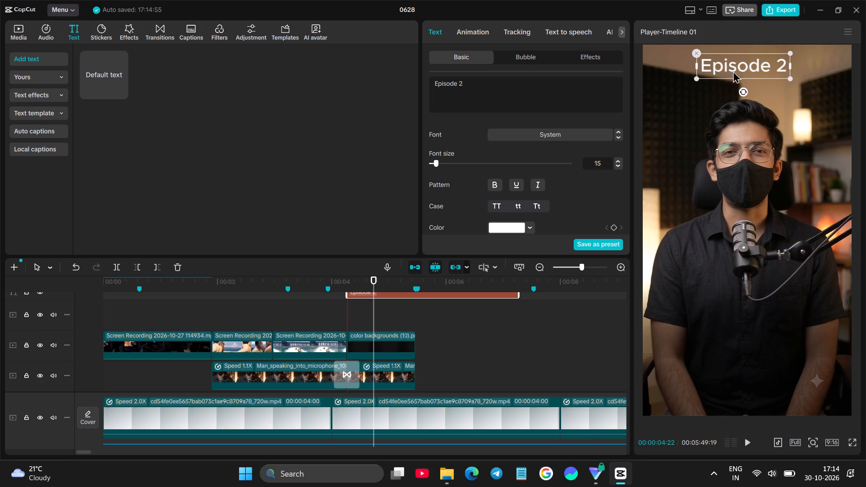
left_click(857, 428)
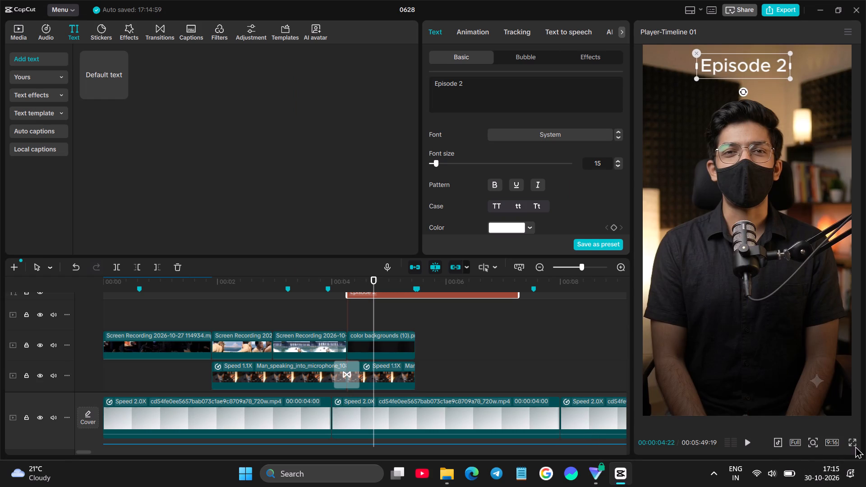
left_click(855, 446)
left_click(847, 441)
left_click(853, 441)
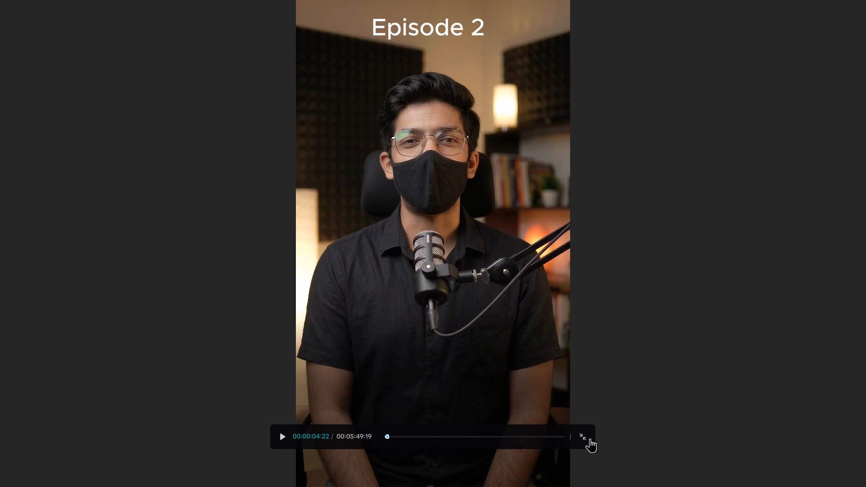
left_click(582, 441)
left_click_drag(747, 66, 751, 83)
Set the "Episode 2" text to the 카페24 단정해 font, enlarge it slightly and nudge it up, centered above the head.
left_click(576, 140)
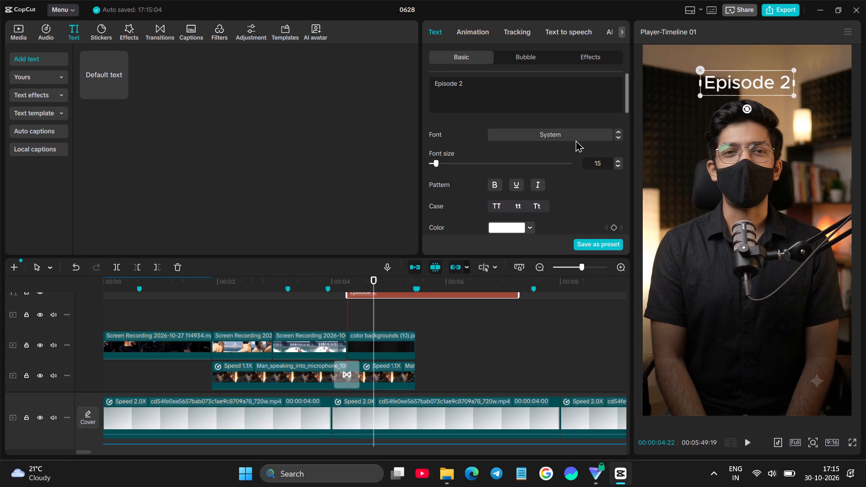
left_click(540, 178)
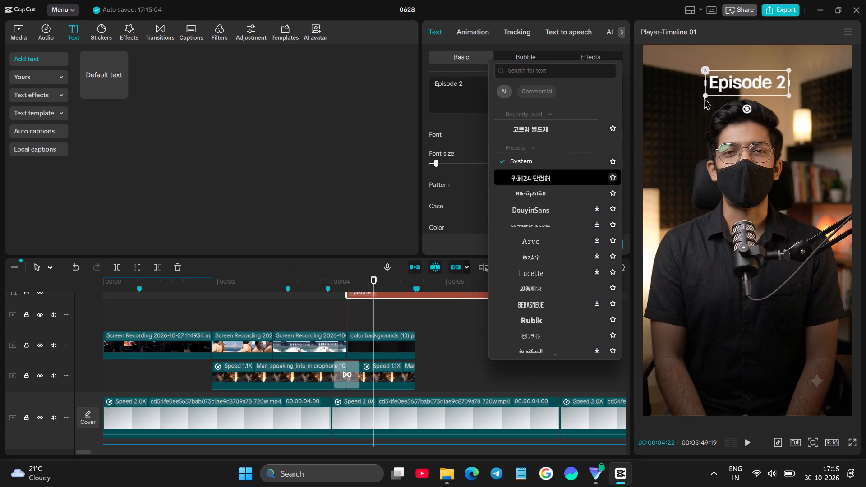
left_click_drag(706, 96, 700, 100)
left_click_drag(723, 89, 725, 83)
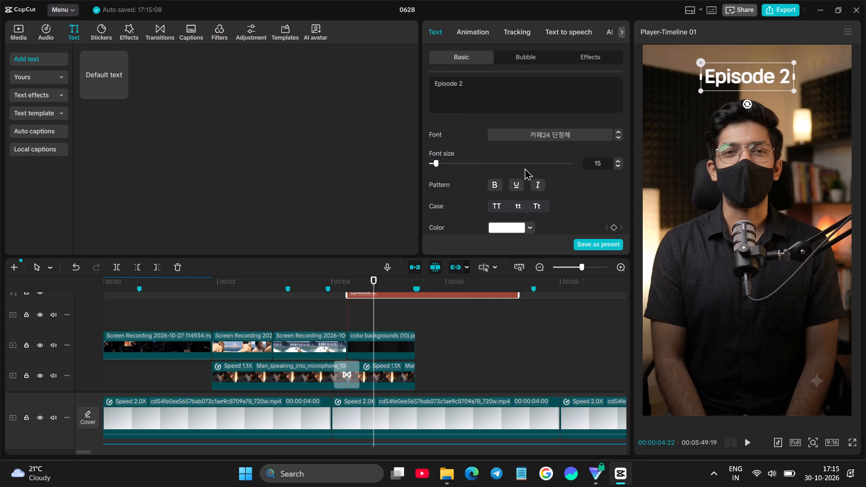
Apply the white preset style with a black outline to the "Episode 2" text and check it in the full-screen preview.
scroll(514, 169, "down", 3)
left_click(469, 170)
left_click(851, 441)
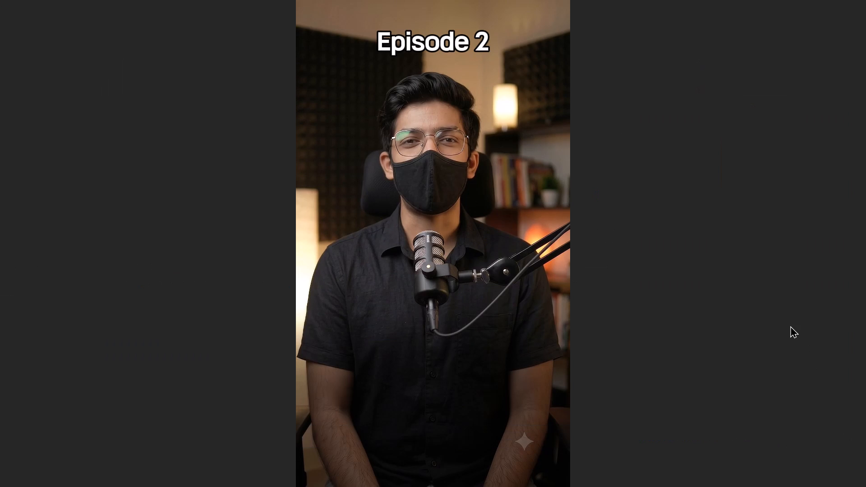
left_click(700, 402)
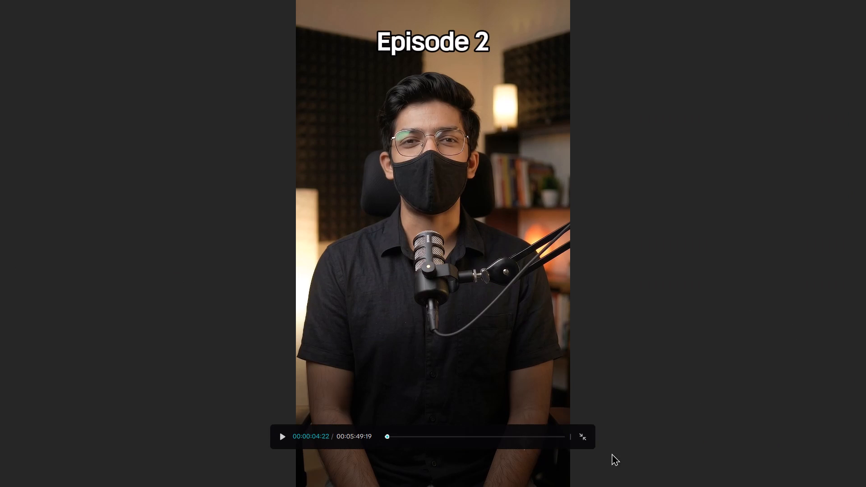
left_click(582, 443)
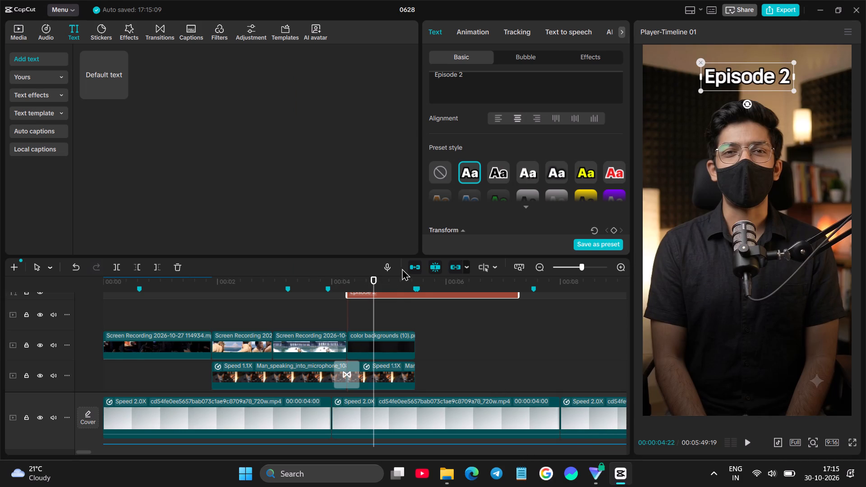
Find the Einstein sticker image (download - 2026-09-04T174828.851.jpg) in the project media and place it at 00:00:04:08 above the dark overlay.
left_click(347, 317)
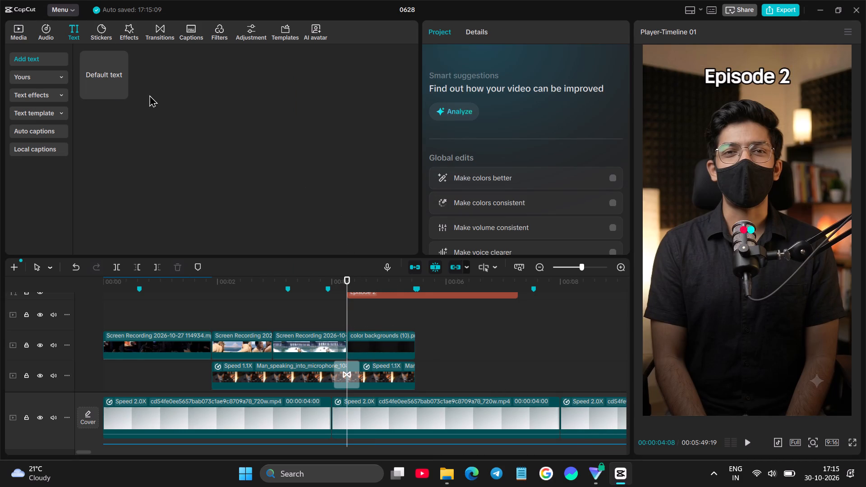
left_click(14, 25)
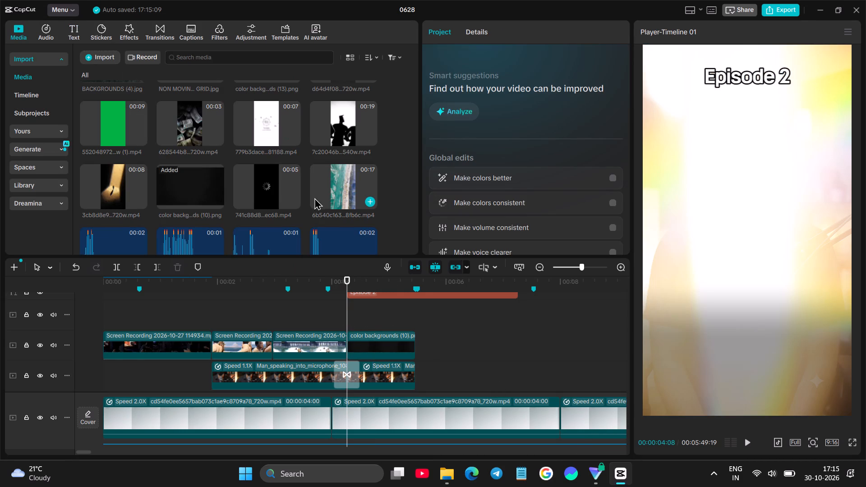
scroll(297, 186, "up", 2)
scroll(235, 184, "up", 5)
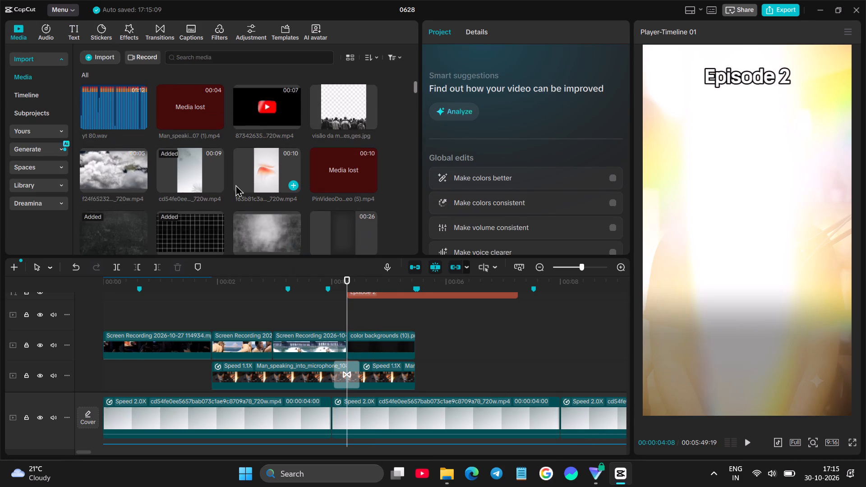
scroll(235, 184, "down", 18)
left_click(263, 166)
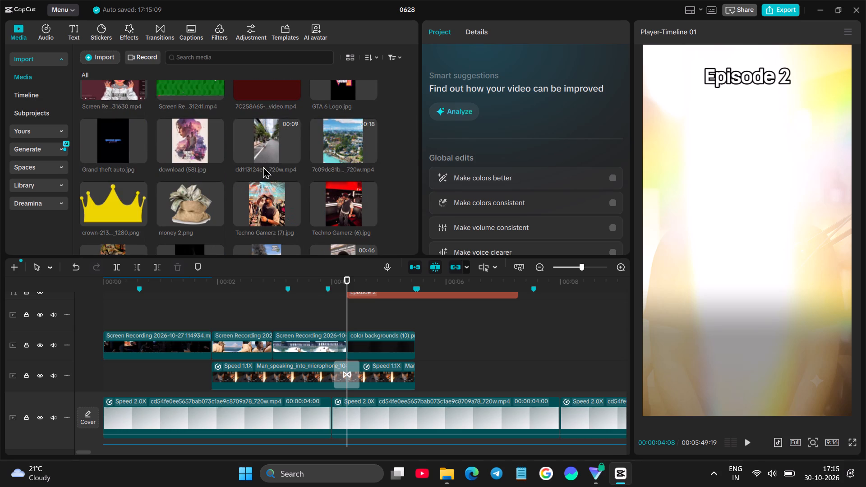
left_click(184, 146)
left_click(339, 141)
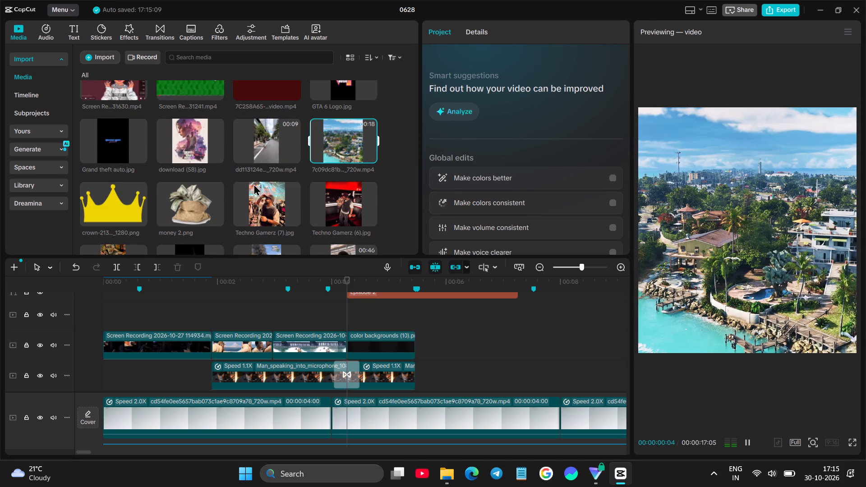
scroll(253, 184, "down", 4)
scroll(185, 136, "down", 3)
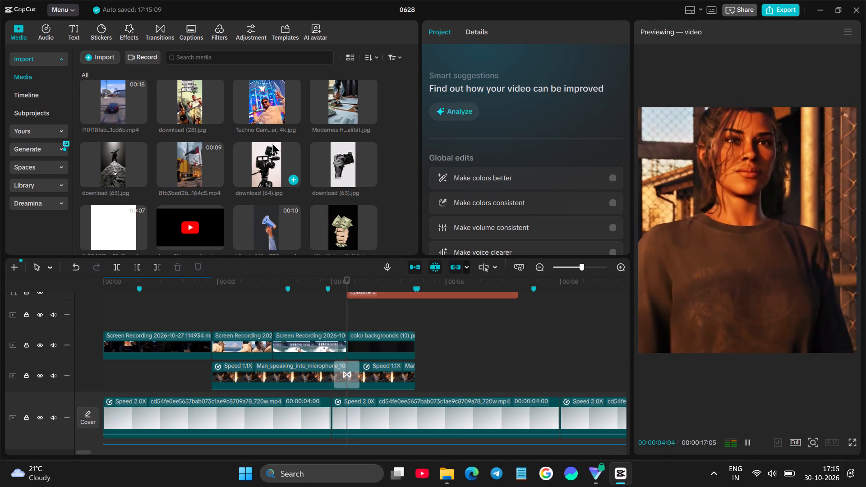
left_click(198, 101)
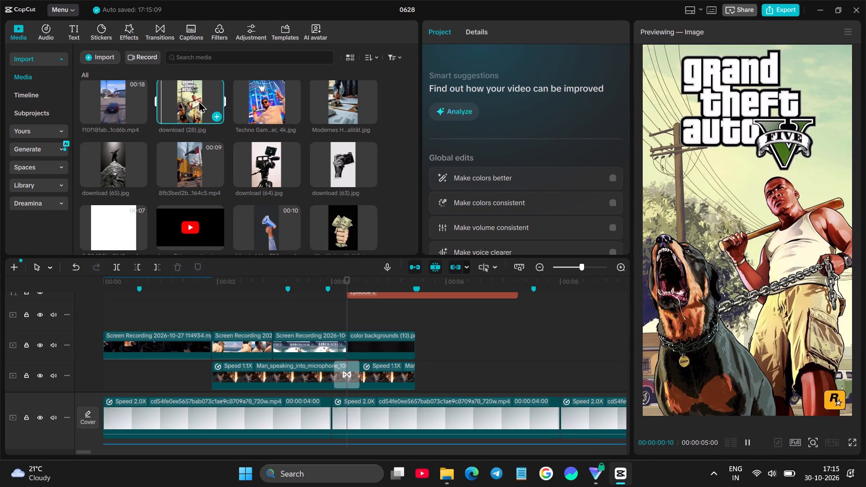
scroll(349, 196, "down", 5)
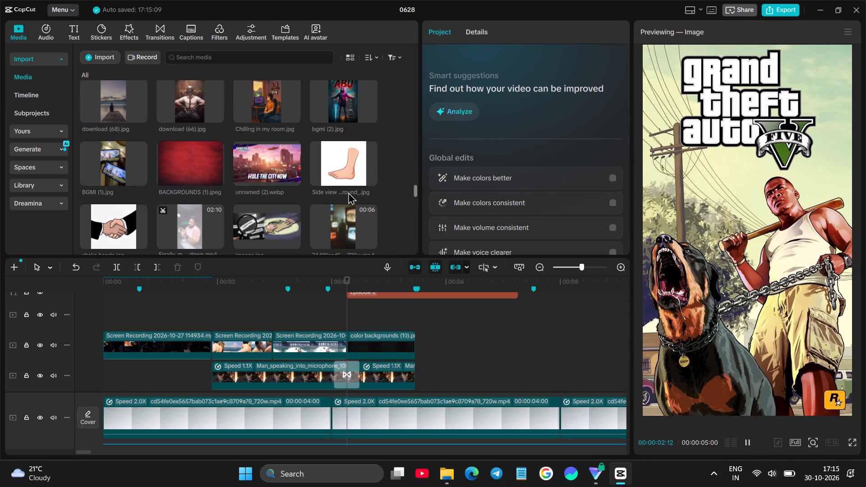
scroll(348, 192, "down", 5)
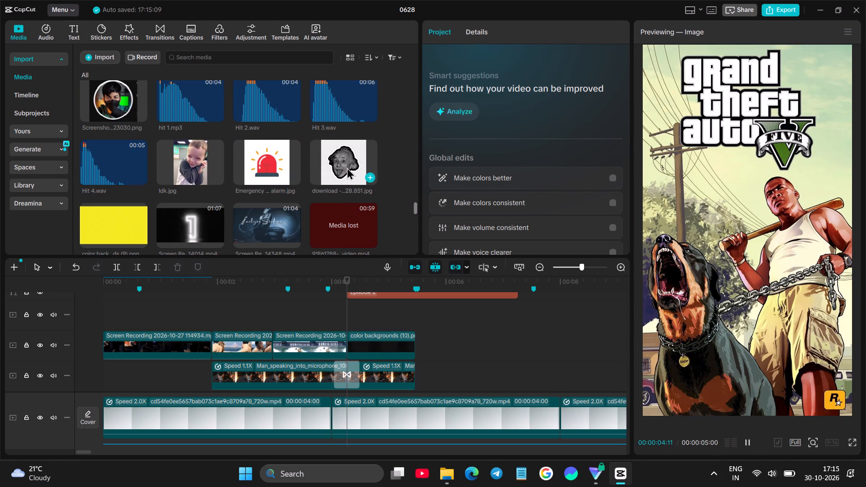
left_click_drag(347, 167, 346, 313)
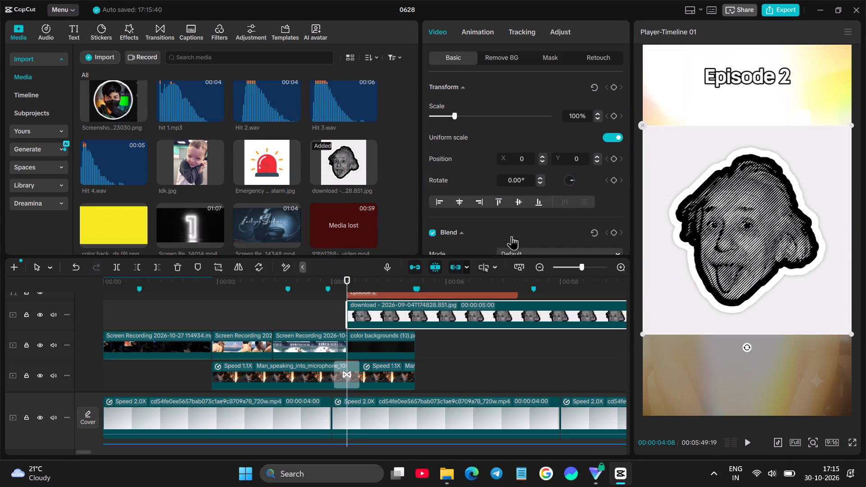
Remove the Einstein image's background with Auto removal and preview the cutout over the speaker.
left_click(502, 53)
left_click(432, 86)
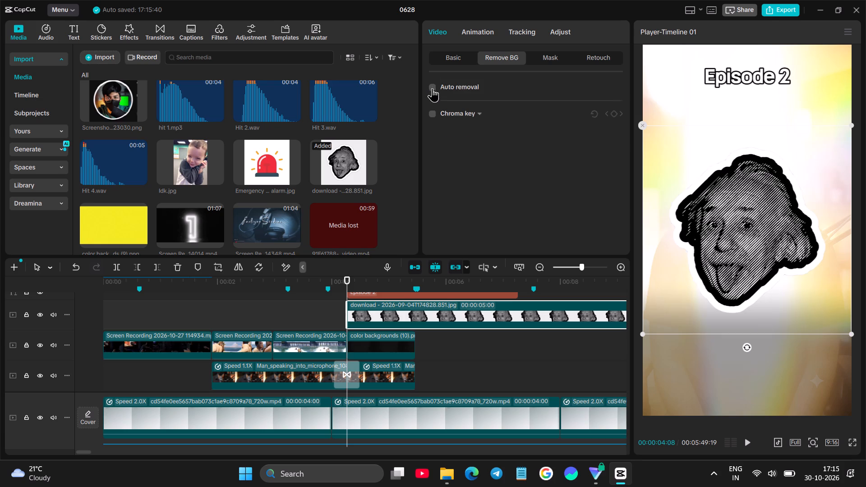
scroll(423, 260, "up", 4)
key("space")
key("space")
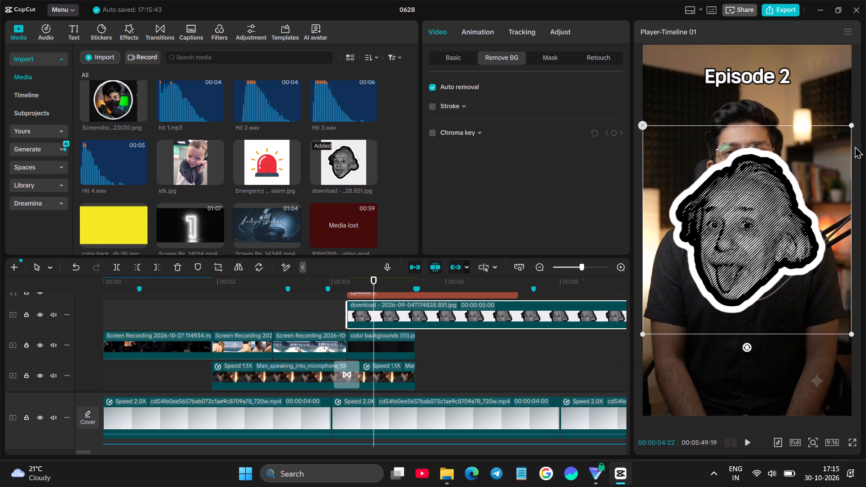
Shrink the Einstein cutout and place it at the frame's upper left, shifting the "Episode 2" text right to make room.
left_click_drag(852, 124, 777, 209)
left_click_drag(759, 245, 692, 164)
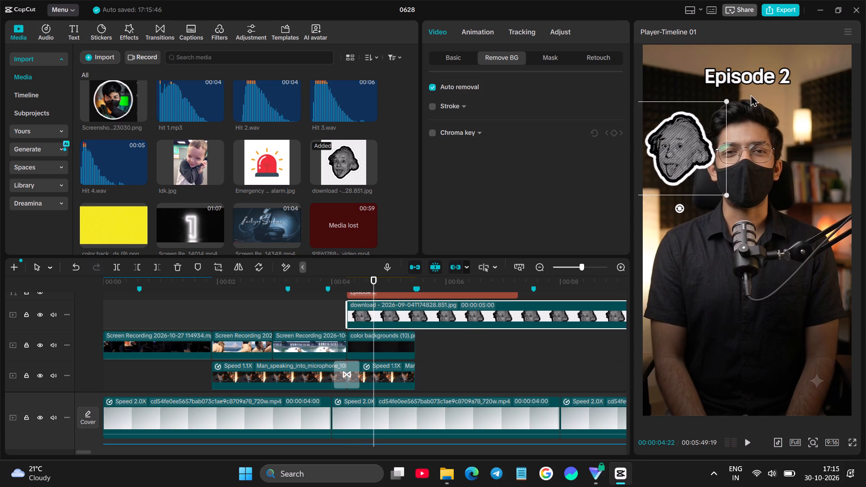
left_click(752, 84)
left_click_drag(752, 82, 802, 81)
left_click(688, 158)
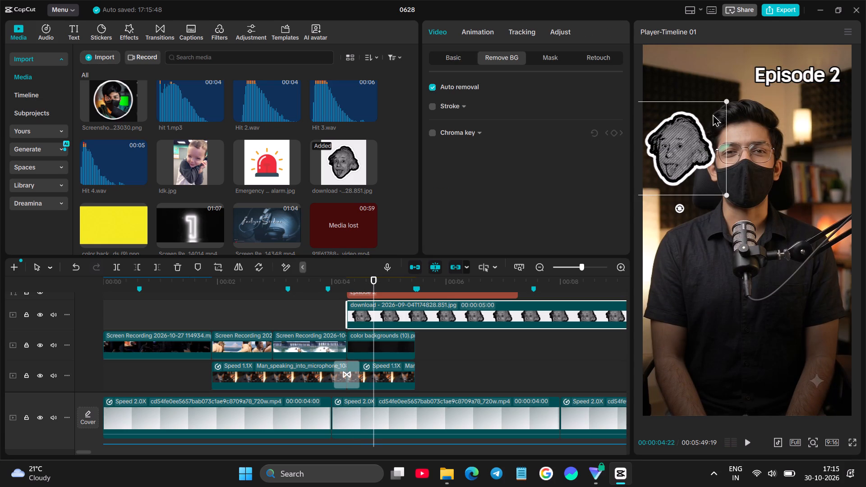
left_click_drag(725, 100, 709, 112)
left_click_drag(679, 152, 691, 85)
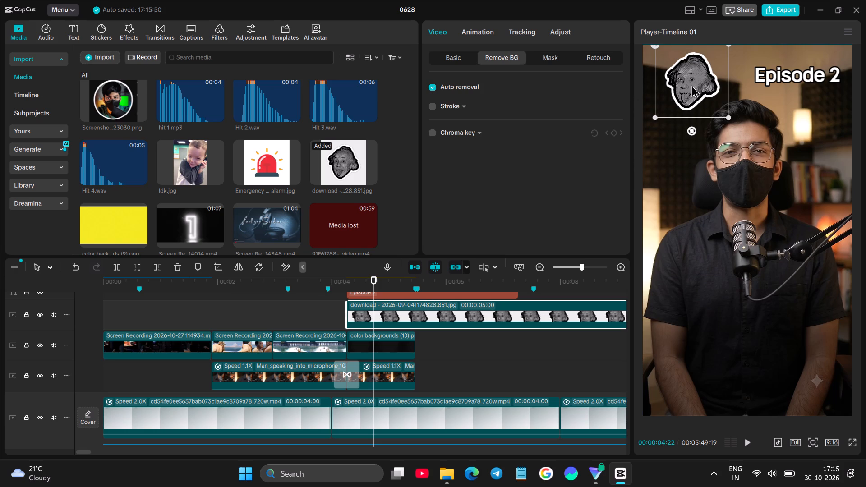
left_click_drag(691, 85, 693, 85)
left_click_drag(729, 118, 724, 113)
left_click_drag(707, 98, 705, 93)
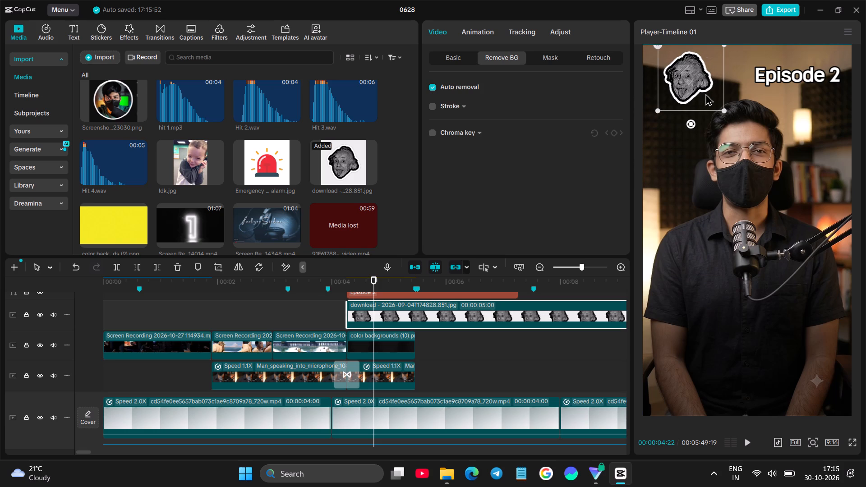
left_click_drag(705, 93, 707, 93)
Move the "Episode 2" text slightly left, beside the Einstein cutout, and play back the section from 00:00:04:00.
left_click(790, 79)
left_click_drag(790, 78, 769, 81)
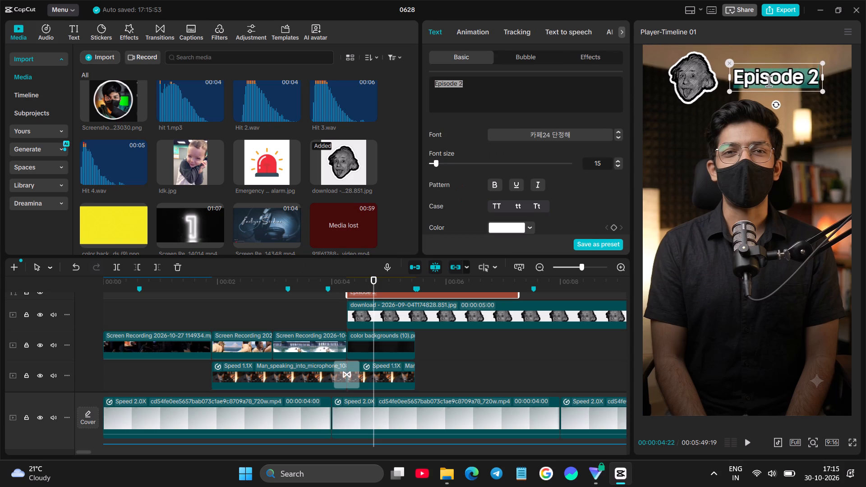
left_click_drag(769, 81, 771, 83)
left_click(331, 310)
key("space")
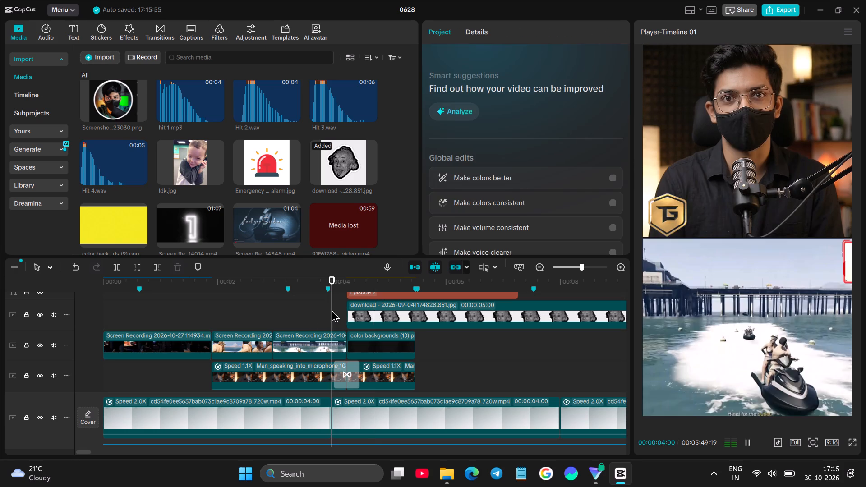
key("space")
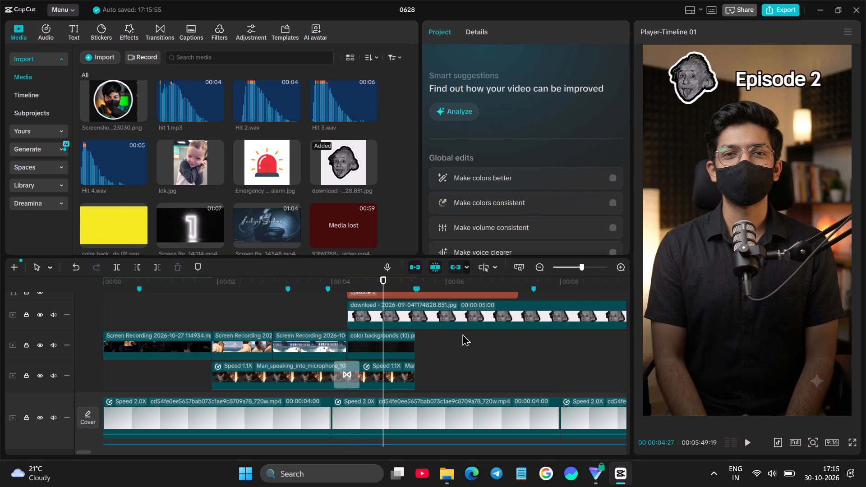
Move the dark overlay clip color backgrounds (10).png to the track above the "Episode 2" text, keeping its 00:00:04:08 start.
scroll(374, 364, "up", 3)
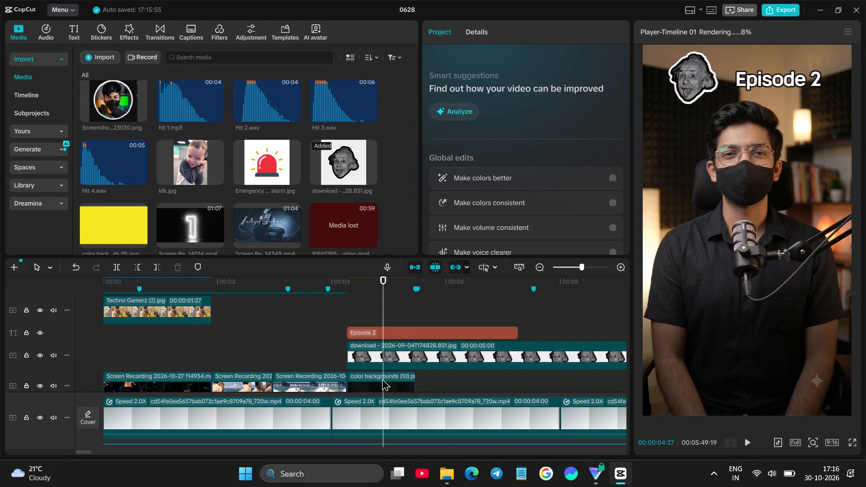
left_click_drag(377, 383, 376, 310, "alt")
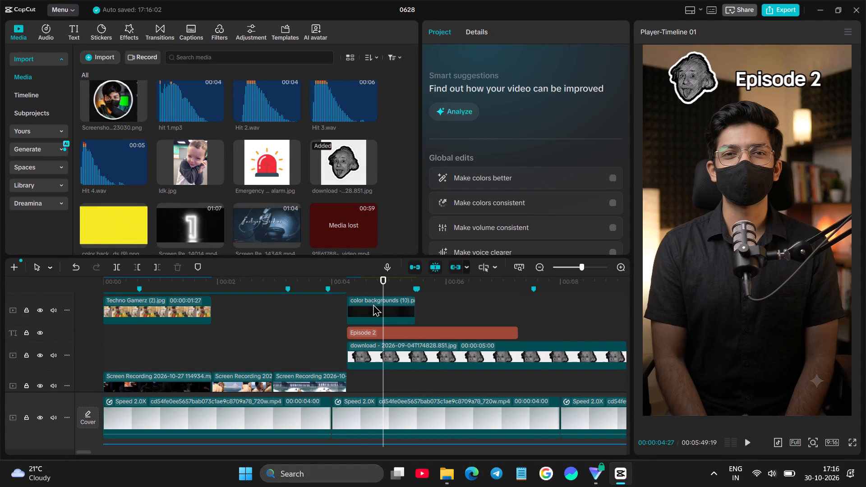
scroll(373, 304, "up", 2)
left_click(373, 304)
left_click(377, 328)
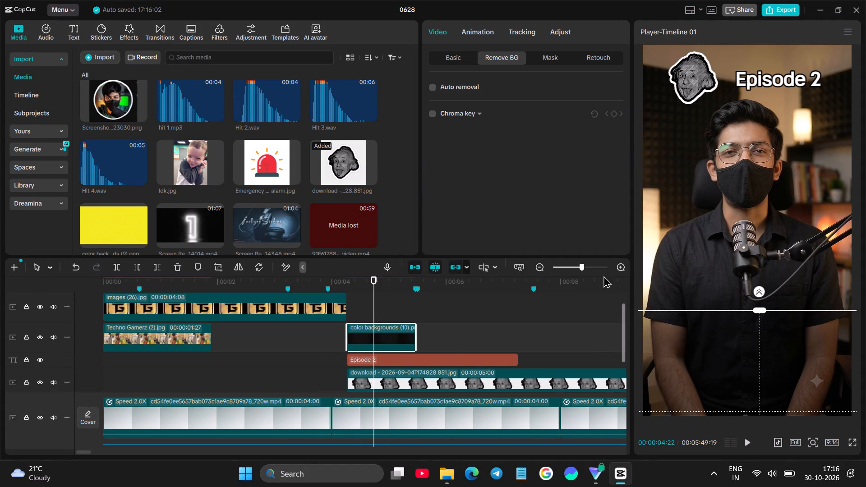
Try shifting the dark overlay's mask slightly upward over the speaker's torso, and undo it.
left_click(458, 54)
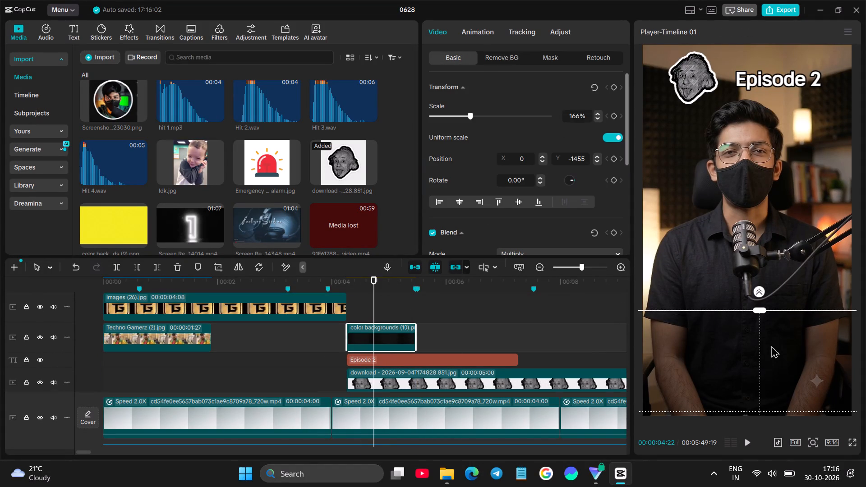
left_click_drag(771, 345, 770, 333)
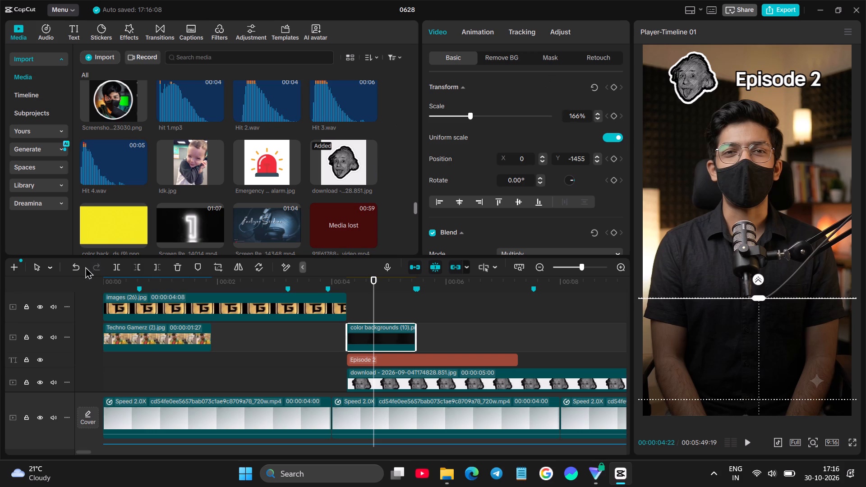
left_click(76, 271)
Rotate the dark overlay to -180° and move it to X -87, Y 2050 to darken the top of the frame.
left_click(540, 61)
left_click(462, 64)
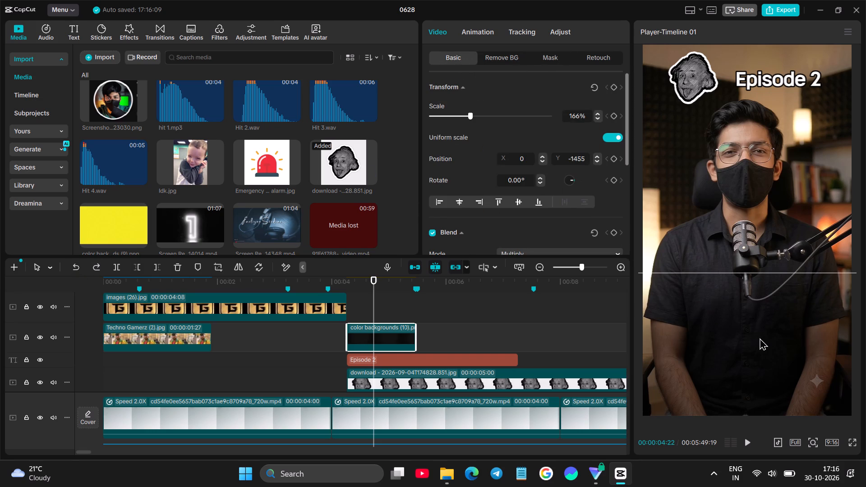
left_click_drag(759, 335, 735, 228)
left_click_drag(721, 372, 732, 176)
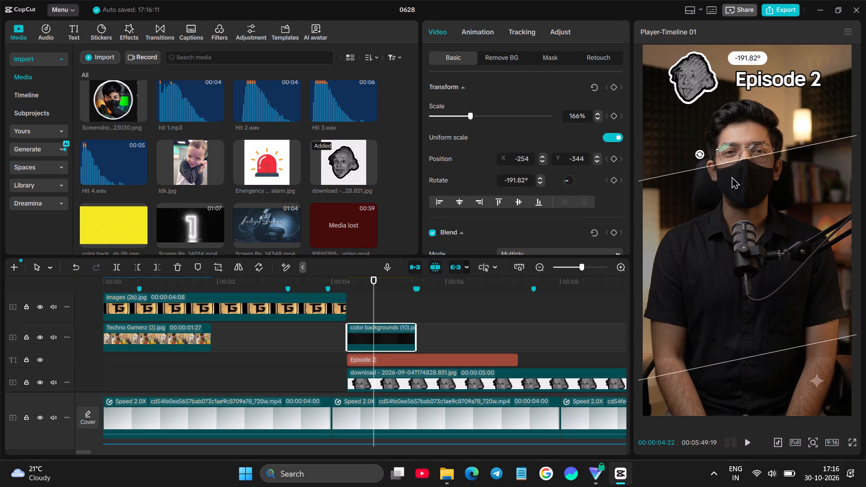
left_click_drag(732, 176, 748, 174)
left_click_drag(746, 292, 762, 61)
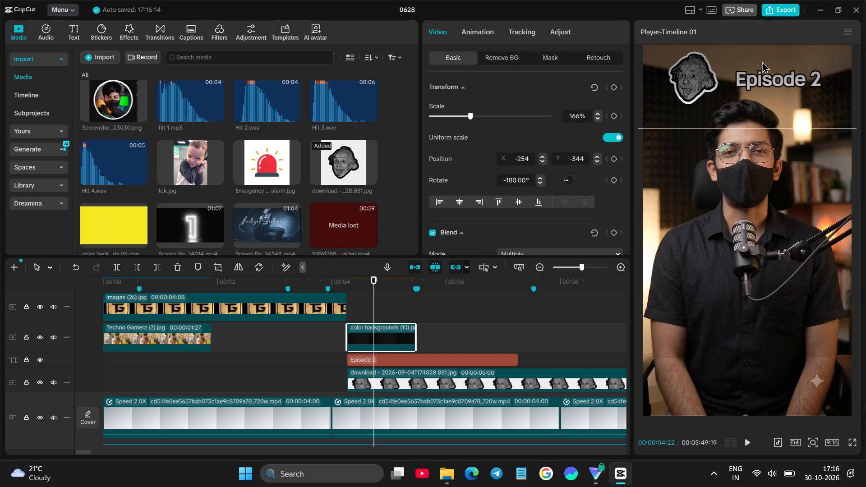
left_click_drag(762, 61, 762, 61)
left_click(396, 307)
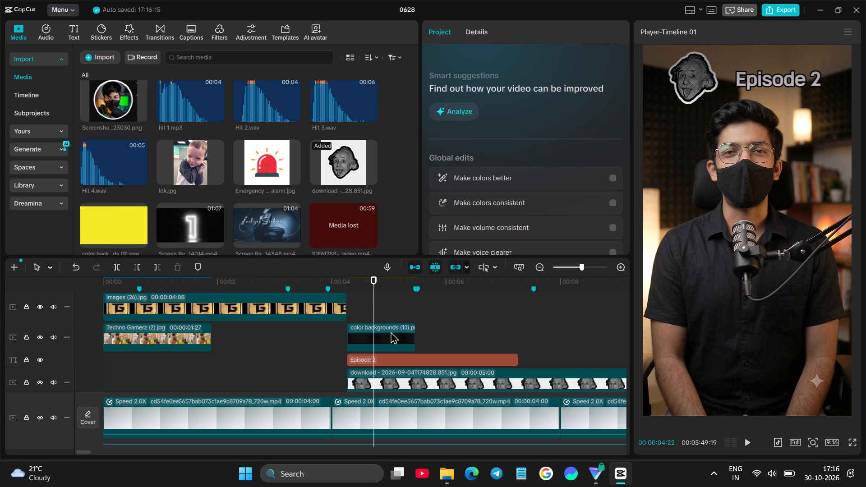
Move the dark overlay clip onto a new track between the "Episode 2" text and the Einstein image.
scroll(370, 326, "down", 1)
left_click_drag(367, 316, 369, 380)
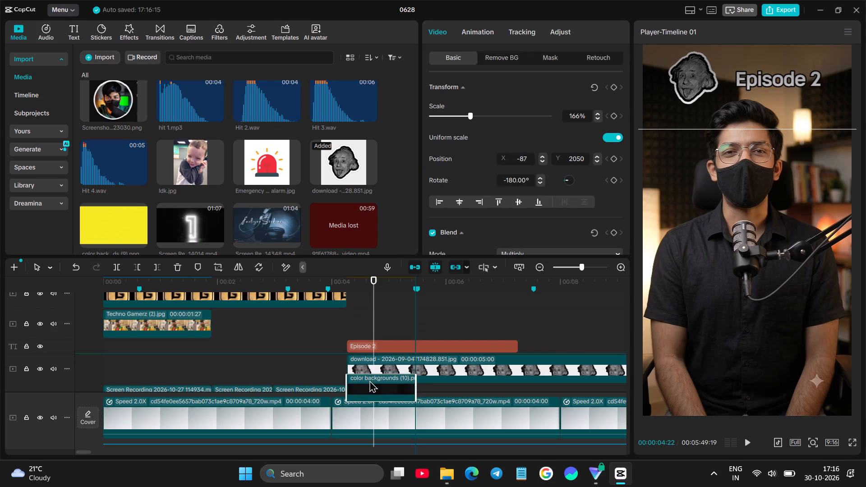
left_click_drag(369, 380, 369, 381)
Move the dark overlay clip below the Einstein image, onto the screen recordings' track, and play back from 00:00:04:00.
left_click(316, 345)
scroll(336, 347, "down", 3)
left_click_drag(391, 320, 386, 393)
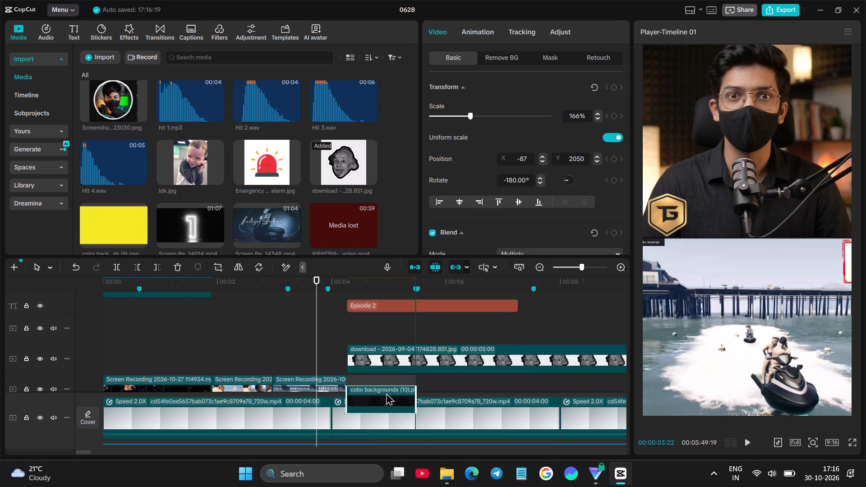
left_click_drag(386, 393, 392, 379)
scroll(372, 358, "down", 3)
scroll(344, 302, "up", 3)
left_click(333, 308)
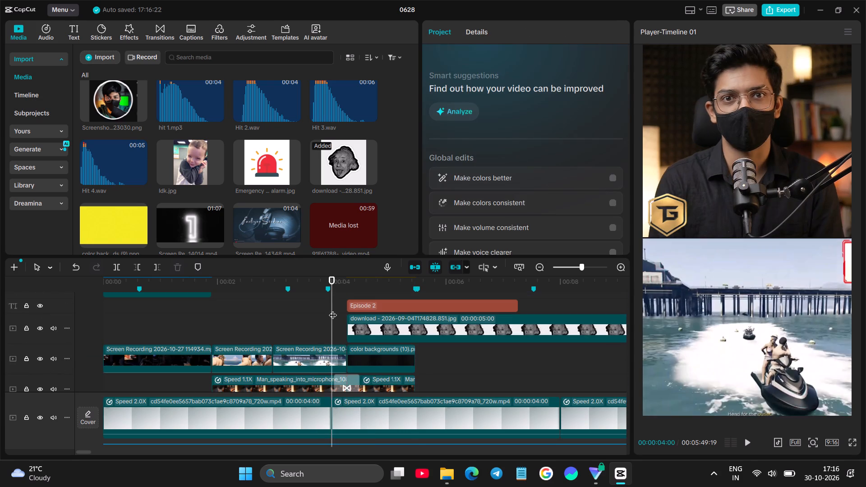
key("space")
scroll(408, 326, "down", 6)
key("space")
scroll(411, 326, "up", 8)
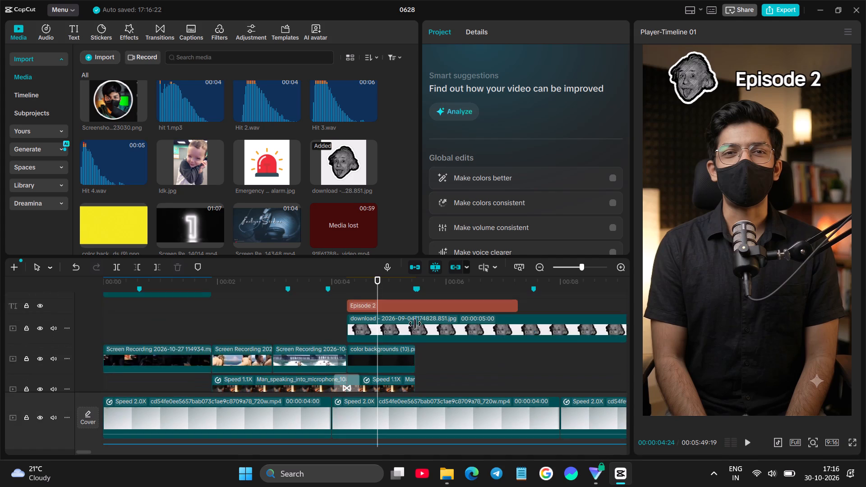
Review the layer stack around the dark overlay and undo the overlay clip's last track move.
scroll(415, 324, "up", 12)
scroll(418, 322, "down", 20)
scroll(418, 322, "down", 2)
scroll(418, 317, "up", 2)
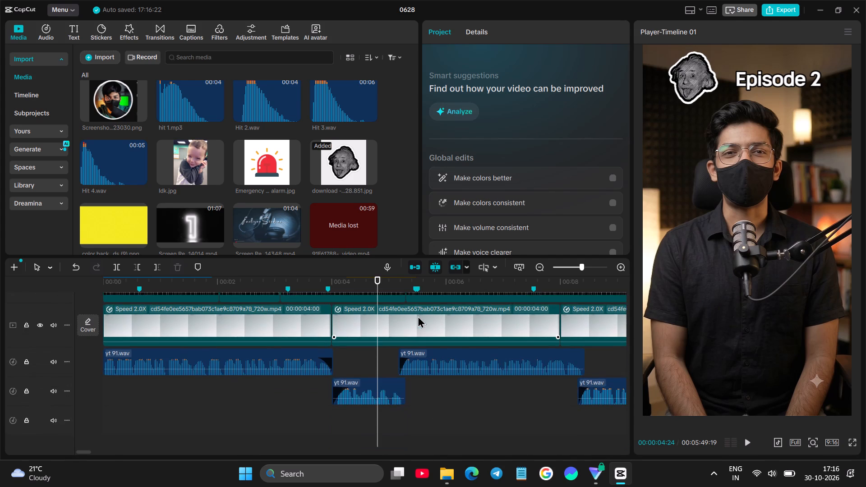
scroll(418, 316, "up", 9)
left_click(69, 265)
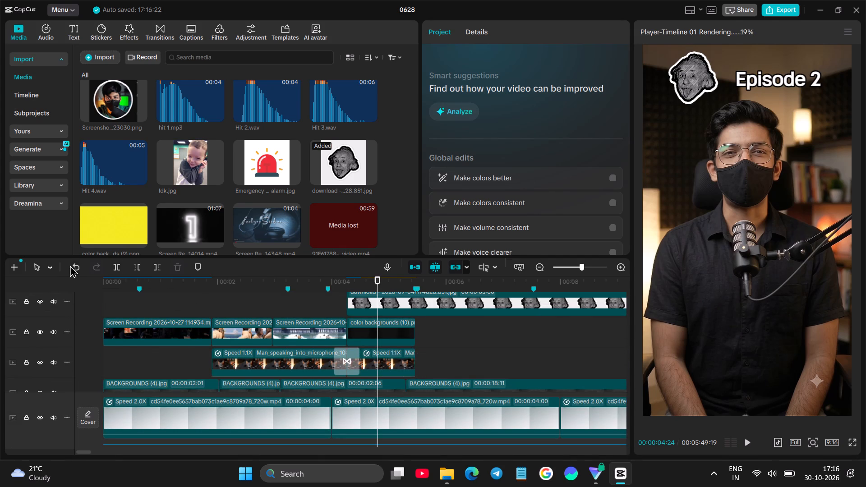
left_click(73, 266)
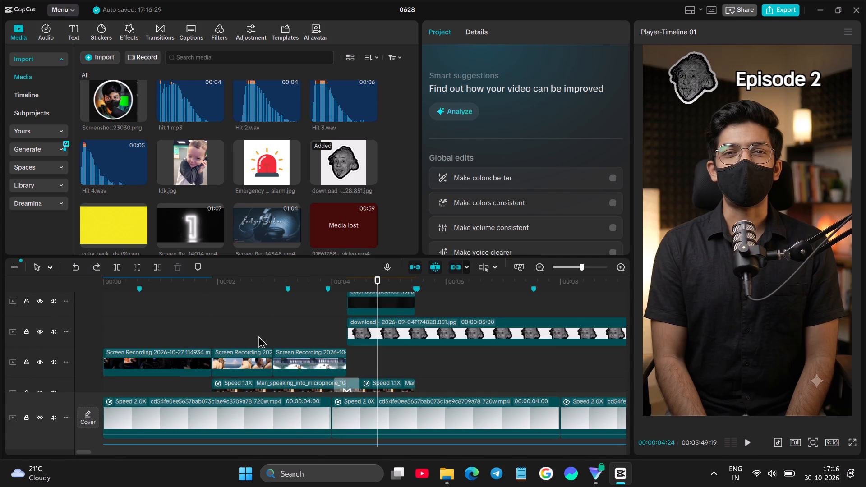
Undo the recent dark overlay edits, back to the unrotated overlay clip on the screen recordings' track.
left_click(81, 271)
scroll(436, 344, "down", 6)
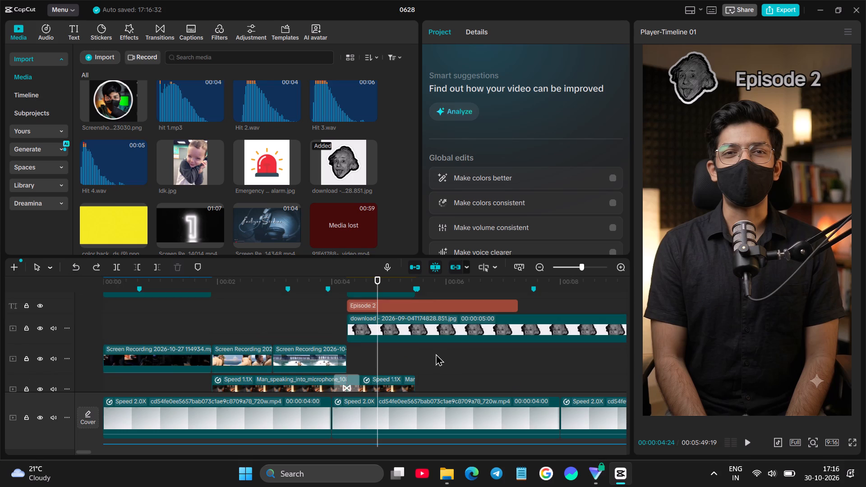
scroll(431, 354, "down", 2)
left_click(76, 267)
left_click(77, 267)
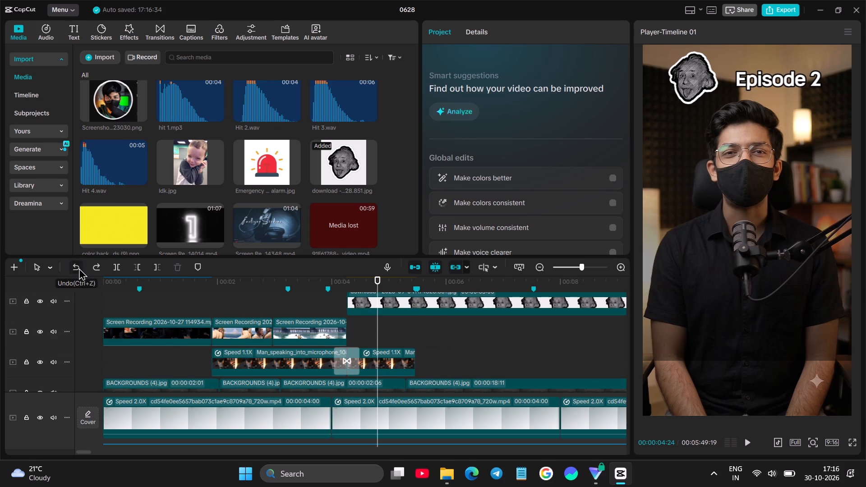
left_click(79, 268)
left_click(80, 268)
scroll(415, 310, "up", 5)
scroll(415, 310, "down", 2)
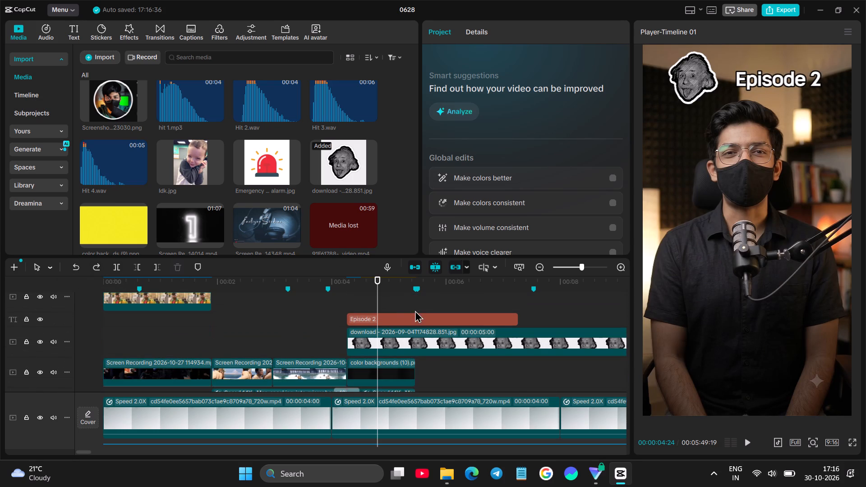
Duplicate the dark overlay onto a new track between the Einstein image and the screen recordings, aligned with the original, and play back from 00:00:04:00.
left_click_drag(365, 366, 371, 352, "alt")
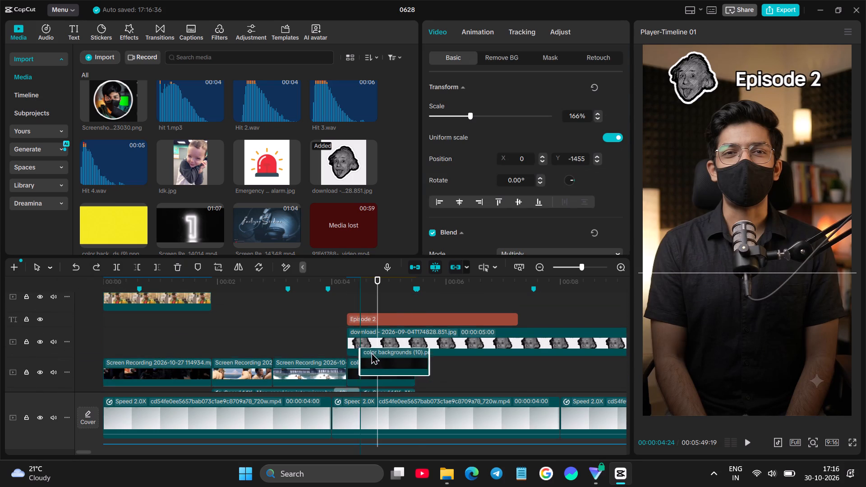
left_click_drag(371, 352, 367, 349, "alt")
scroll(331, 340, "down", 4)
scroll(360, 317, "up", 2)
left_click_drag(369, 314, 369, 315)
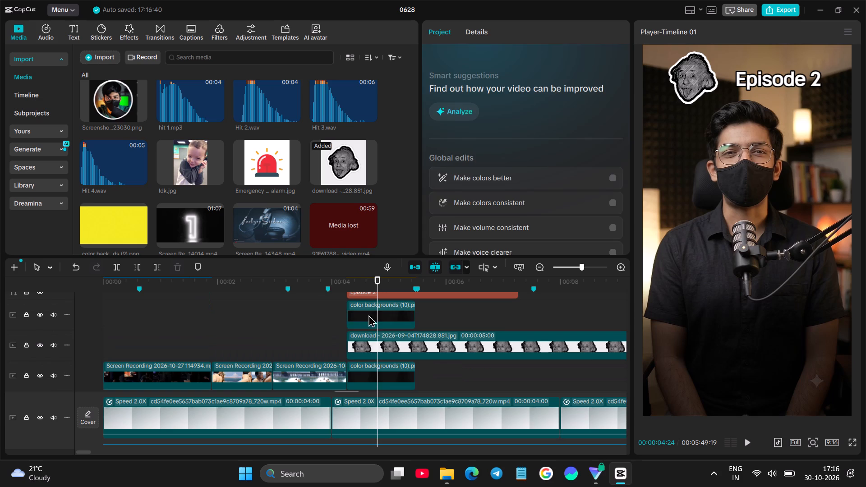
left_click_drag(369, 315, 368, 357)
left_click_drag(369, 313, 371, 366)
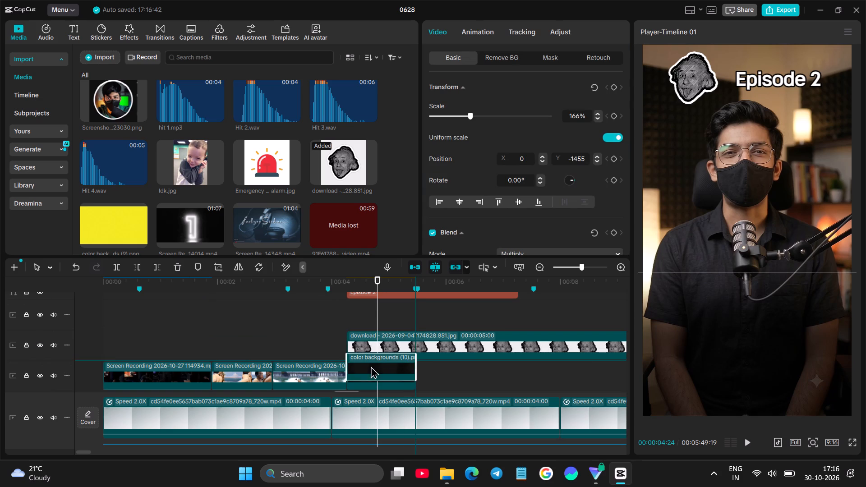
left_click_drag(371, 366, 369, 358)
left_click_drag(373, 316, 419, 365)
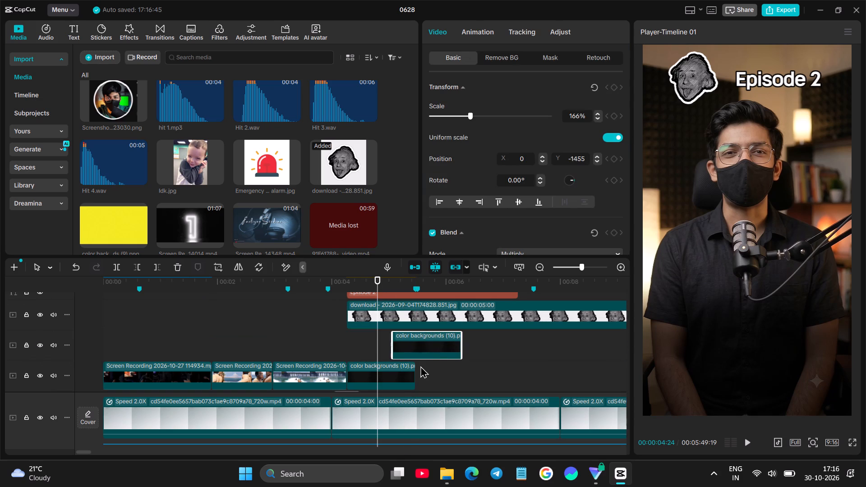
left_click_drag(415, 347, 372, 347)
left_click(331, 336)
key("space")
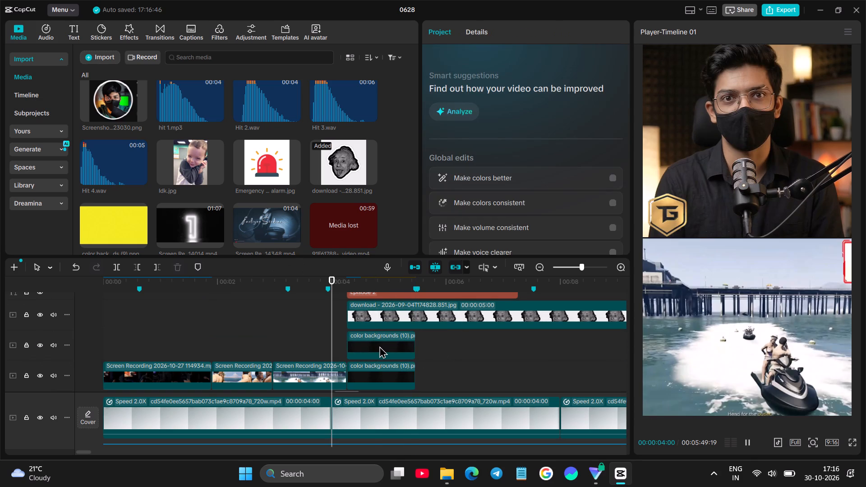
key("space")
Rotate the duplicated dark overlay to -180° and move it up to darken the top of the frame.
left_click(379, 346)
key("space")
key("space")
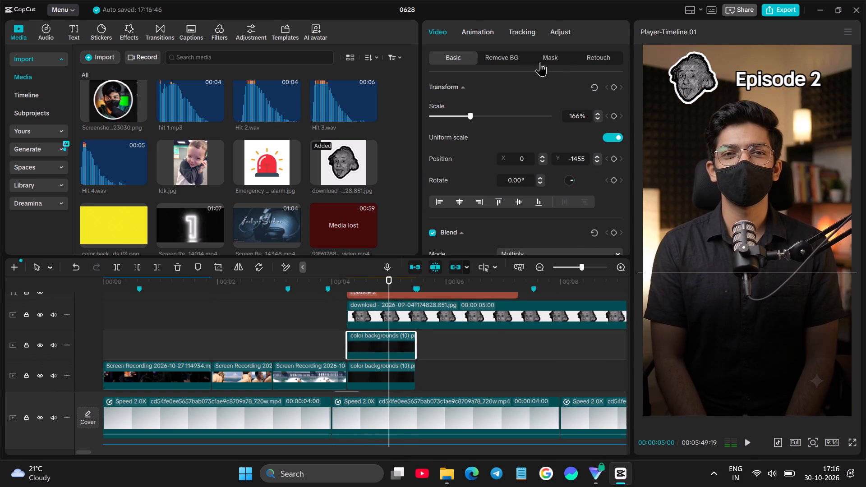
left_click(552, 55)
left_click(474, 55)
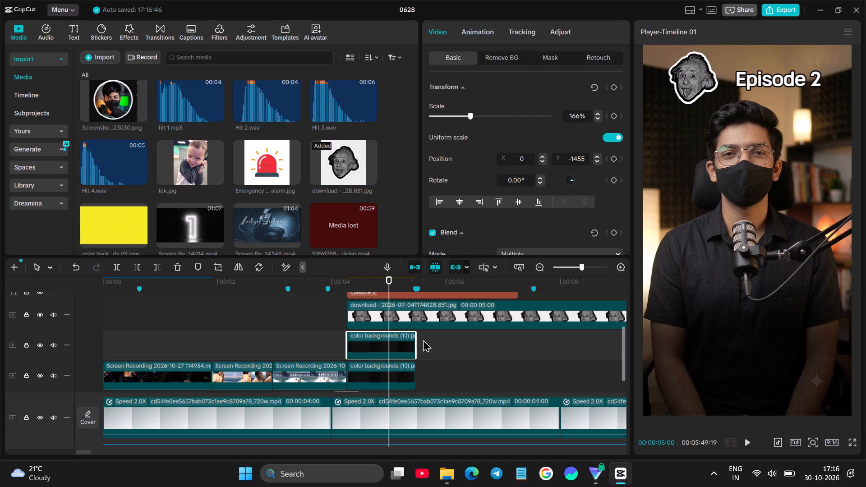
left_click(444, 61)
left_click_drag(765, 364, 730, 260)
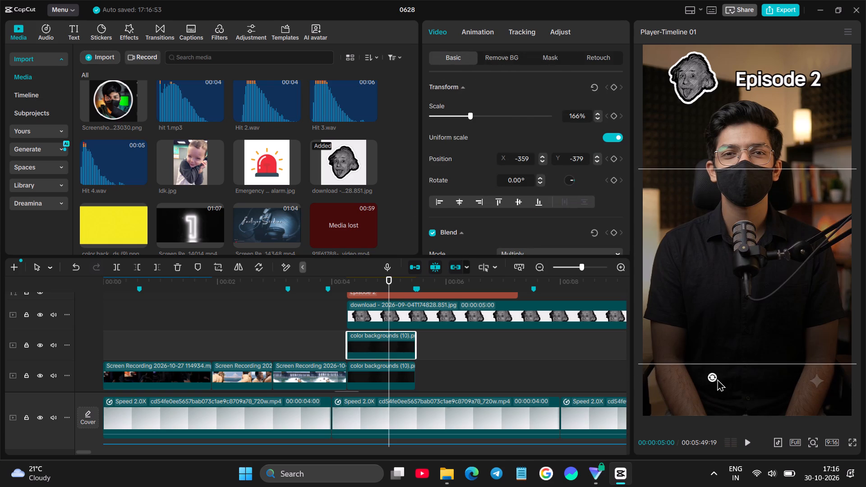
left_click_drag(710, 375, 715, 208)
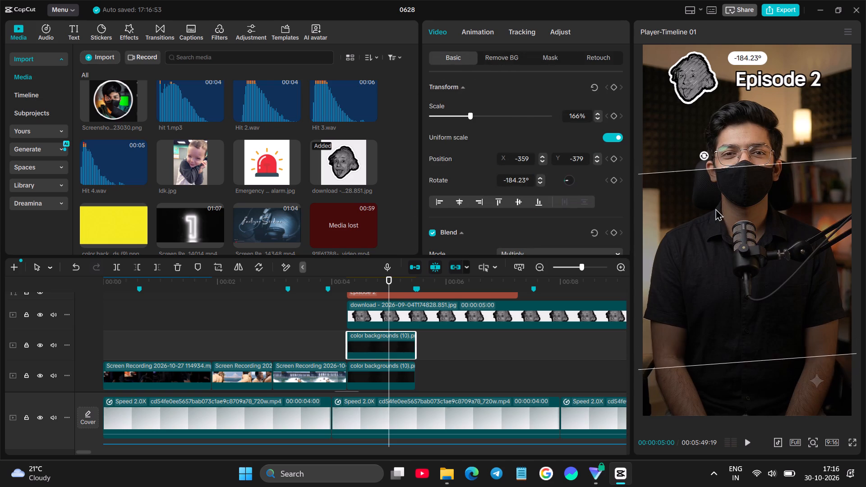
left_click_drag(715, 208, 718, 207)
left_click_drag(740, 302, 765, 80)
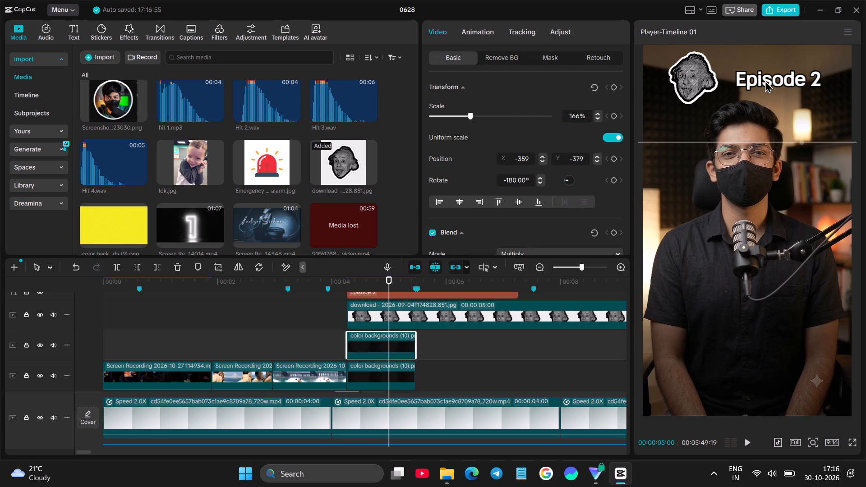
left_click_drag(765, 80, 765, 80)
Play back the "Episode 2" segment from just before its start to check the top and bottom overlays.
left_click(324, 313)
key("space")
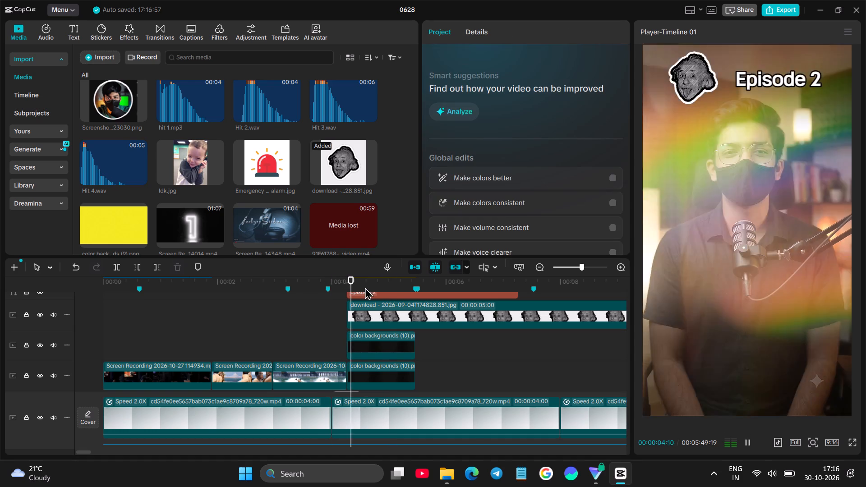
key("space")
key("space")
key("space")
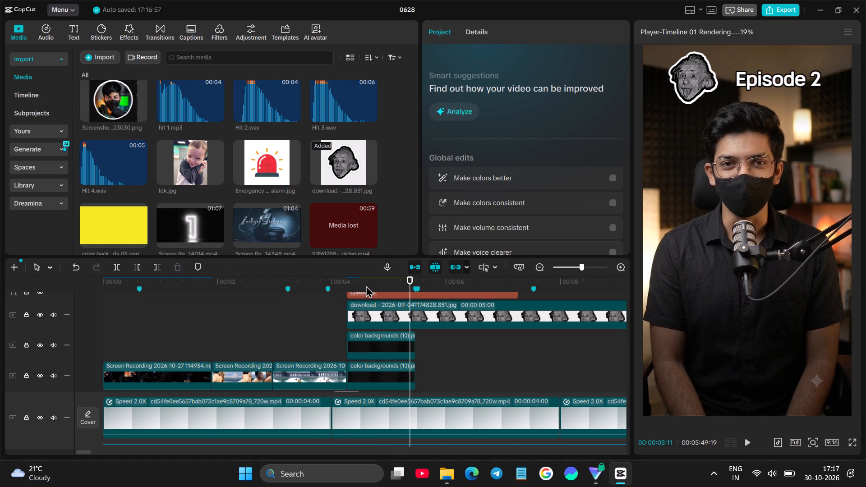
Find the GTA V plane crash image in the project media and place it above the "Episode 2" text, starting with that text.
scroll(248, 144, "down", 4)
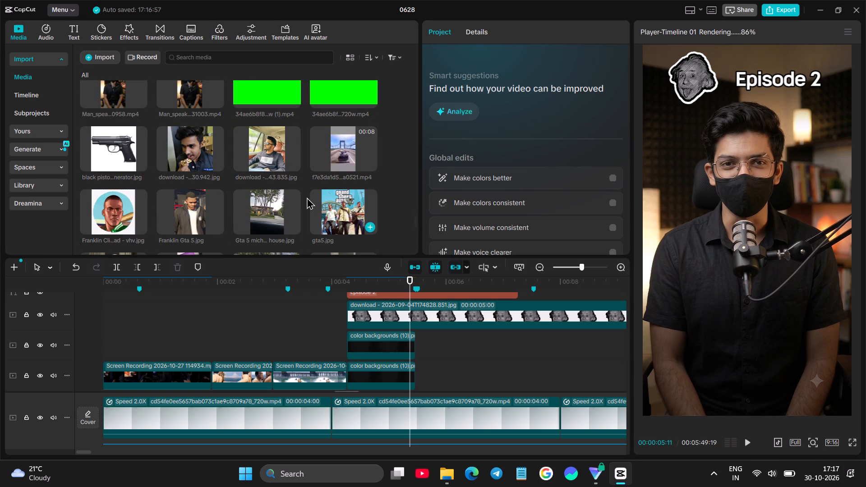
scroll(290, 188, "down", 3)
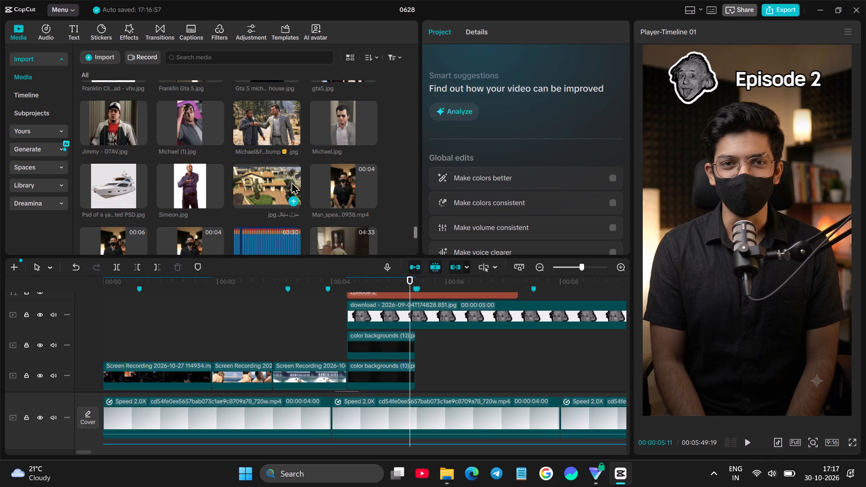
scroll(299, 165, "up", 16)
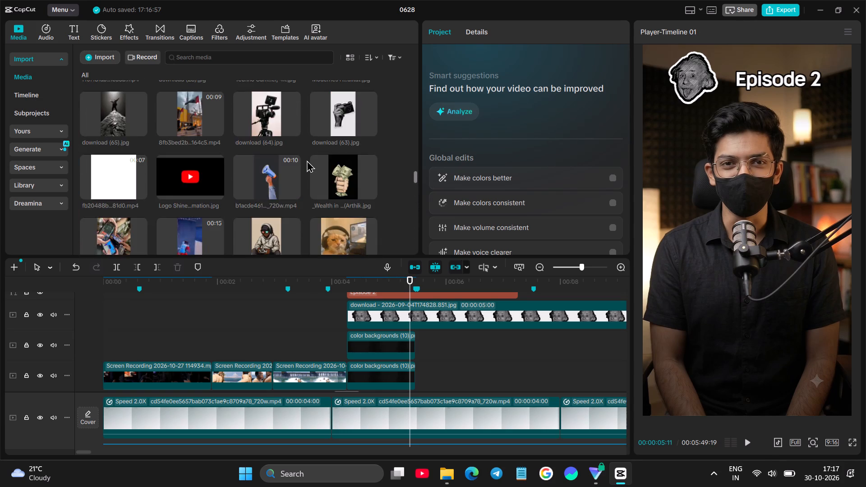
scroll(307, 160, "up", 8)
scroll(307, 160, "down", 2)
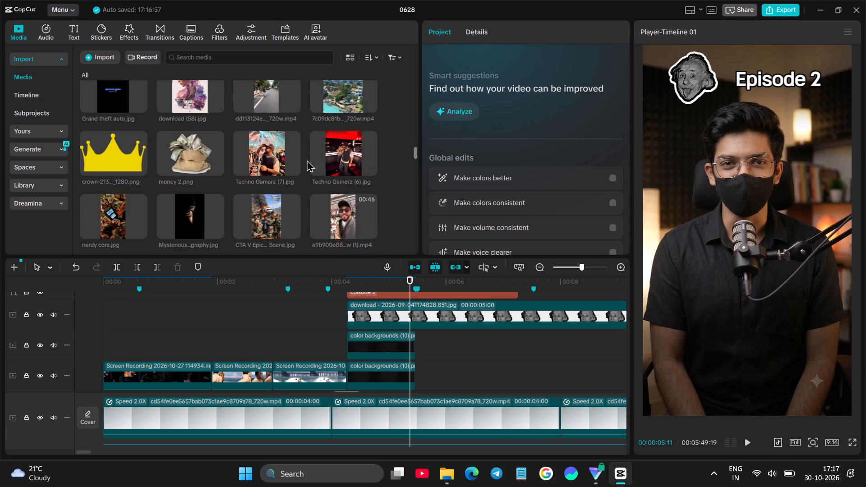
left_click(288, 166)
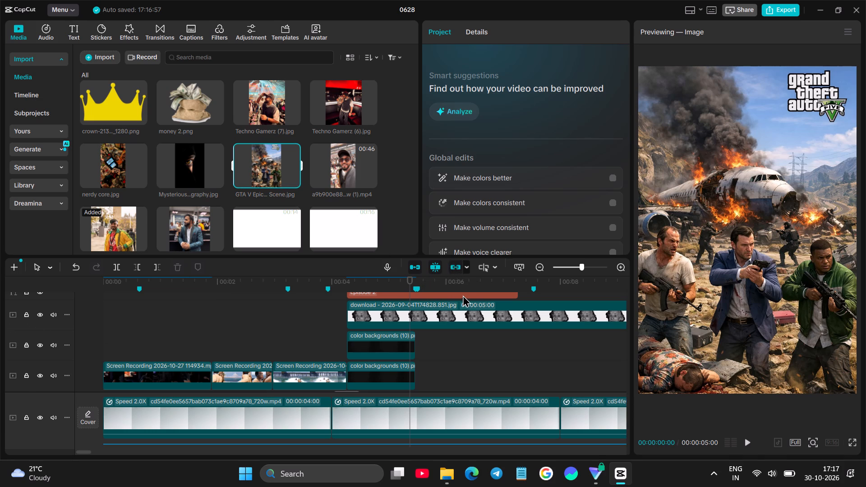
scroll(463, 295, "up", 2)
left_click_drag(260, 170, 344, 296)
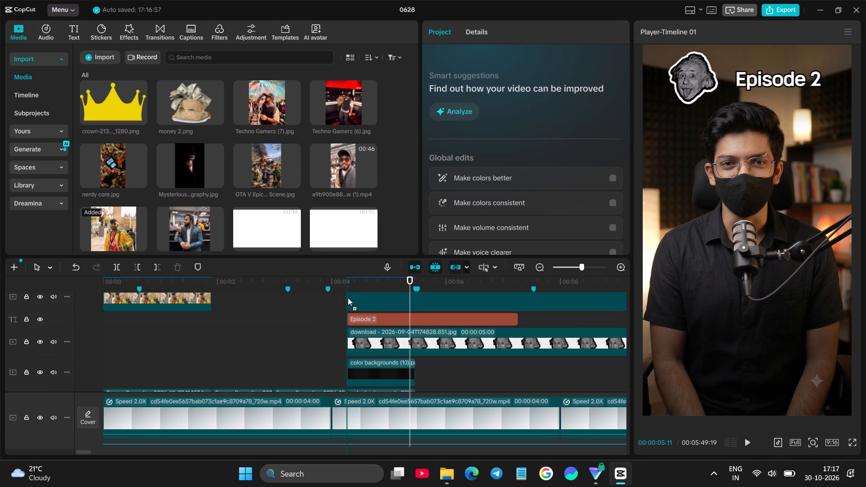
Crop the GTA V image to its top strip containing the smoke and the Grand Theft Auto V logo.
left_click(368, 302)
left_click(214, 270)
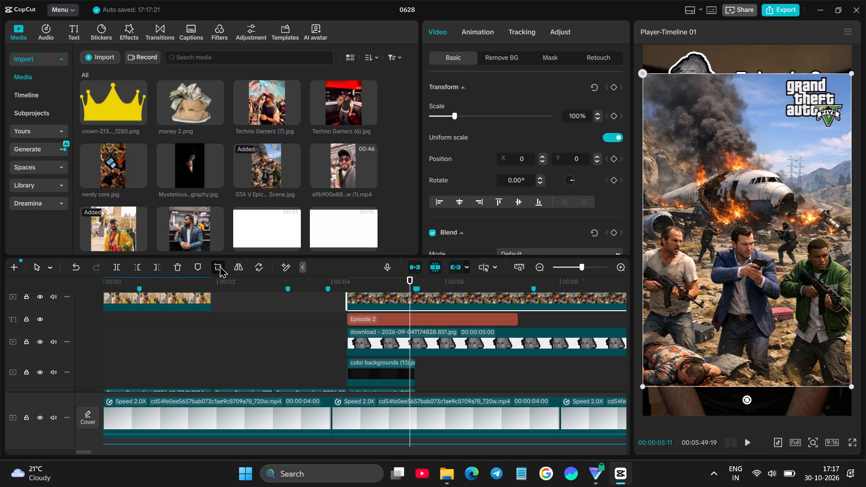
left_click_drag(434, 352, 442, 146)
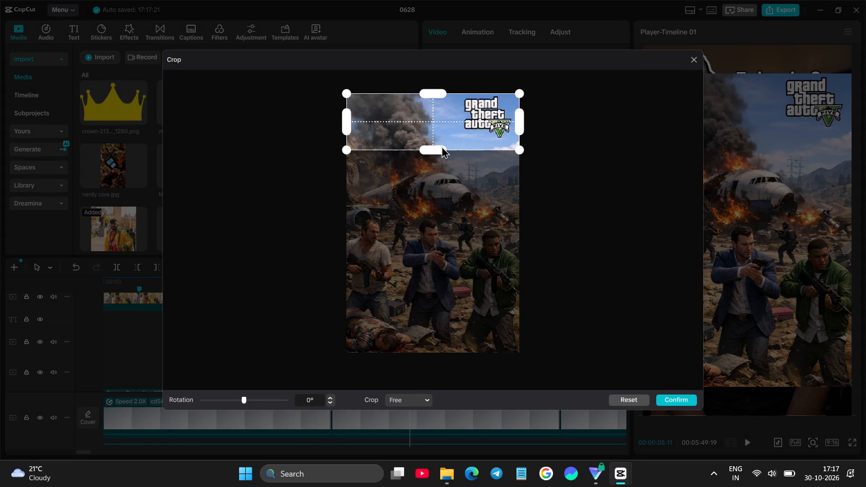
left_click_drag(442, 146, 442, 132)
left_click_drag(432, 155, 432, 140)
left_click_drag(338, 122, 366, 123)
left_click_drag(353, 125, 366, 125)
left_click_drag(438, 149, 436, 122)
left_click(679, 401)
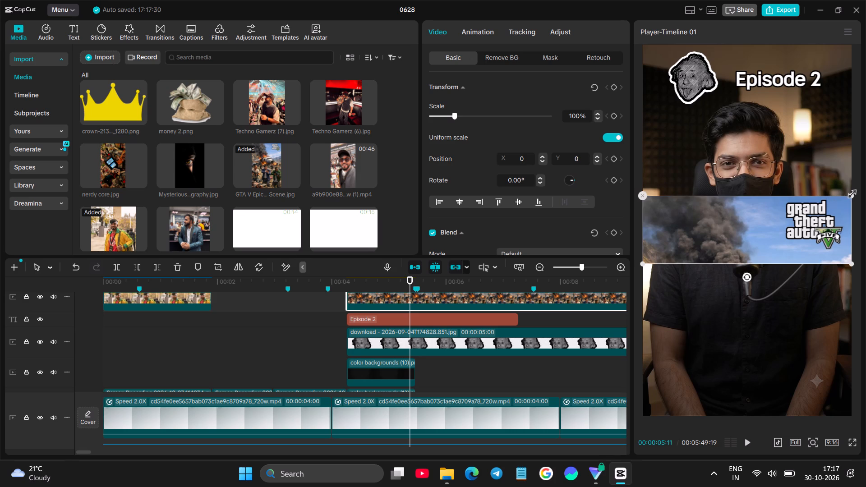
Scale the cropped GTA V strip to 64% and position it beside the Einstein image at X 391, Y 1563.
left_click_drag(852, 193, 806, 234)
left_click_drag(766, 238, 804, 89)
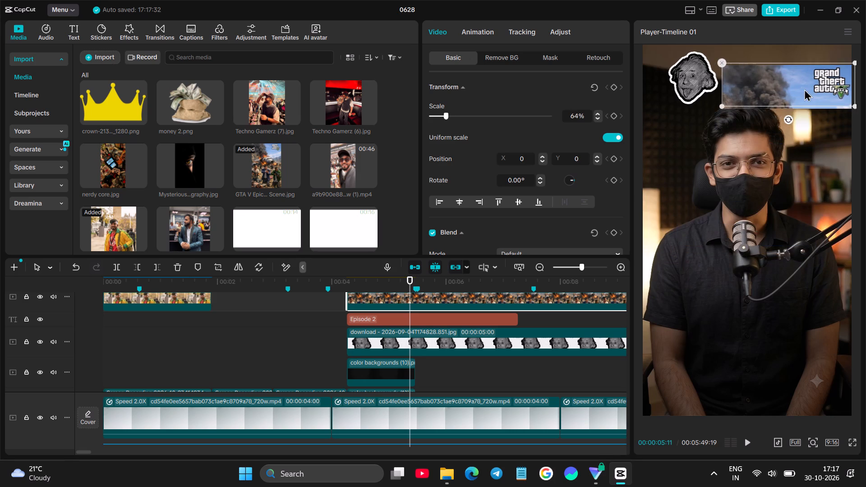
left_click_drag(804, 89, 803, 87)
Move the GTA V image clip to a track between the "Episode 2" text and the Einstein image.
scroll(552, 304, "down", 2)
scroll(420, 328, "up", 3)
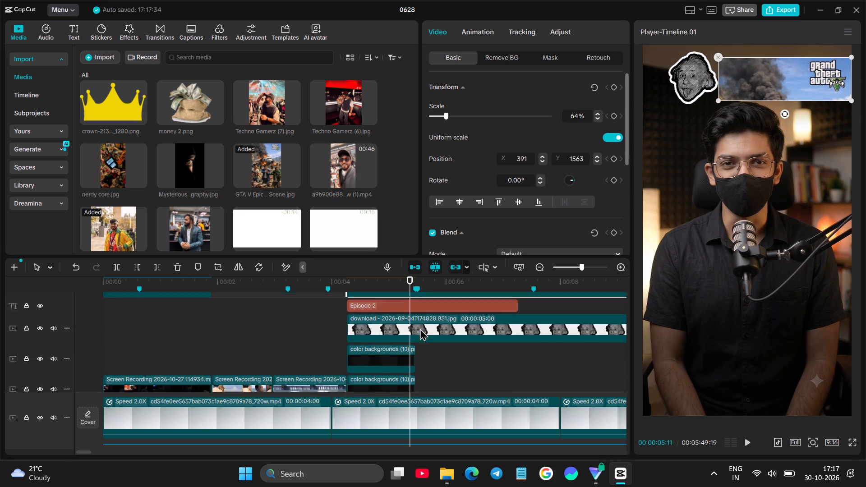
scroll(420, 328, "up", 1)
left_click_drag(415, 320, 414, 357)
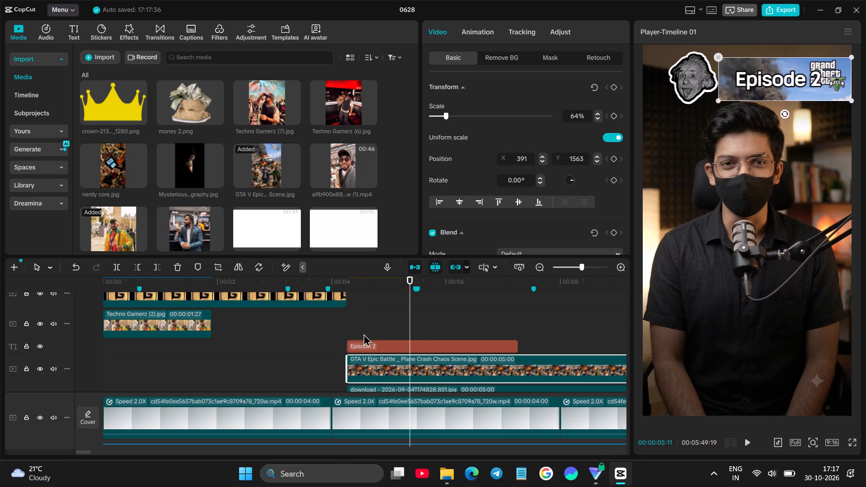
left_click(361, 329)
left_click(468, 361)
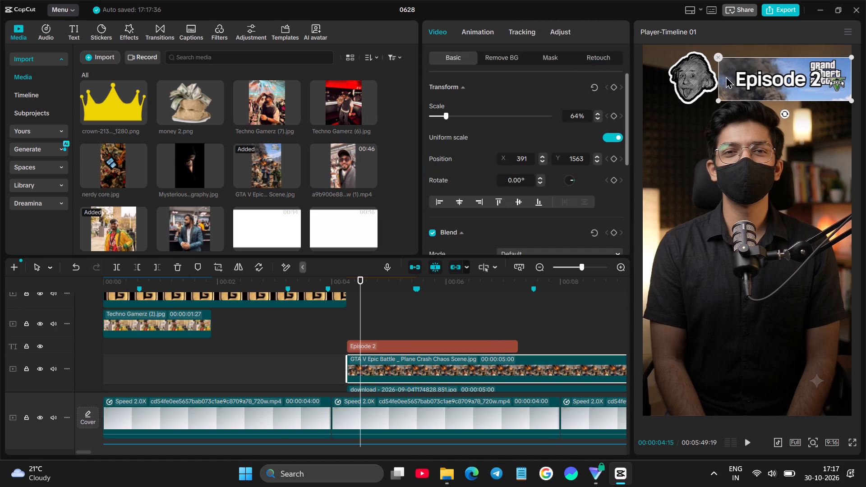
Nudge the GTA V strip slightly lower behind the "Episode 2" text and set its blend mode to Multiply.
left_click(797, 78)
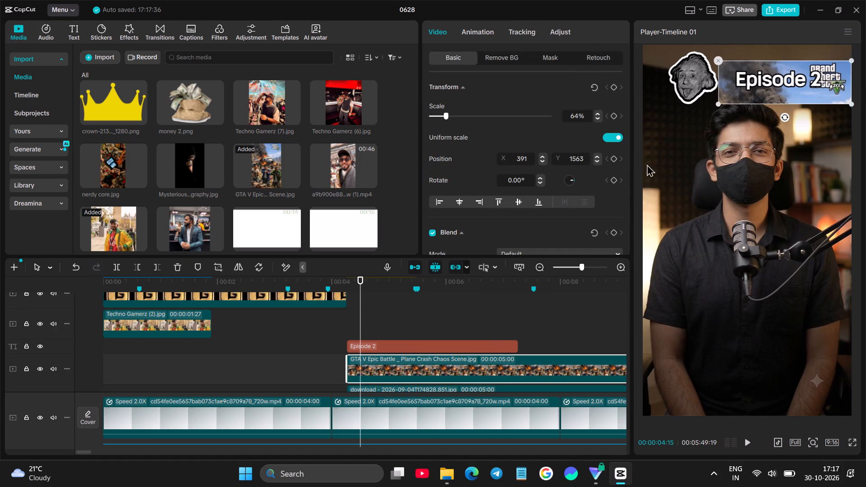
scroll(502, 191, "down", 2)
left_click(546, 152)
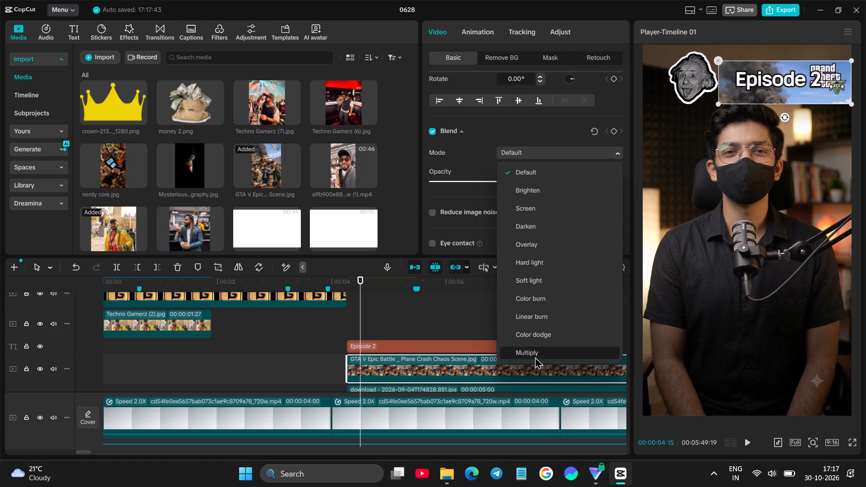
left_click(535, 357)
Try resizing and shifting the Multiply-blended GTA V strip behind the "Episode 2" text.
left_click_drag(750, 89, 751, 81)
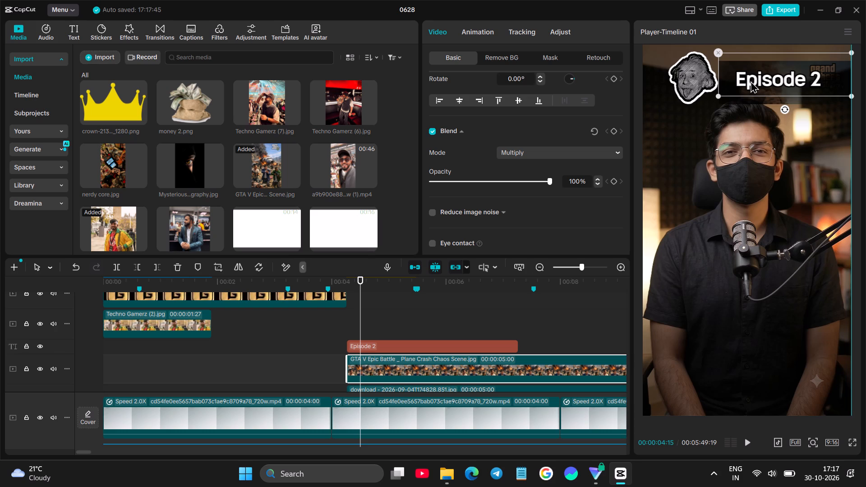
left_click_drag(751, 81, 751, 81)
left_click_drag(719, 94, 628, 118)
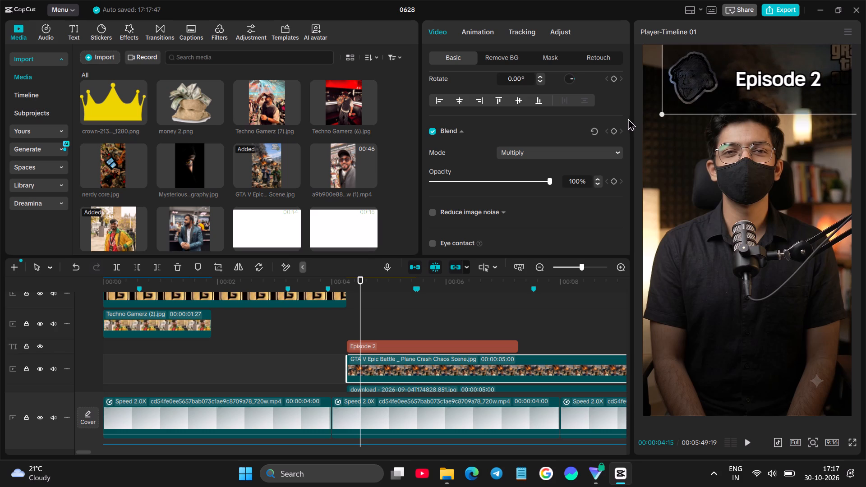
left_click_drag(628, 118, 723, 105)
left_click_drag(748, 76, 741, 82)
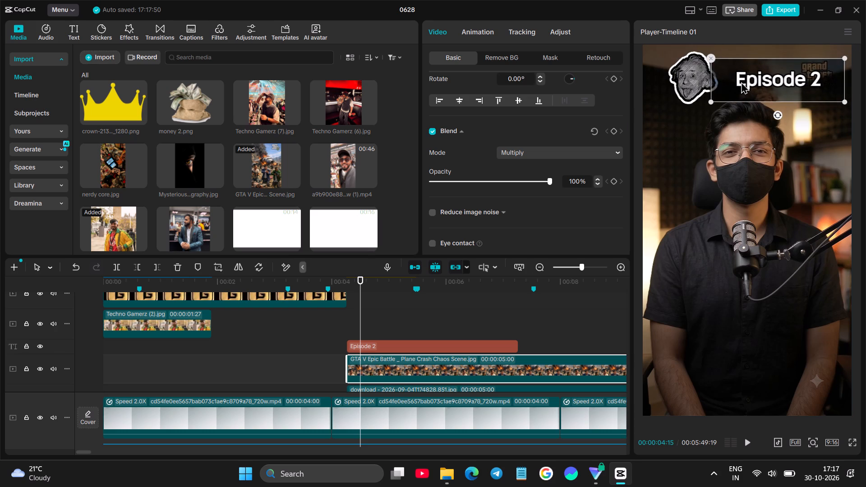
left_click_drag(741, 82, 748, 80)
Preview the opening of the Episode 2 scene and delete the GTA V image clip from the timeline.
left_click(369, 312)
left_click(350, 316)
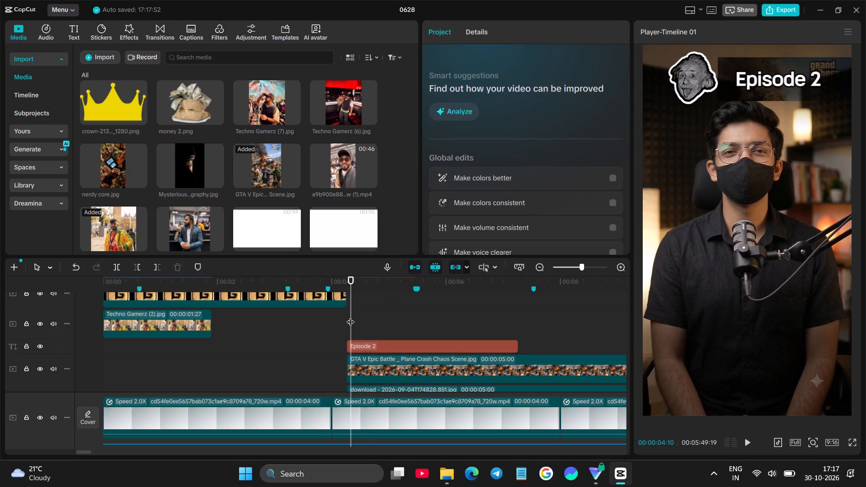
key("space")
key("space")
left_click(384, 373)
key("BackSpace")
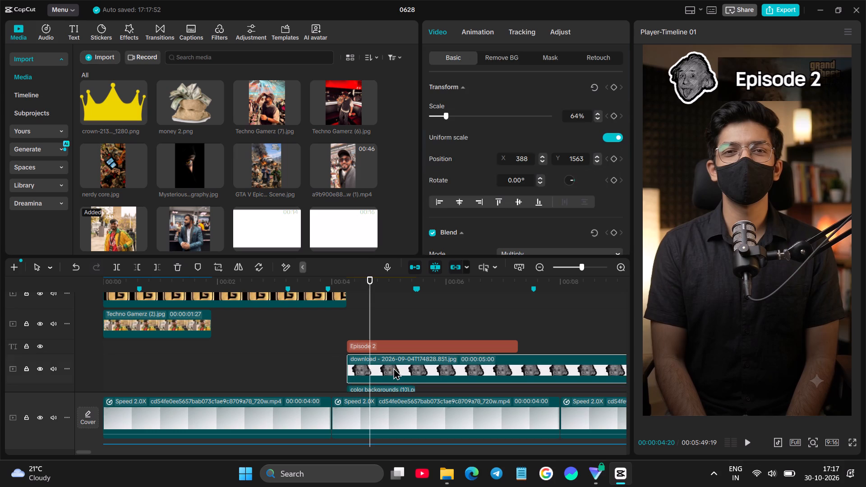
Play back the change from the jet-ski screen recording into the Episode 2 scene to check its timing.
left_click(351, 323)
key("space")
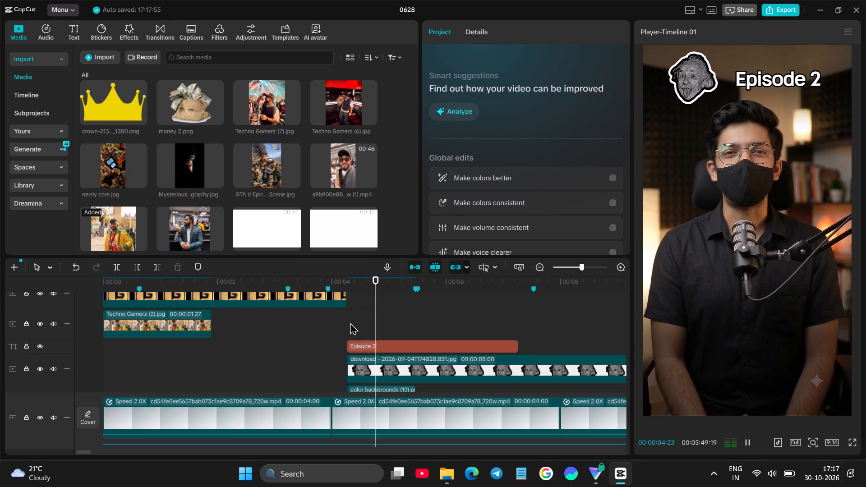
key("space")
left_click(331, 324)
key("space")
key("space")
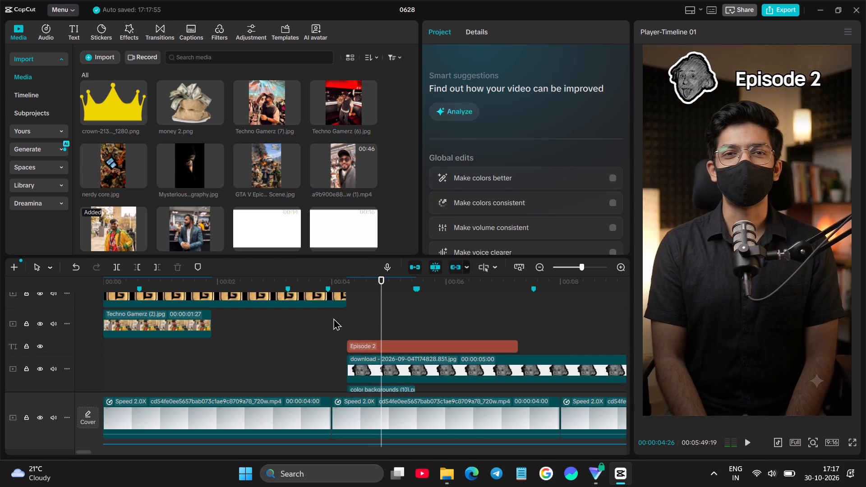
left_click(344, 326)
scroll(351, 331, "down", 3)
left_click(312, 334)
key("space")
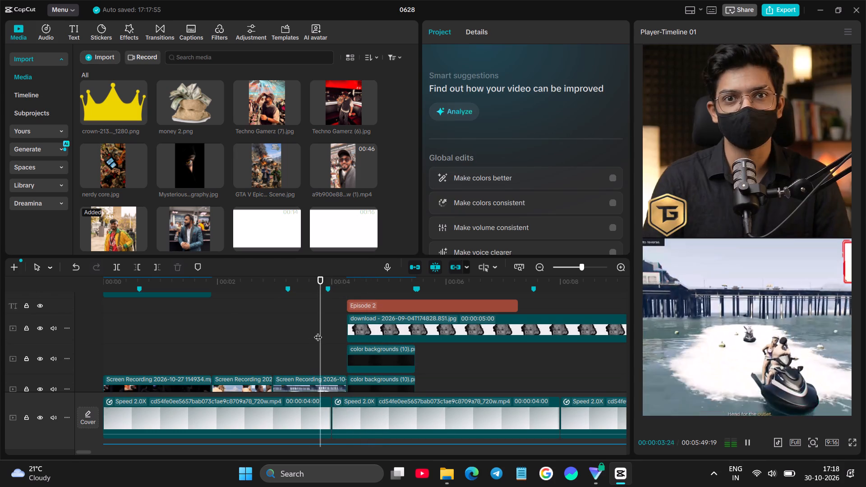
key("space")
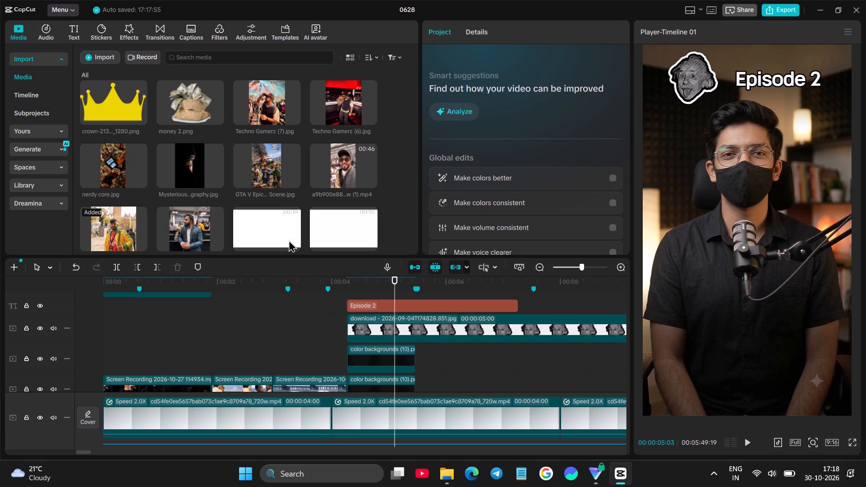
Add the Techno Gamerz Wallpaper, 4k image above the "Episode 2" text from the scene's start and automatically remove its background.
scroll(309, 150, "down", 10)
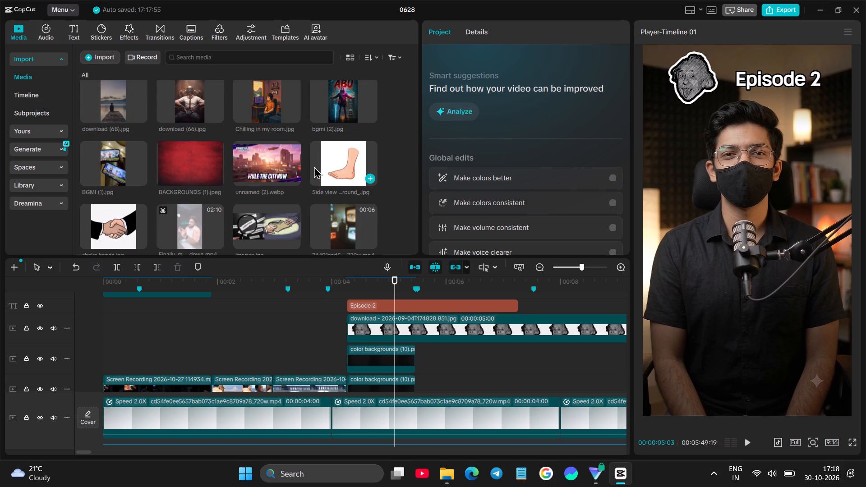
scroll(312, 164, "up", 6)
left_click_drag(267, 152, 348, 287)
scroll(419, 331, "up", 2)
left_click(519, 58)
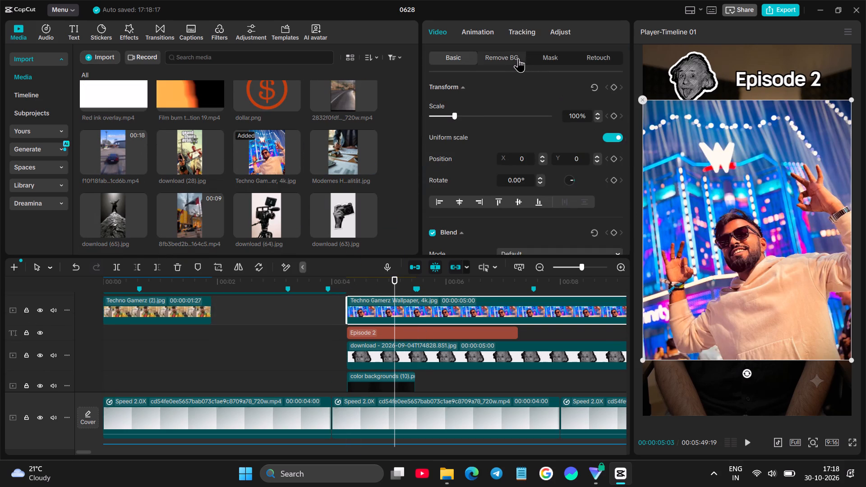
left_click(431, 87)
Scale down the Techno Gamerz cutout and place it in the lower-right corner of the video frame.
left_click_drag(851, 96, 812, 192)
left_click_drag(752, 264, 804, 376)
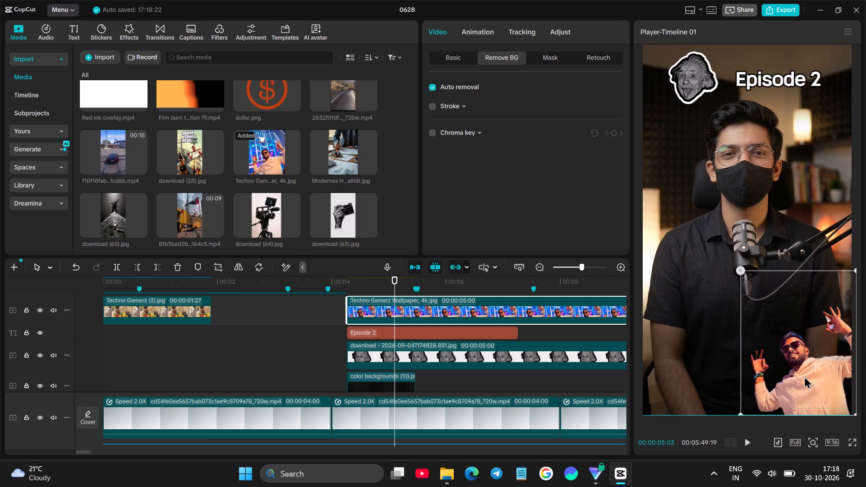
left_click_drag(804, 376, 796, 378)
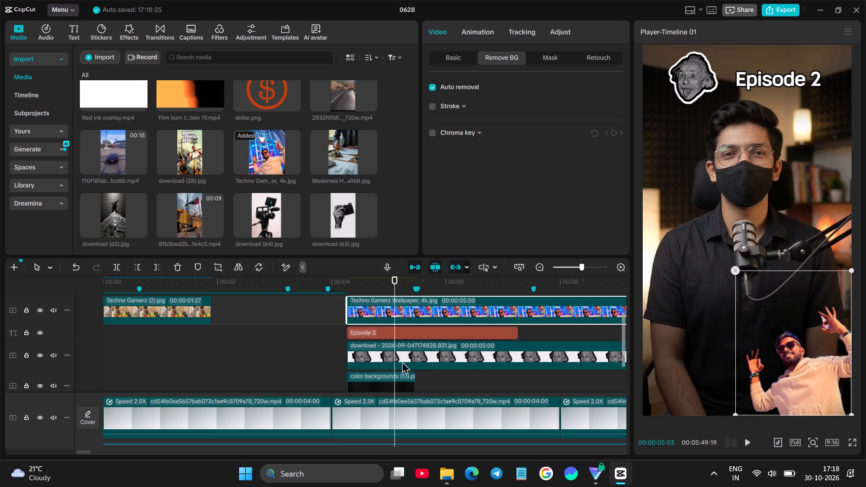
Play back the Episode 2 scene to check the Techno Gamerz cutout against the voiceover.
left_click(336, 340)
key("space")
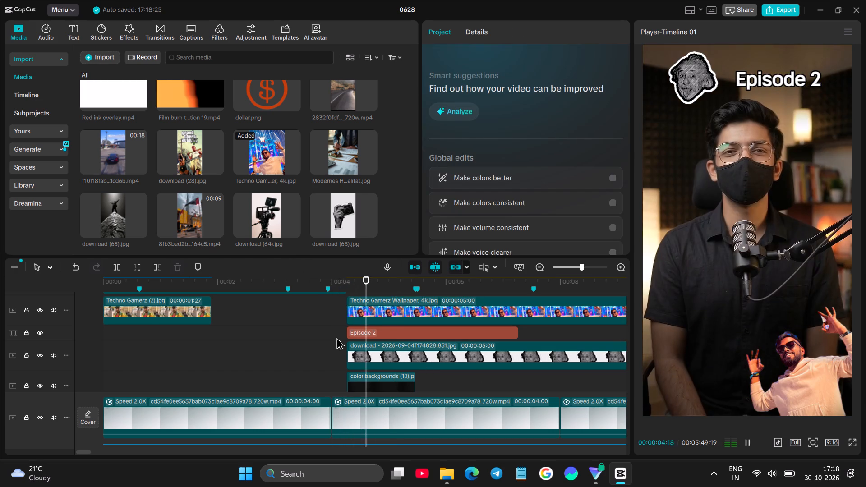
key("space")
left_click(327, 333)
key("space")
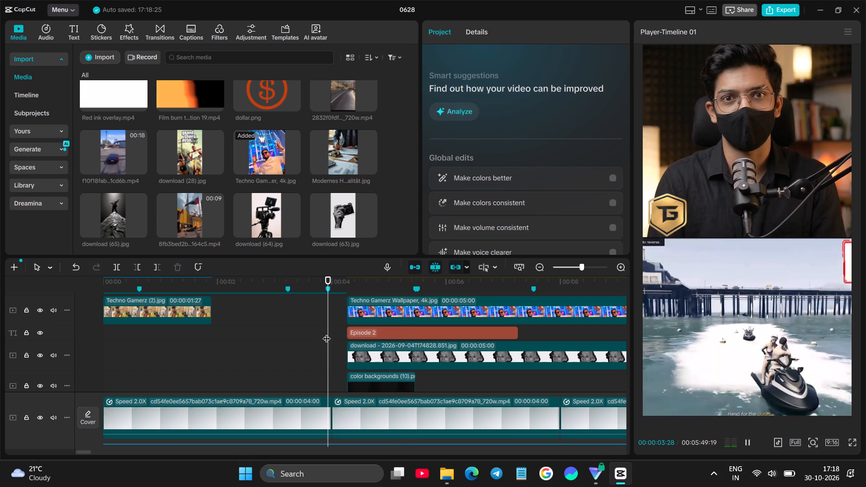
key("space")
scroll(382, 331, "down", 3)
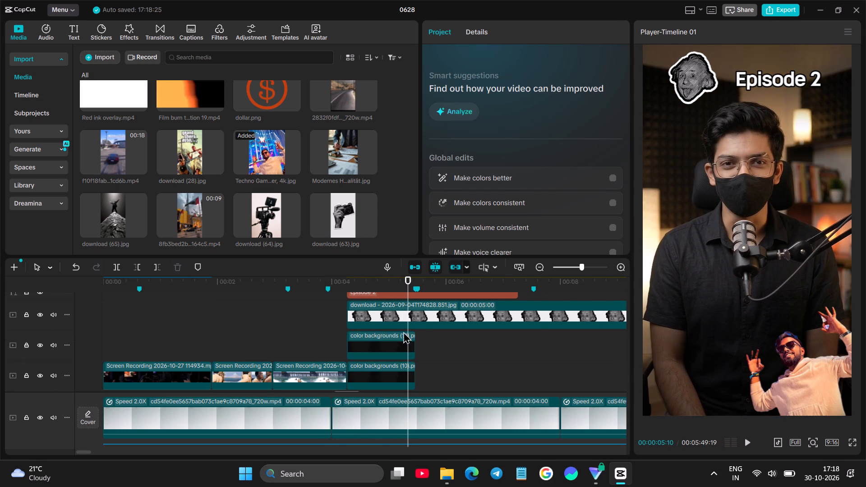
Trim the ends of all Episode 2 scene clips, including text, images, dark backgrounds and speaker video, at 00:00:05:12.
left_click(336, 321)
key("space")
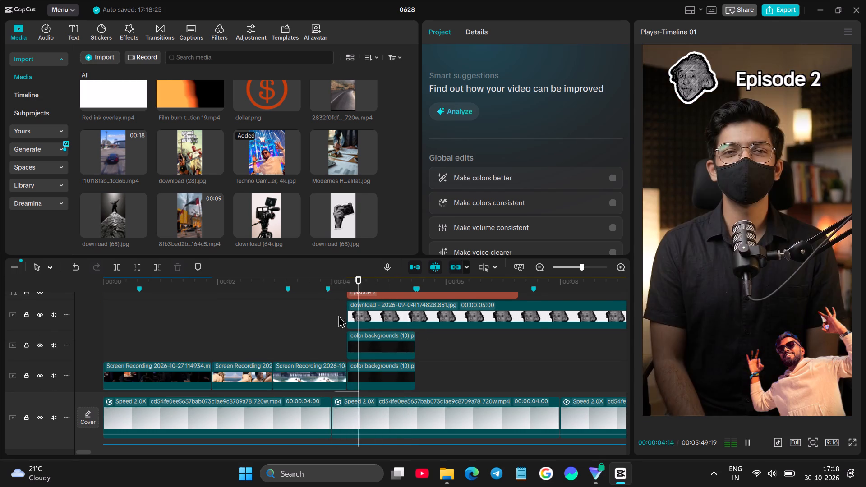
key("space")
scroll(401, 316, "up", 5)
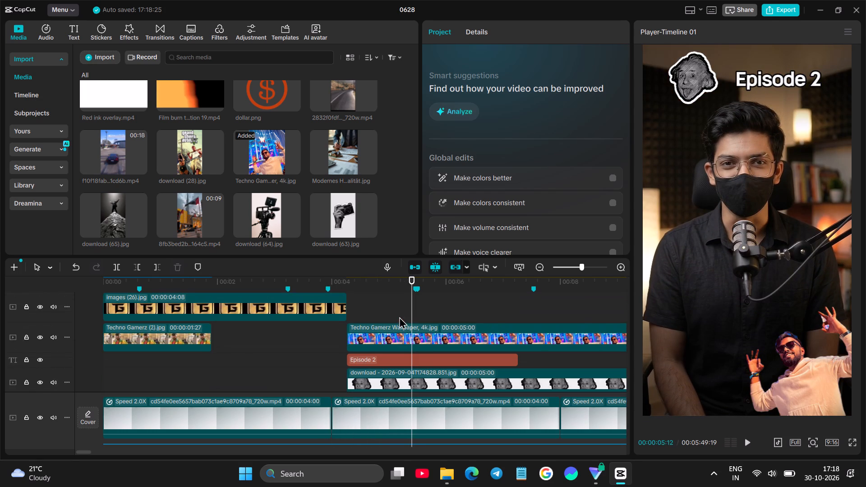
left_click_drag(386, 310, 429, 365)
scroll(399, 361, "down", 5)
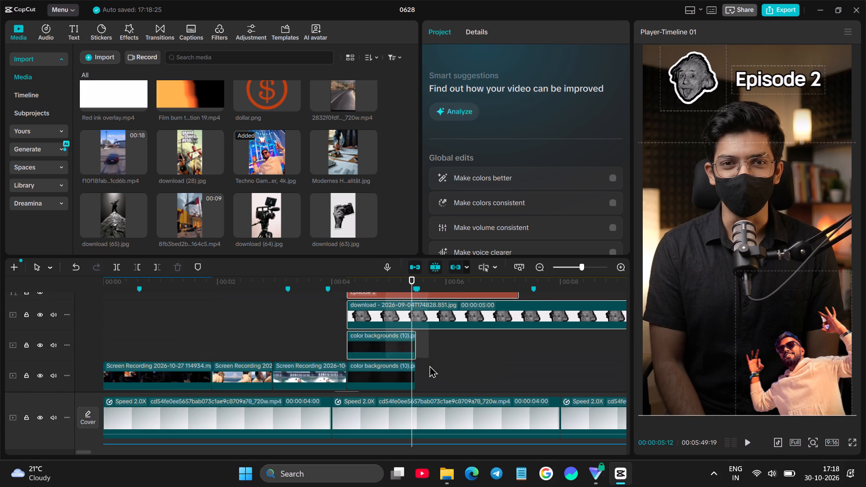
left_click_drag(429, 365, 431, 373)
scroll(429, 366, "down", 2)
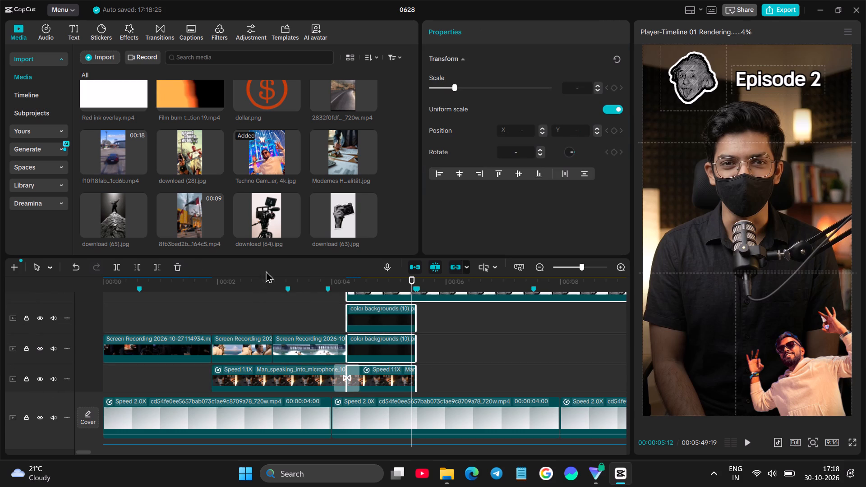
left_click(156, 267)
Play back the trimmed Episode 2 scene from its lead-in to review the cut and its layers.
left_click(338, 318)
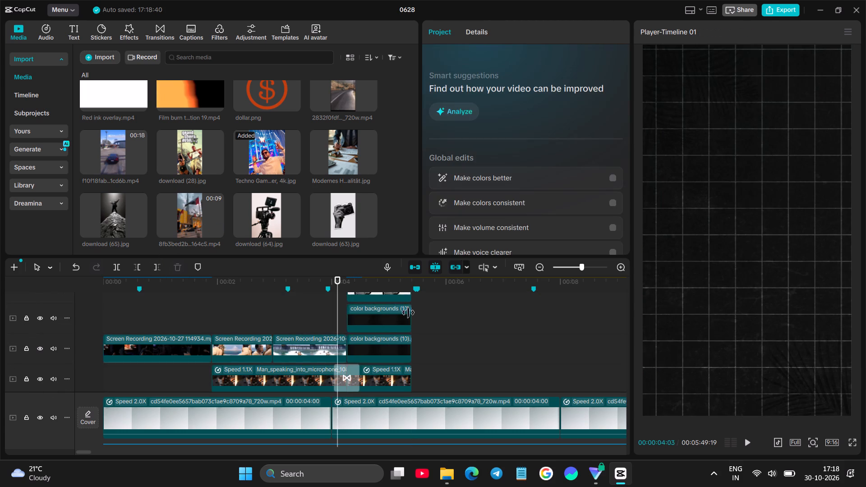
scroll(435, 310, "down", 6)
scroll(476, 312, "up", 6)
key("space")
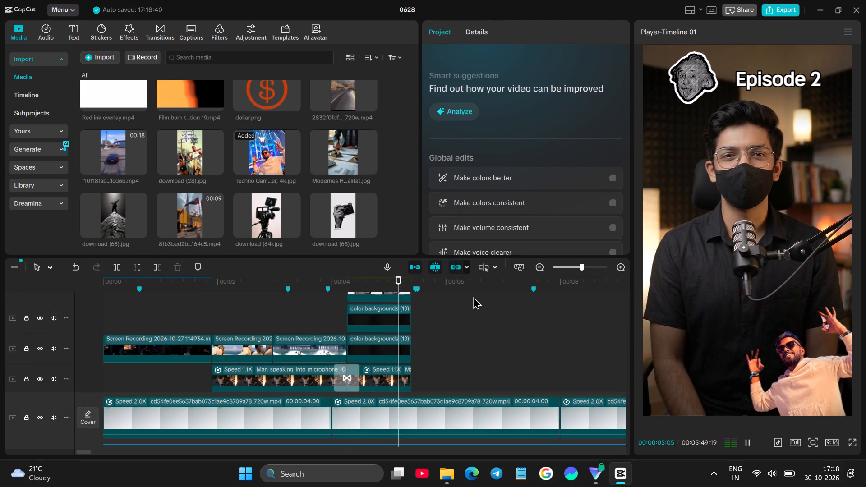
scroll(472, 295, "up", 4)
key("space")
scroll(376, 303, "up", 5)
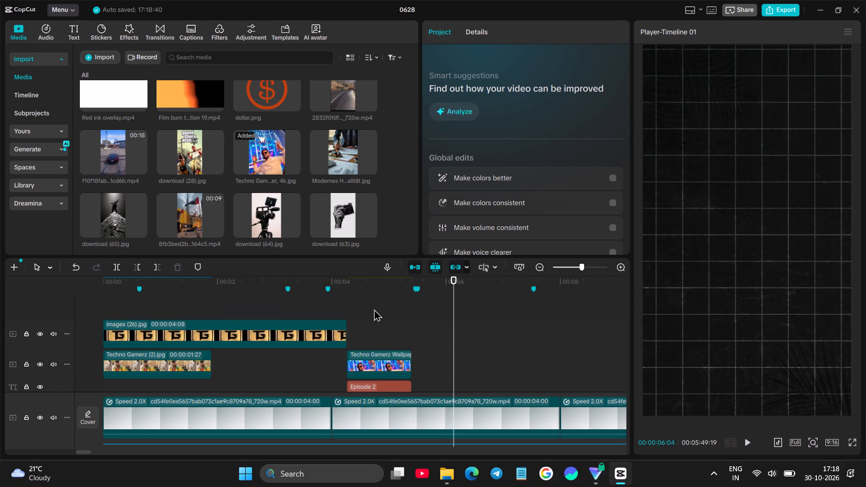
left_click(374, 309)
key("space")
key("space")
left_click(345, 303)
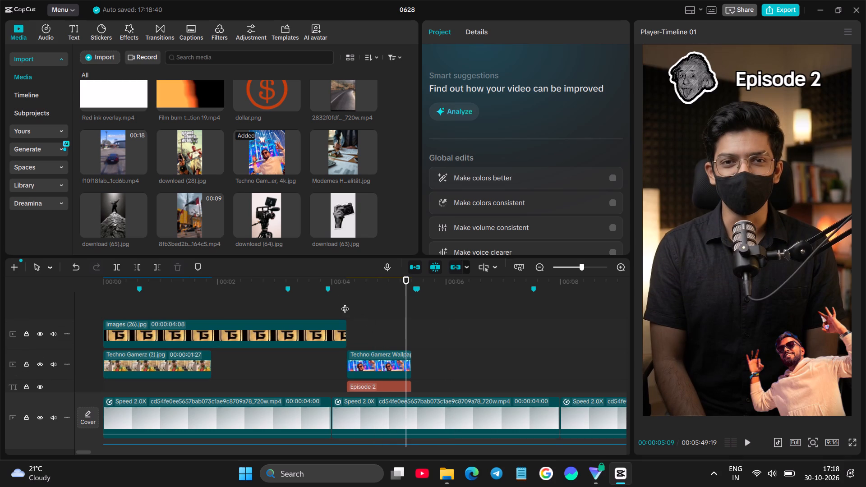
key("space")
key("space")
scroll(369, 356, "down", 3)
key("space")
key("space")
Apply the Warp Scan-In entrance animation to the "Episode 2" text with a duration of 0.3 s.
left_click(369, 343)
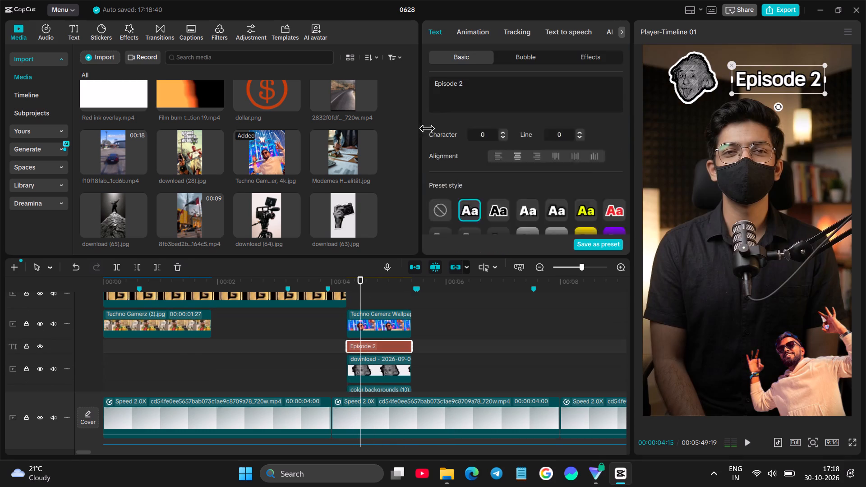
left_click(474, 33)
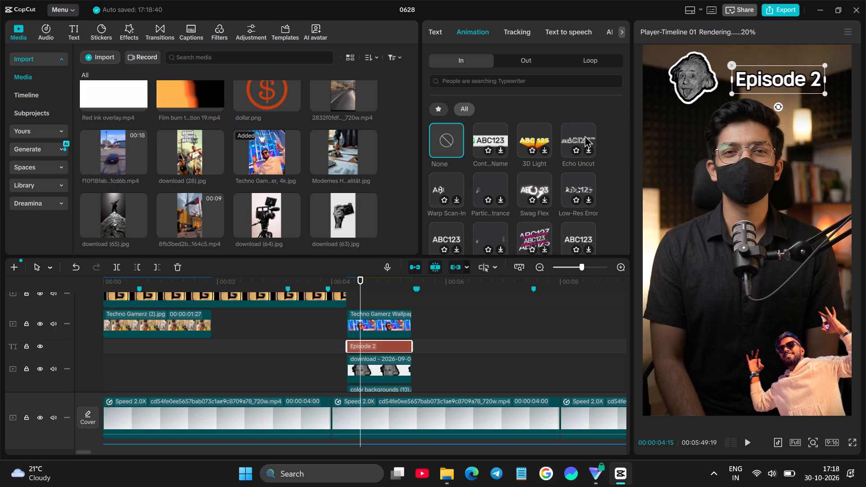
left_click(449, 181)
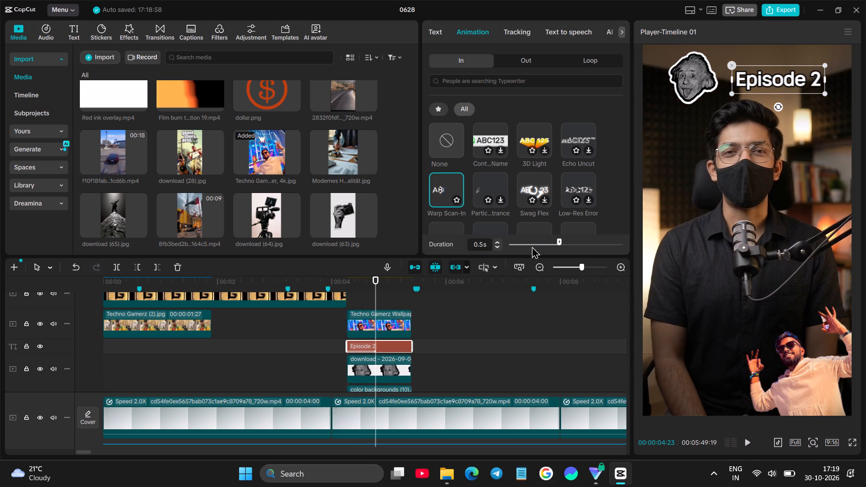
left_click(534, 241)
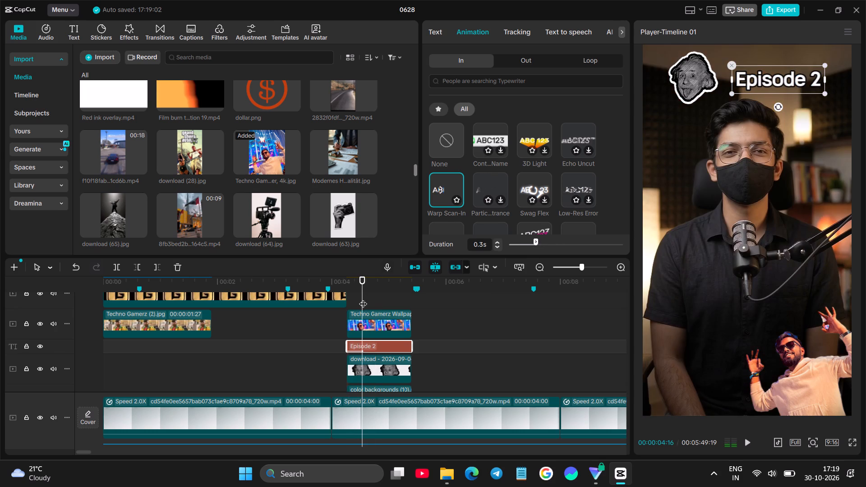
Apply the Fade In entrance animation to the Einstein image with a duration of 0.2 s.
left_click(383, 364)
left_click(478, 23)
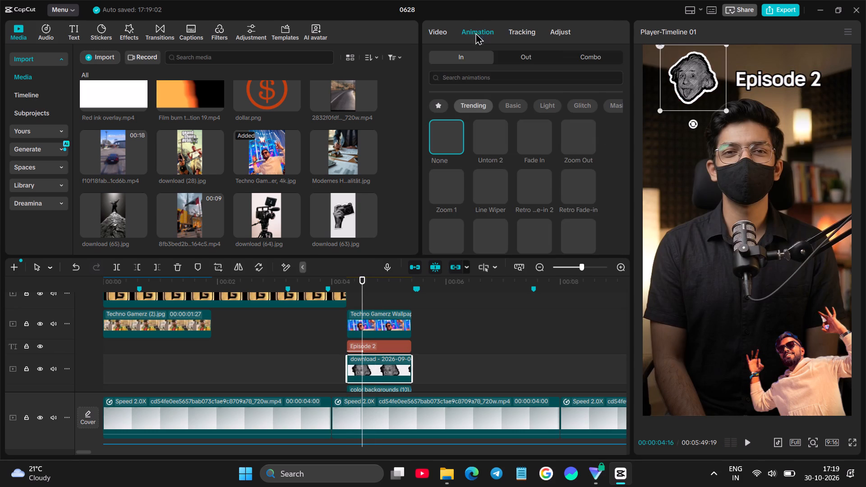
left_click(537, 138)
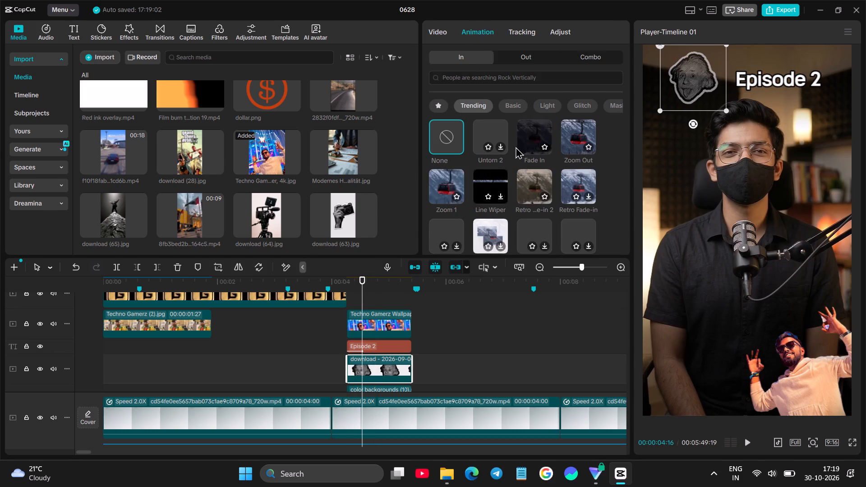
left_click(529, 240)
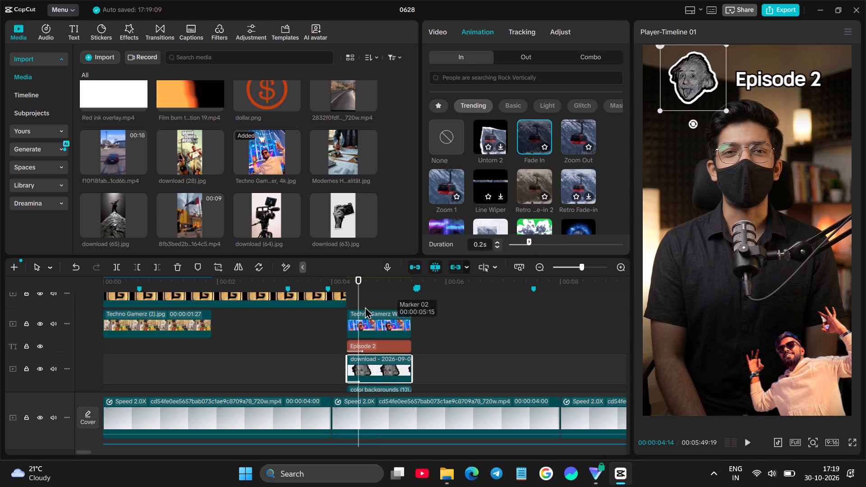
Play back the lead-in and the Episode 2 scene to review the text and Einstein entrance animations.
left_click(301, 336)
key("space")
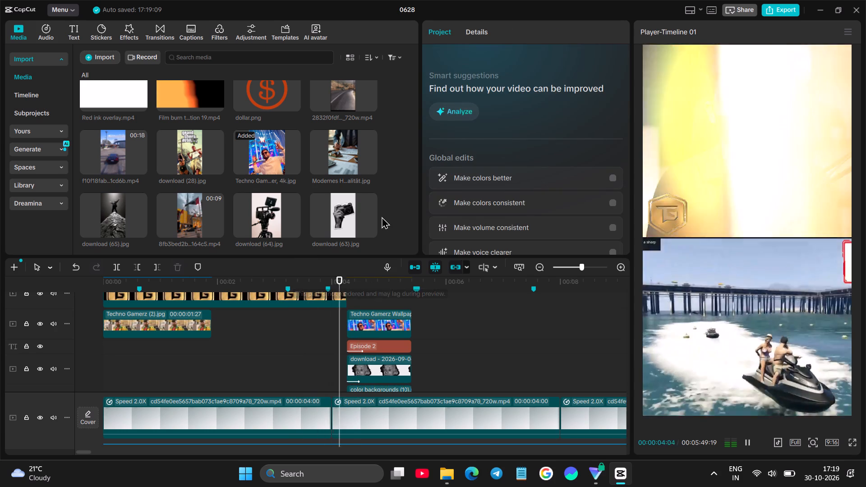
key("space")
scroll(413, 241, "down", 4)
left_click(310, 336)
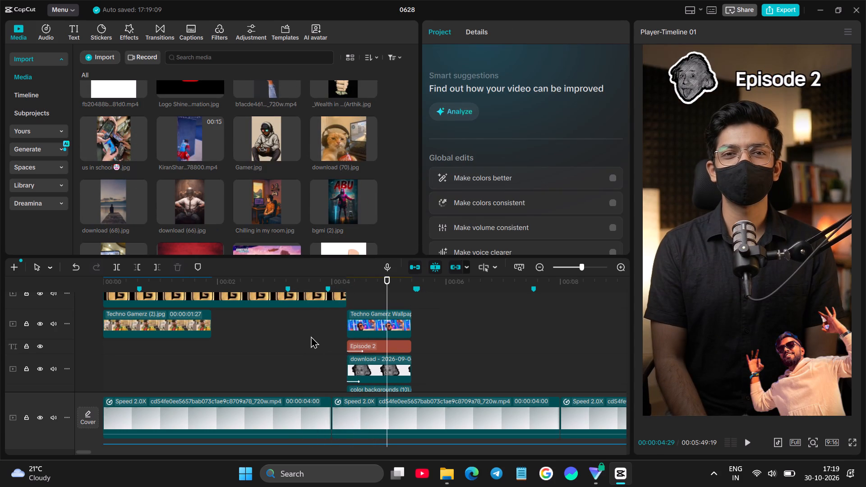
key("space")
key("space")
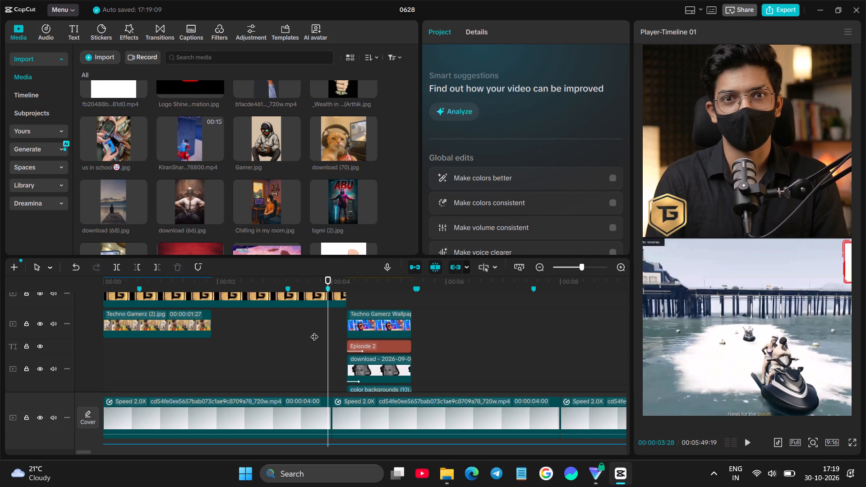
key("space")
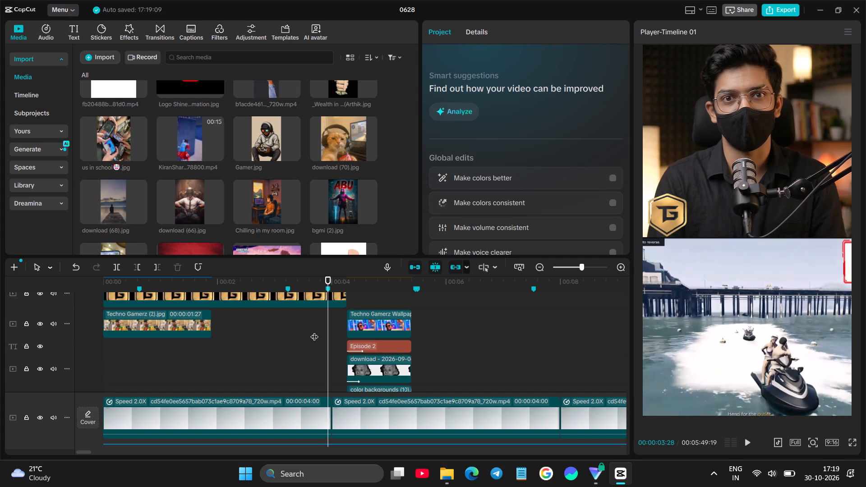
Play back the Episode 2 scene several times from its lead-in to its end at about 00:05 to check its timing.
left_click(284, 332)
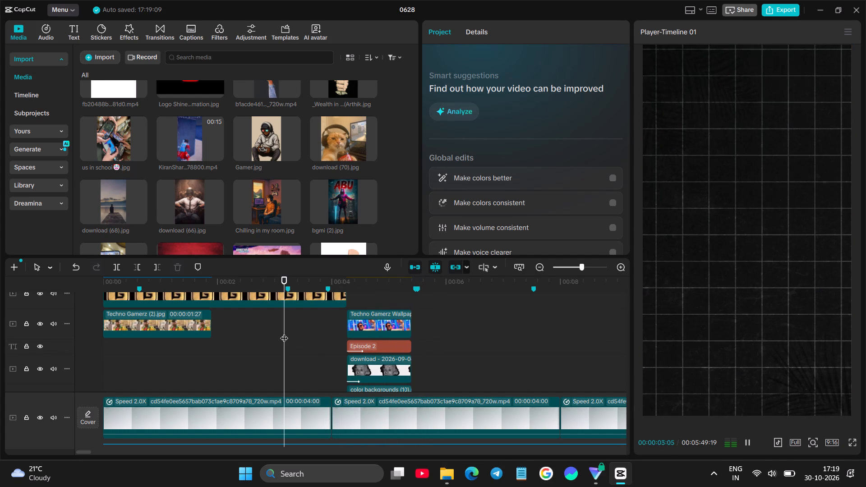
key("space")
key("space")
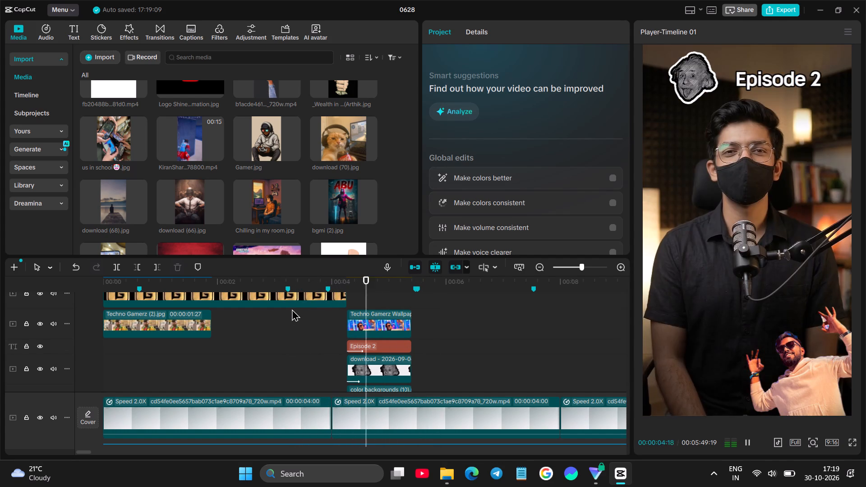
left_click(382, 299)
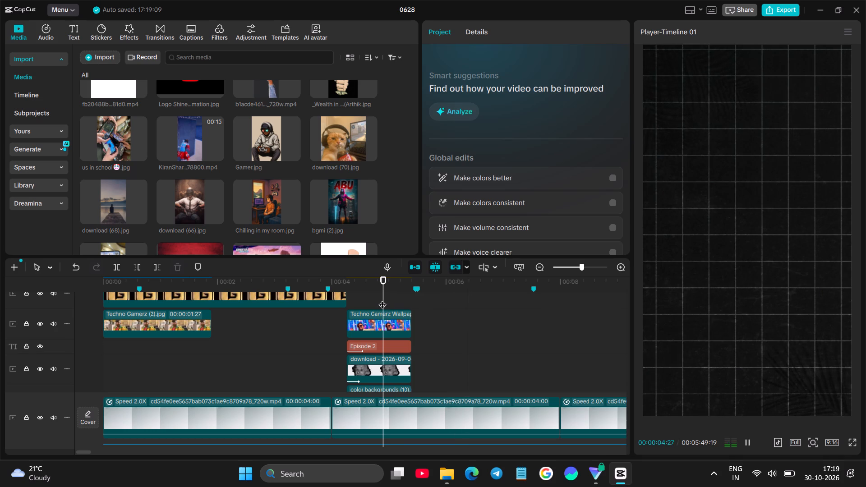
key("space")
key("space")
key("space")
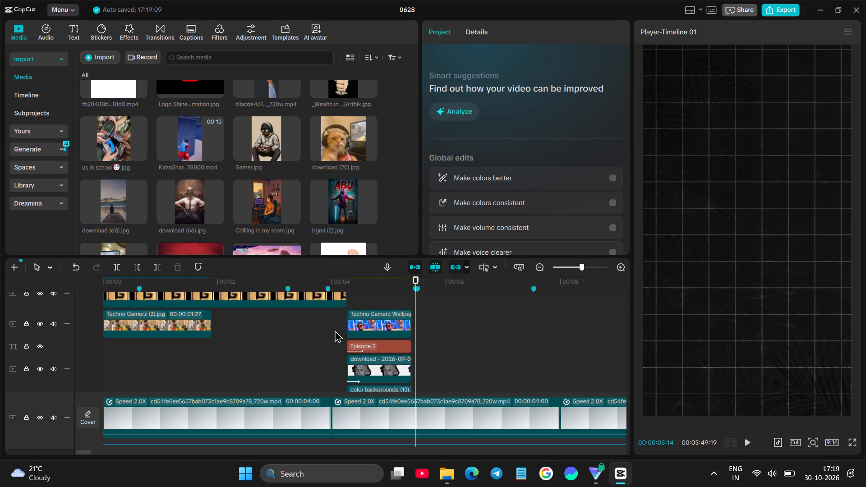
left_click(335, 330)
key("space")
key("space")
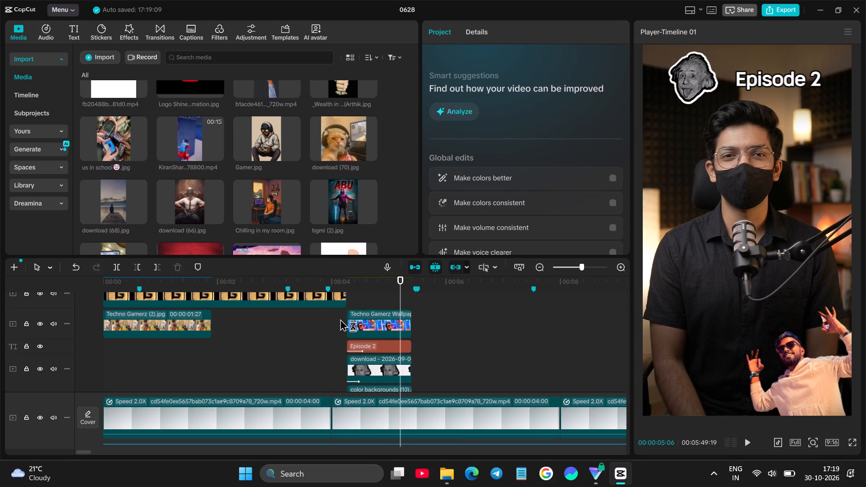
key("space")
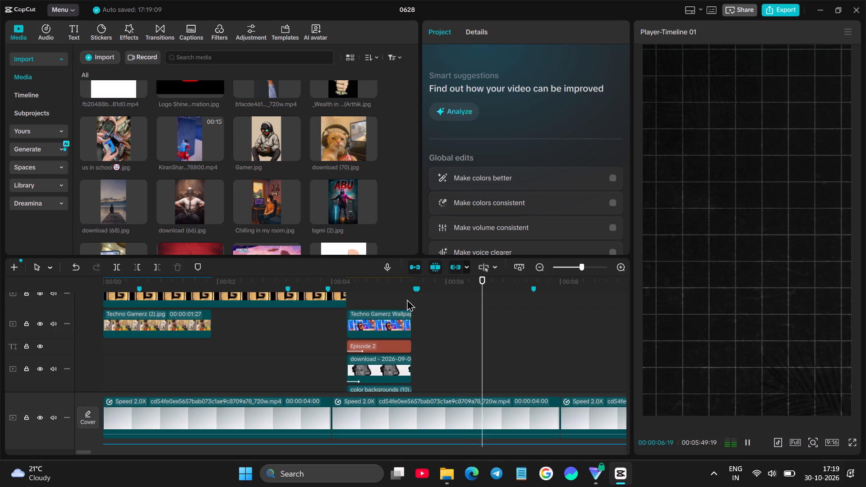
left_click(409, 298)
key("space")
left_click(409, 298)
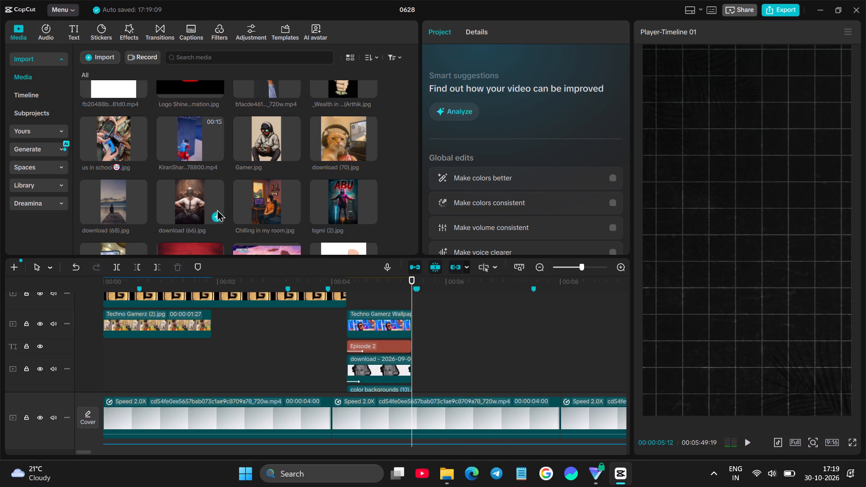
Delete the short screen recording clip placed alone at about 14 s on the timeline.
scroll(224, 197, "up", 4)
scroll(228, 192, "down", 12)
scroll(459, 357, "up", 4)
scroll(456, 347, "down", 2, "ctrl")
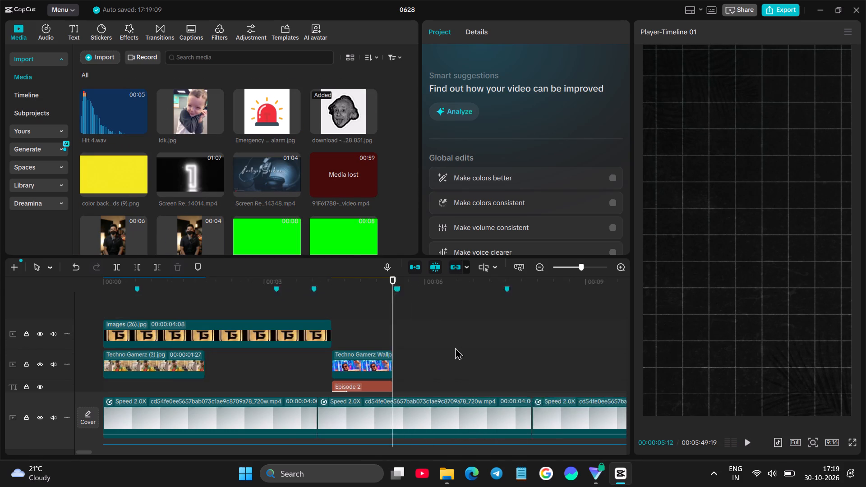
scroll(455, 347, "down", 20, "ctrl")
scroll(445, 340, "up", 10)
scroll(436, 358, "down", 2)
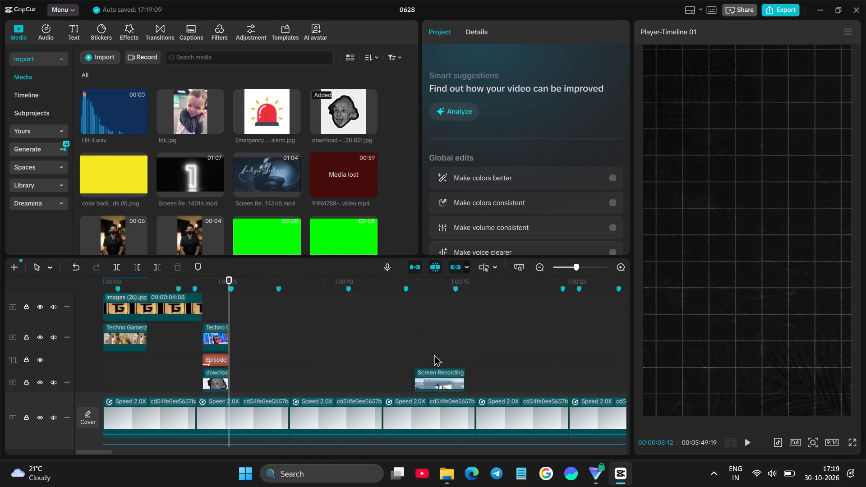
scroll(434, 354, "down", 2)
left_click(425, 358)
key("space")
key("space")
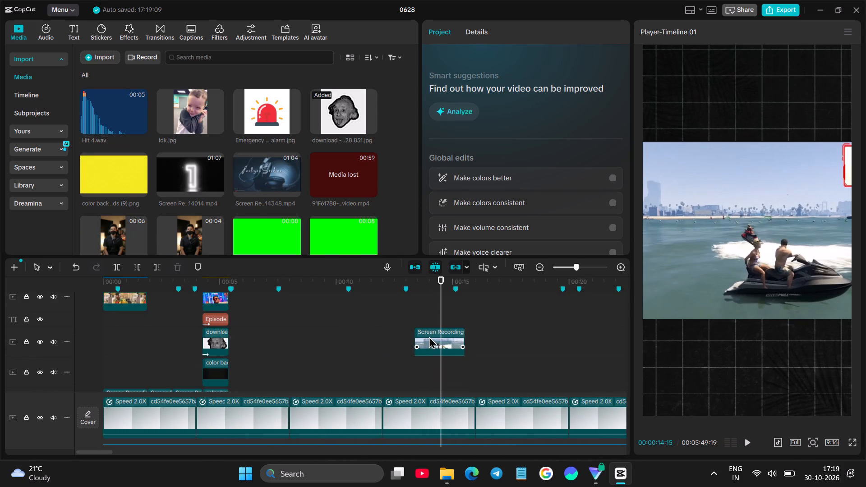
key("space")
key("space")
left_click(429, 336)
key("BackSpace")
Move the four spare screen recording clips far along the timeline together to an earlier position, the first starting at about 00:37.
scroll(441, 334, "down", 5, "ctrl")
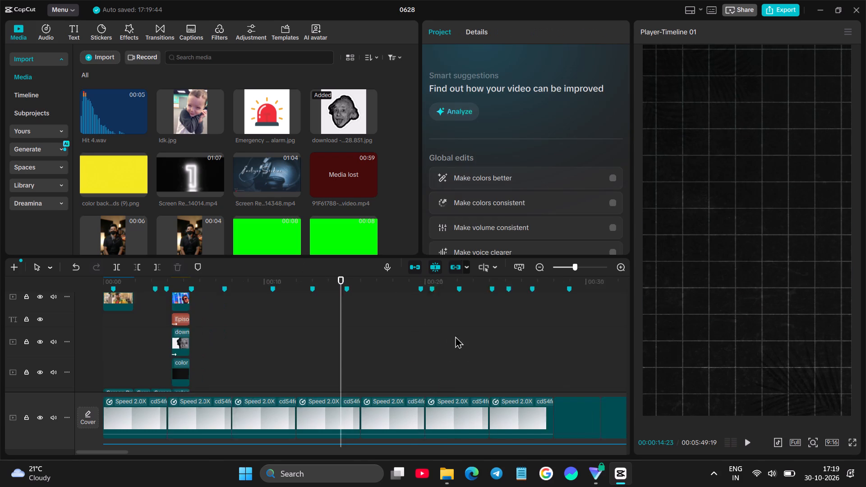
scroll(489, 340, "up", 10)
scroll(345, 316, "down", 6, "ctrl")
scroll(345, 316, "left", 9)
scroll(345, 316, "down", 6, "ctrl")
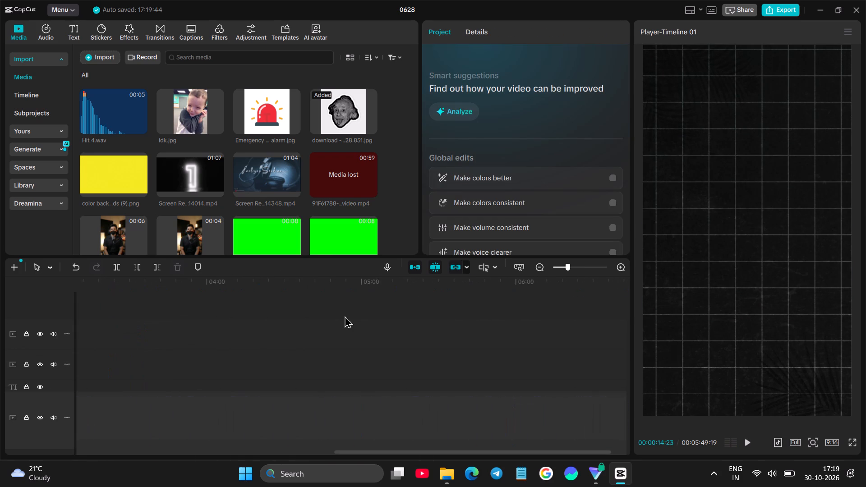
scroll(345, 316, "left", 1)
scroll(345, 316, "down", 18, "ctrl")
scroll(345, 316, "down", 8, "ctrl")
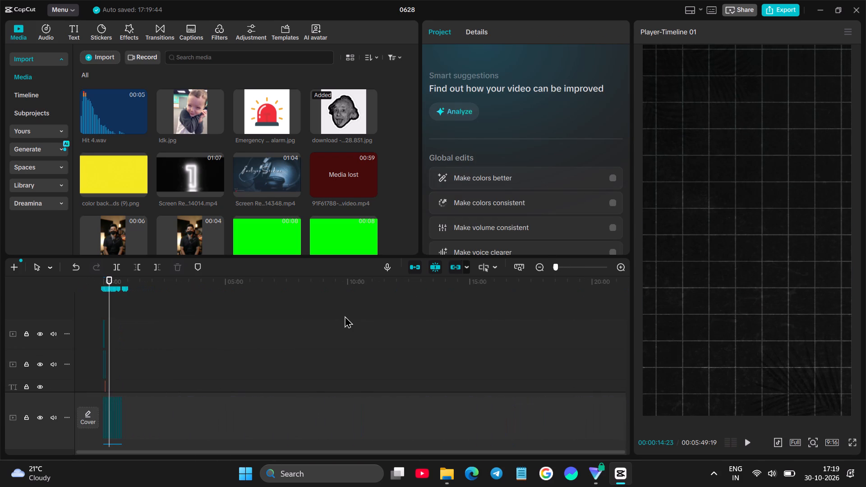
scroll(345, 316, "down", 18, "ctrl")
scroll(345, 316, "up", 10)
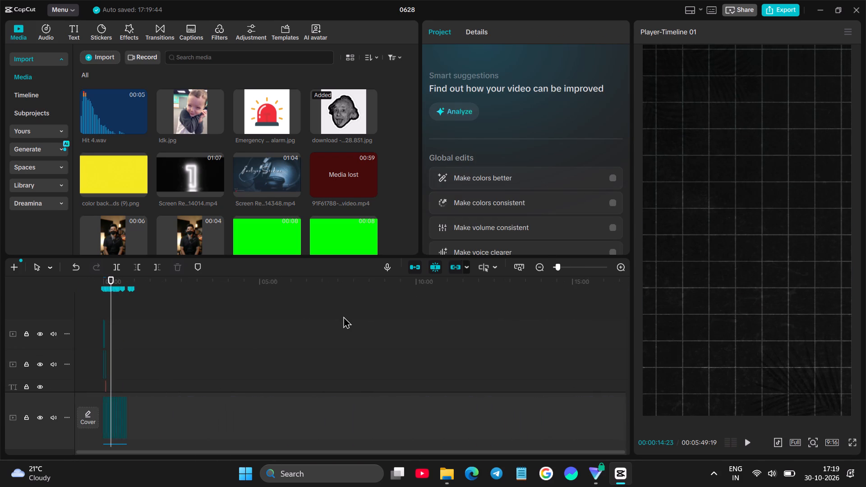
scroll(343, 316, "up", 12)
scroll(171, 339, "up", 9, "ctrl")
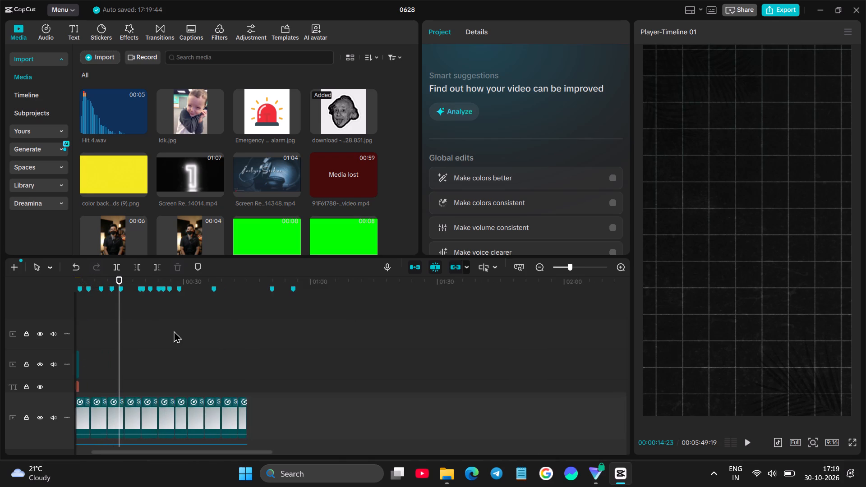
scroll(174, 331, "up", 6, "ctrl")
scroll(174, 329, "down", 13, "ctrl")
scroll(338, 325, "left", 9)
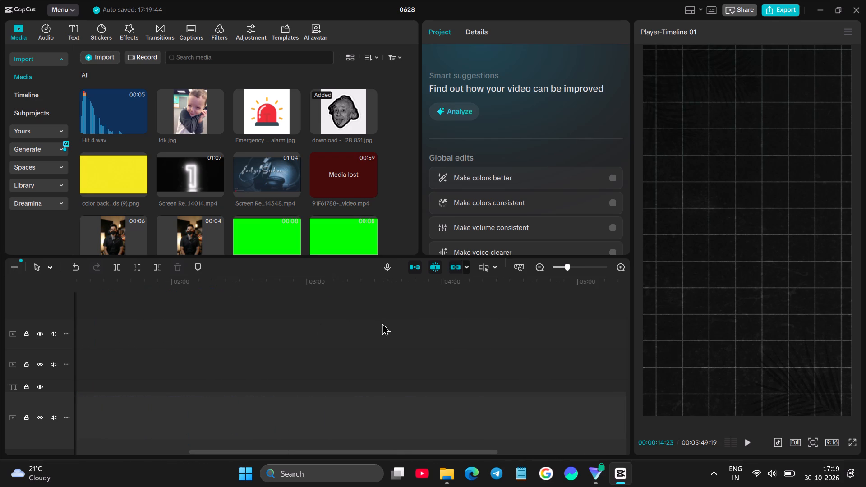
scroll(382, 323, "left", 11)
scroll(382, 323, "right", 10)
scroll(382, 323, "left", 9)
scroll(382, 323, "down", 13)
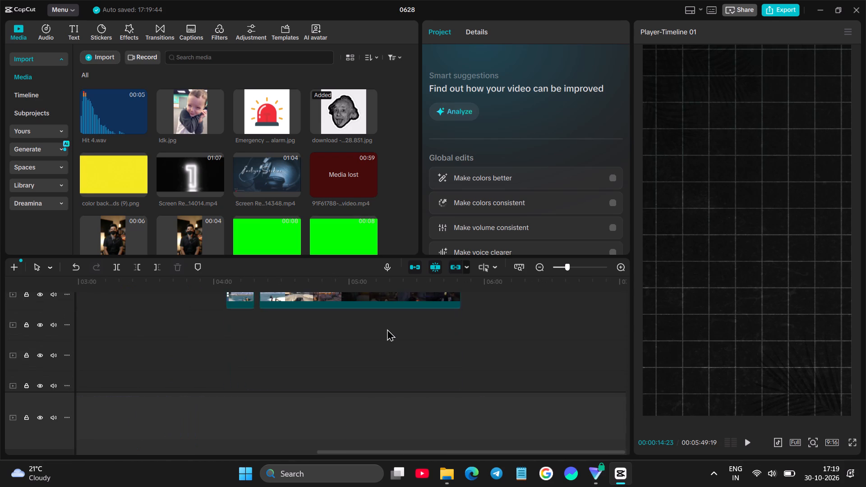
scroll(387, 328, "up", 6)
scroll(385, 326, "down", 6, "ctrl")
left_click_drag(522, 303, 288, 344)
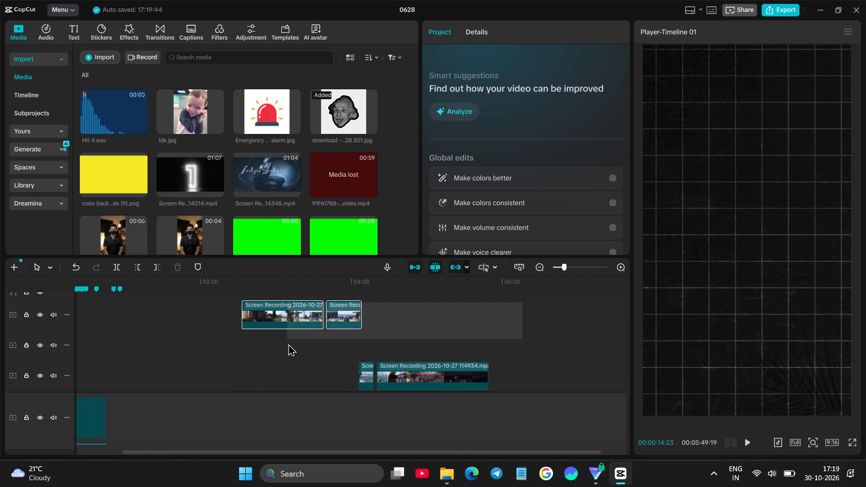
left_click_drag(288, 344, 299, 386)
left_click_drag(407, 372, 309, 381)
scroll(390, 371, "down", 1, "ctrl")
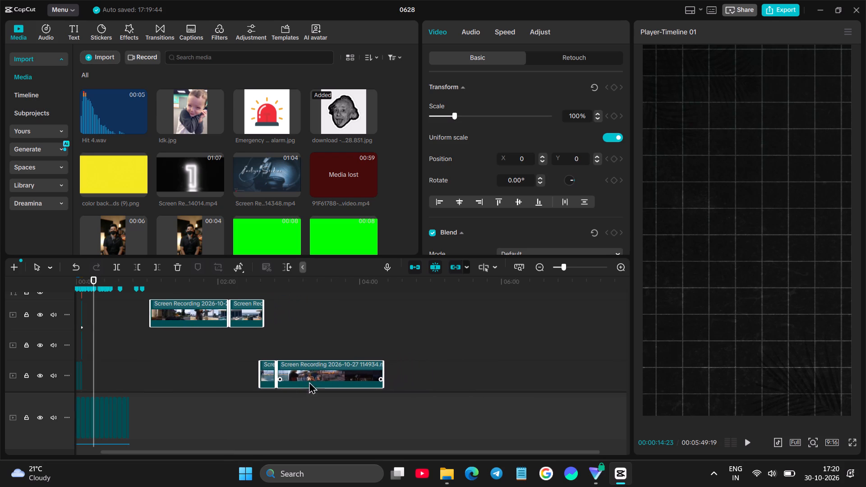
left_click_drag(309, 381, 300, 392)
Trim off the start of the first spare screen recording up to about 00:47, where the black car stands in the driveway.
left_click(205, 369)
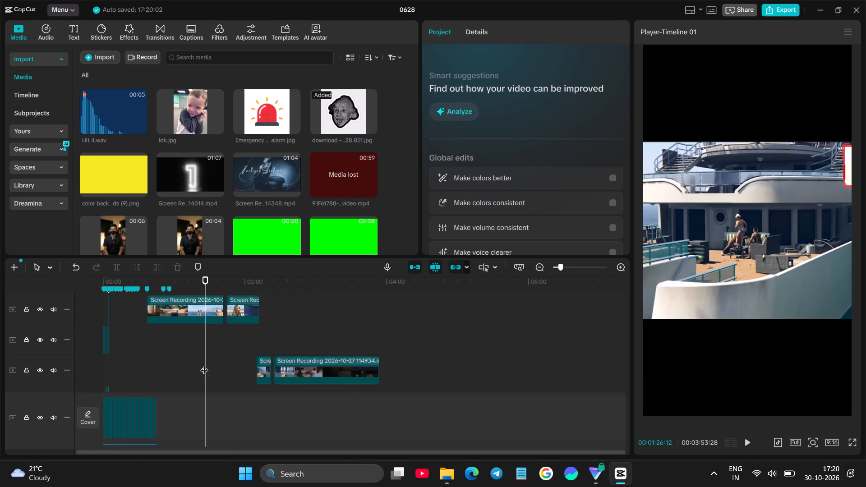
scroll(204, 364, "up", 15, "ctrl")
scroll(204, 358, "right", 5)
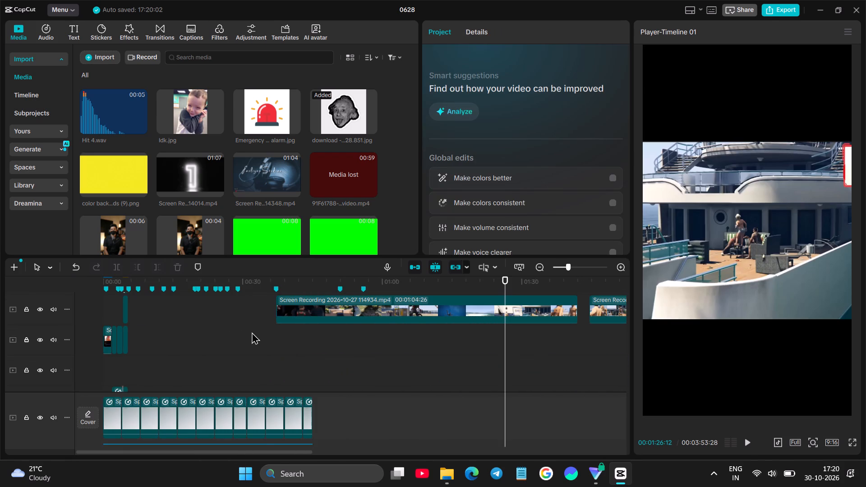
left_click(262, 336)
key("space")
left_click(316, 331)
key("space")
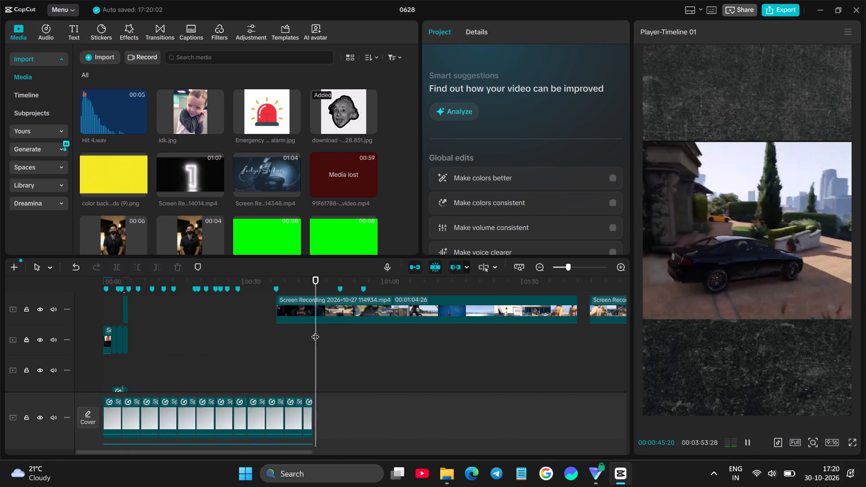
left_click(305, 330)
key("space")
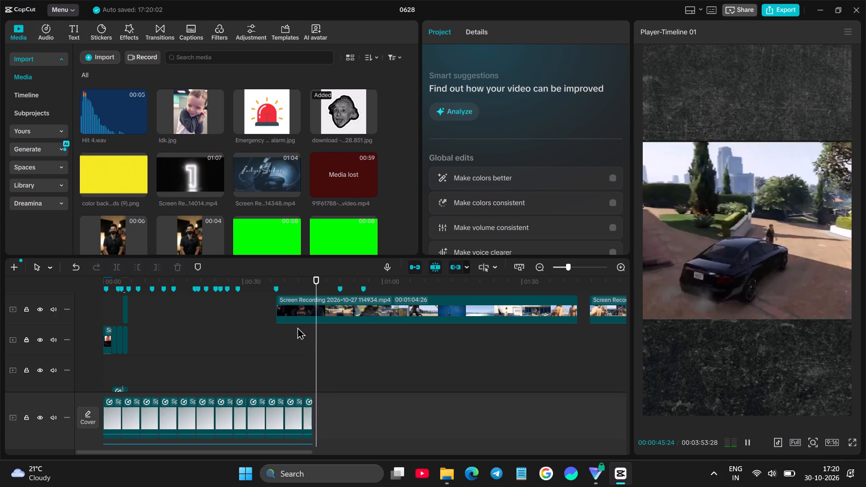
key("space")
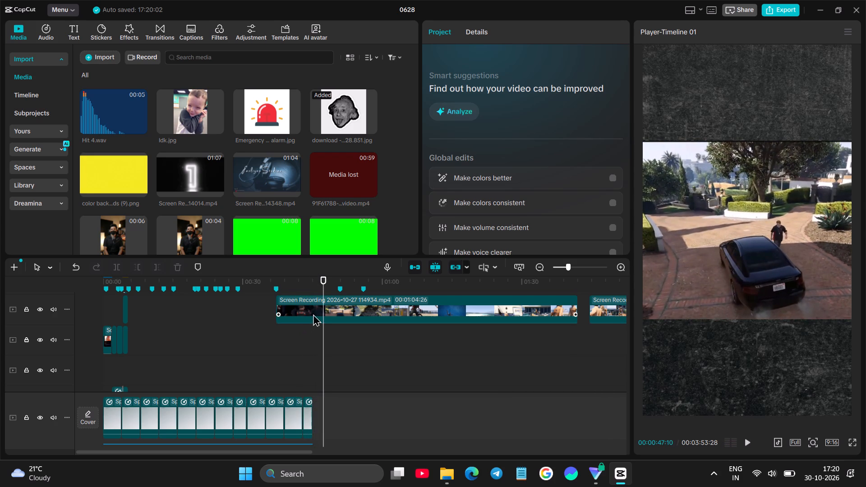
left_click(313, 314)
left_click(139, 269)
key("space")
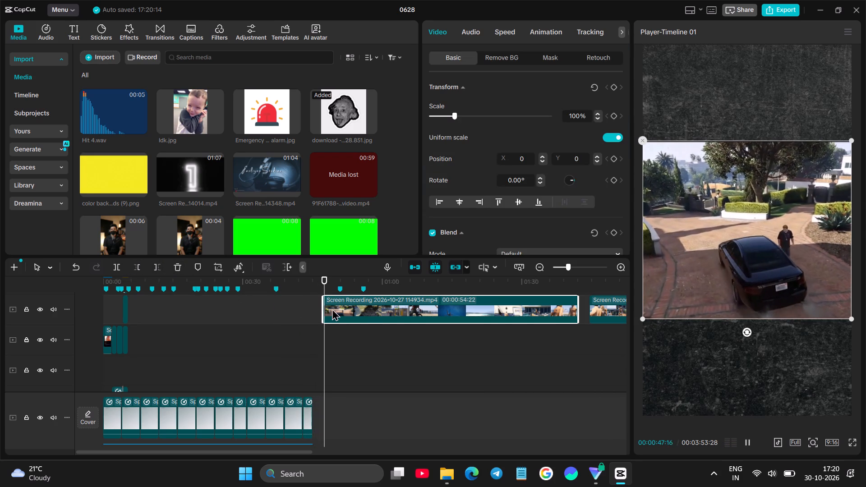
Split the trimmed screen recording at 00:48:17, as the man opens the car door.
key("space")
left_click(361, 311)
scroll(103, 267, "up", 1)
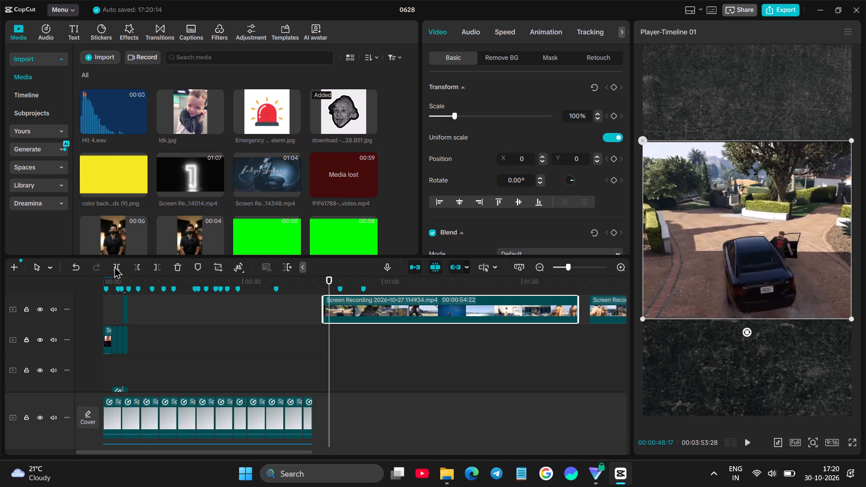
scroll(114, 266, "up", 1)
scroll(114, 266, "up", 7, "ctrl")
scroll(395, 335, "up", 5, "ctrl")
scroll(143, 277, "up", 6, "ctrl")
left_click(113, 269)
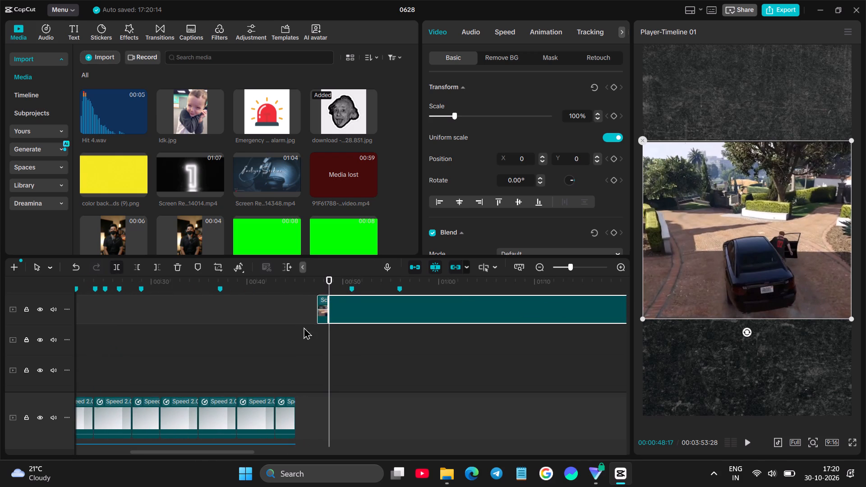
Split the remaining screen recording at about 00:53, near the start of the road driving shot.
key("space")
left_click(361, 337)
key("space")
left_click(385, 333)
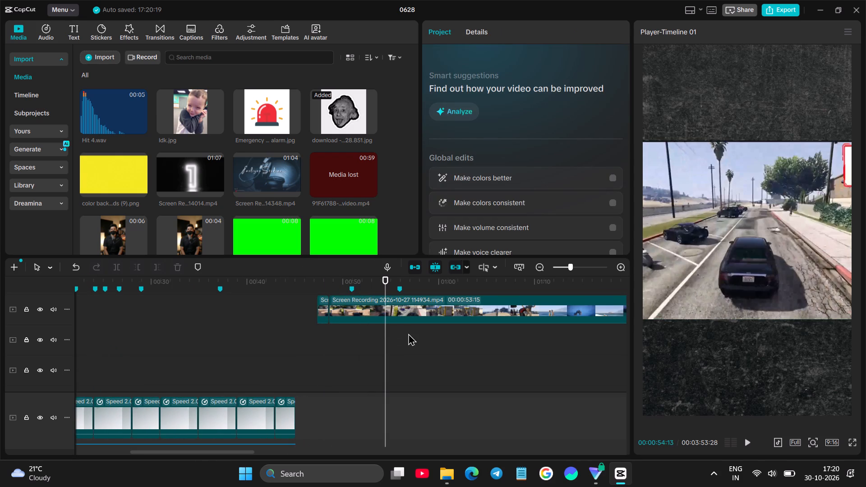
key("space")
key("space")
left_click(376, 328)
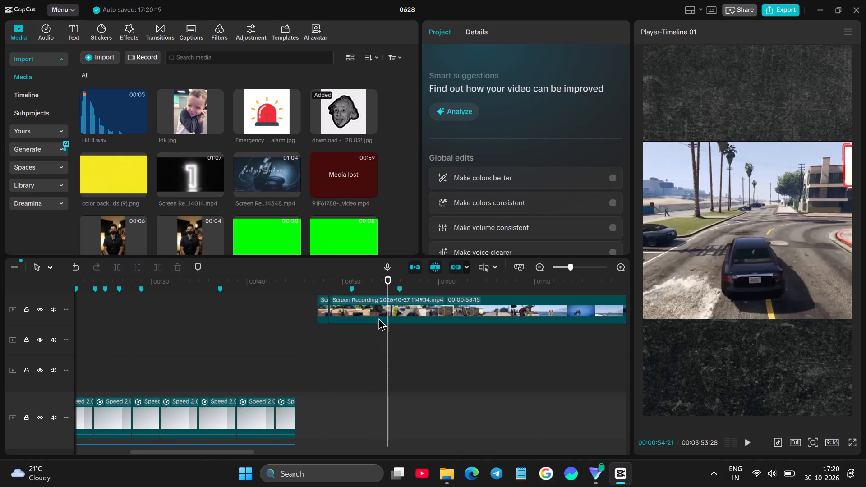
left_click(380, 311)
left_click(120, 266)
Split the screen recording again at 00:54:13, during the road driving shot.
key("space")
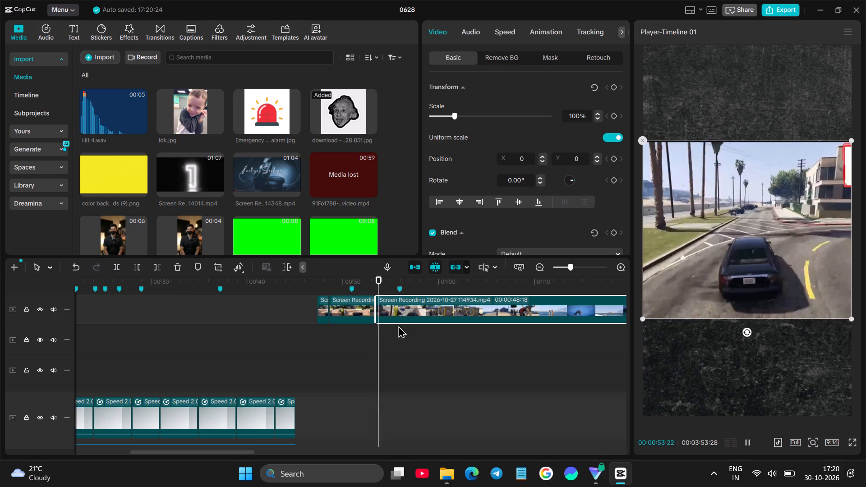
key("space")
left_click(418, 307)
left_click(116, 267)
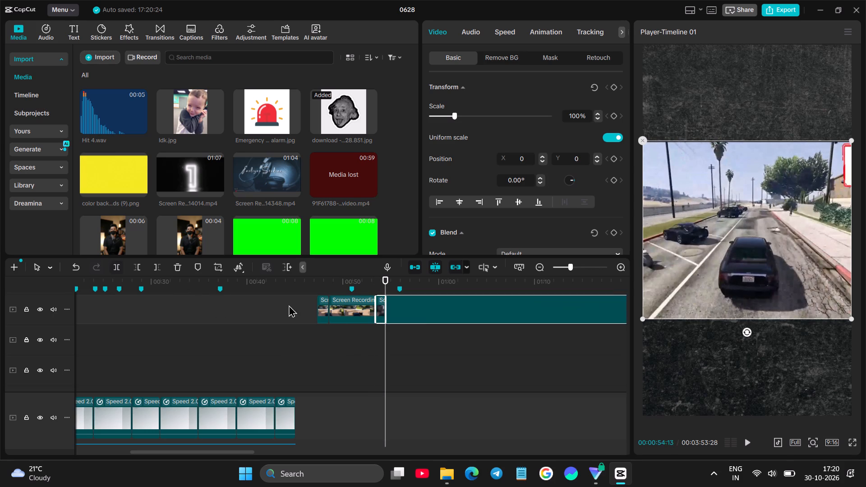
Split the remaining screen recording at 00:58:11, as the man reaches the bicycle by the rental container.
key("space")
left_click(446, 330)
key("space")
left_click(436, 329)
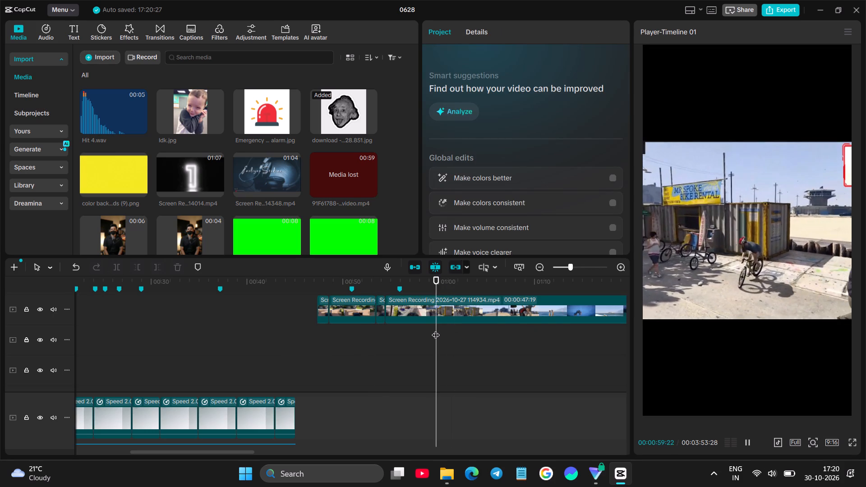
key("space")
left_click(426, 329)
key("space")
key("space")
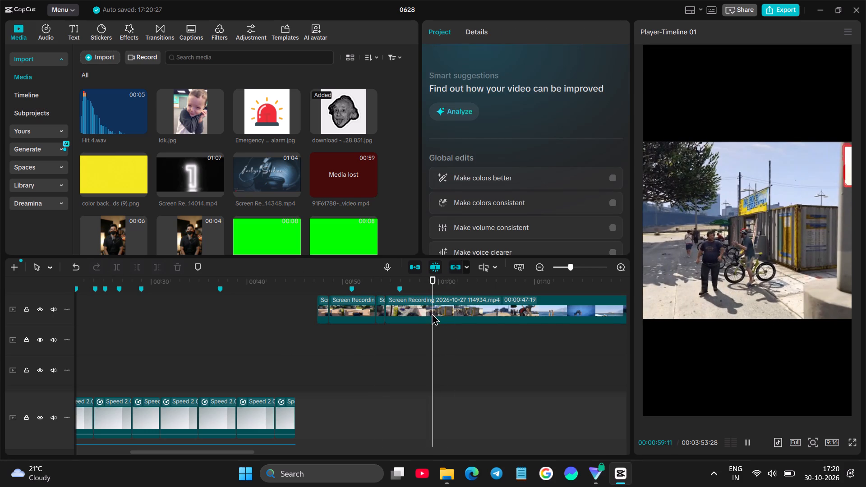
left_click(432, 312)
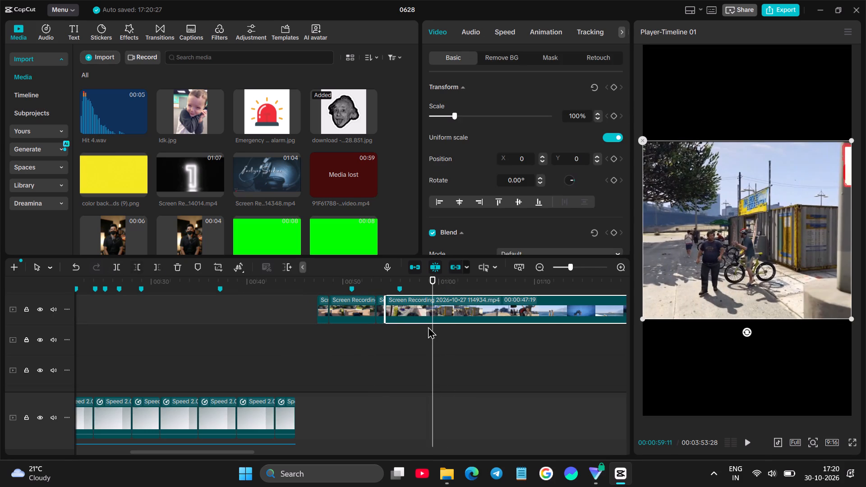
left_click_drag(430, 325, 426, 325)
left_click(426, 325)
left_click(420, 311)
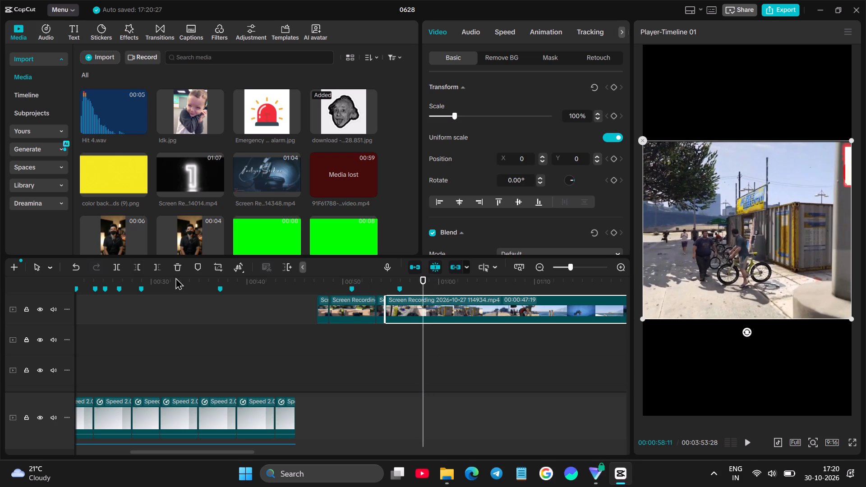
left_click(118, 269)
Split the screen recording again just before 01:00, during the bike rental shot.
key("space")
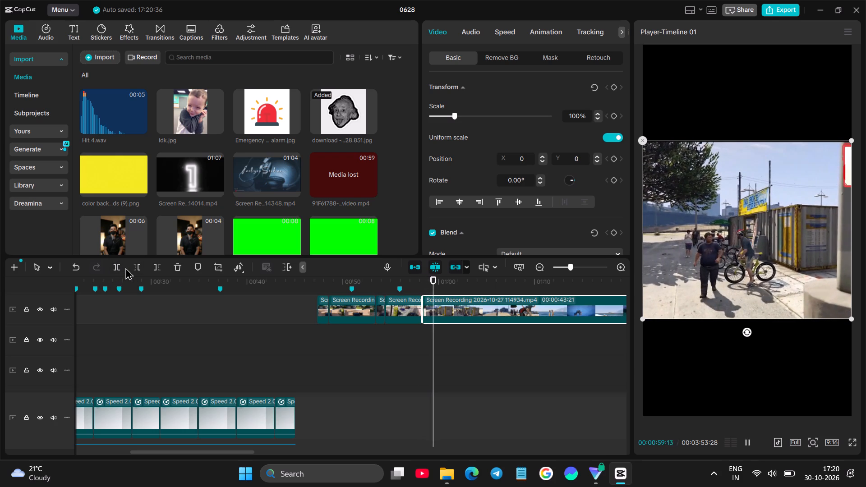
key("space")
left_click(119, 267)
Find the cycling shot in front of the Ferris wheel and split the remaining screen recording there at 01:03:05.
key("space")
left_click(487, 323)
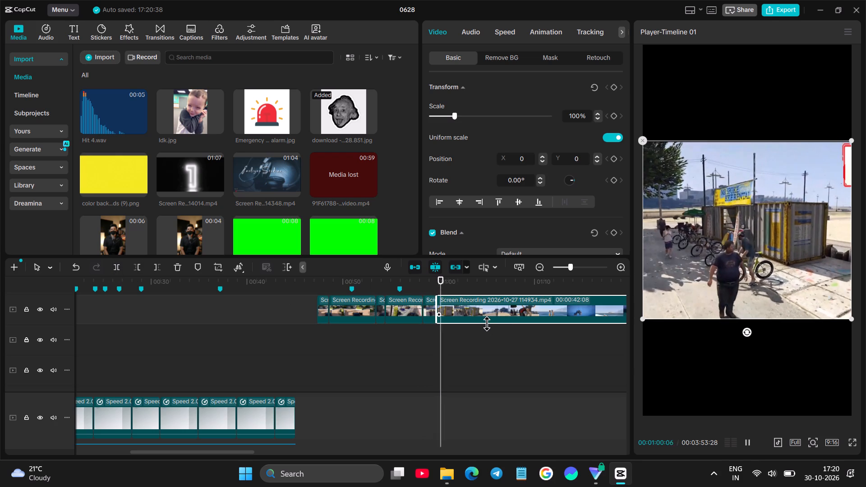
left_click(474, 323)
left_click(471, 334)
key("space")
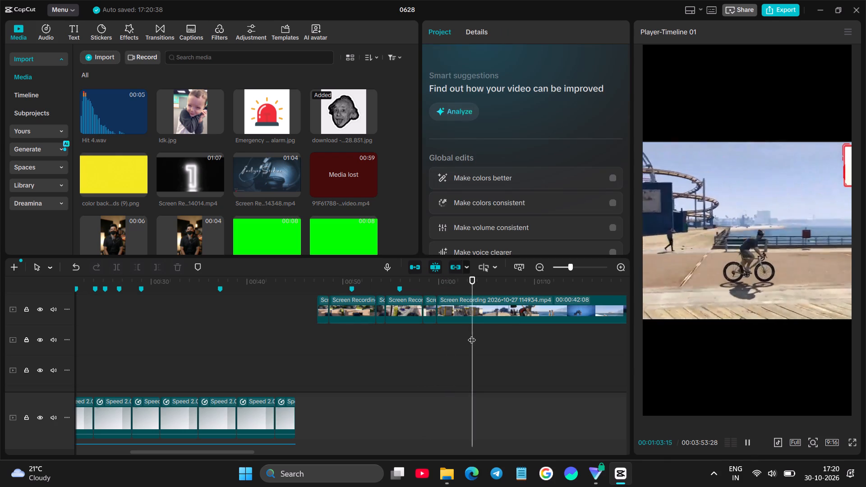
left_click(493, 332)
left_click(479, 333)
key("space")
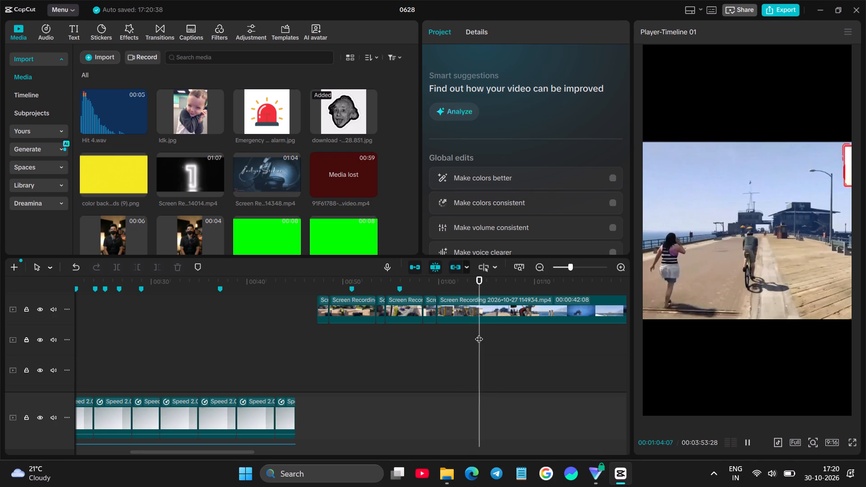
left_click(486, 334)
left_click(451, 338)
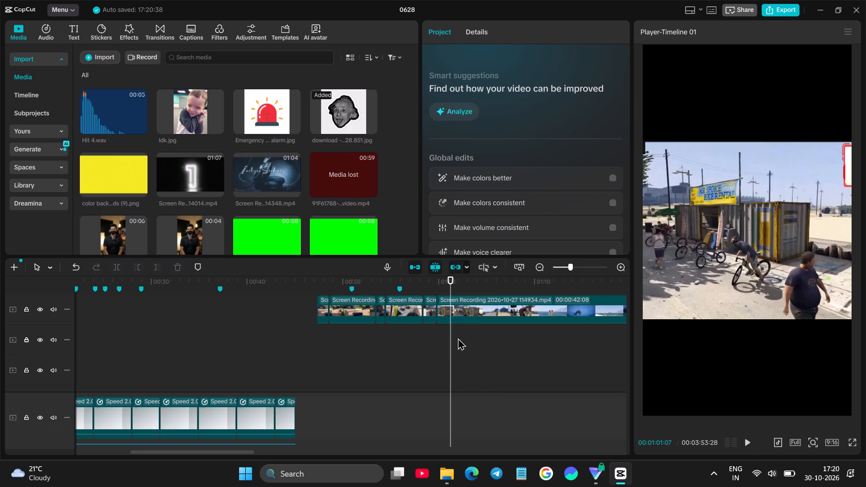
key("space")
left_click(474, 331)
key("space")
key("space")
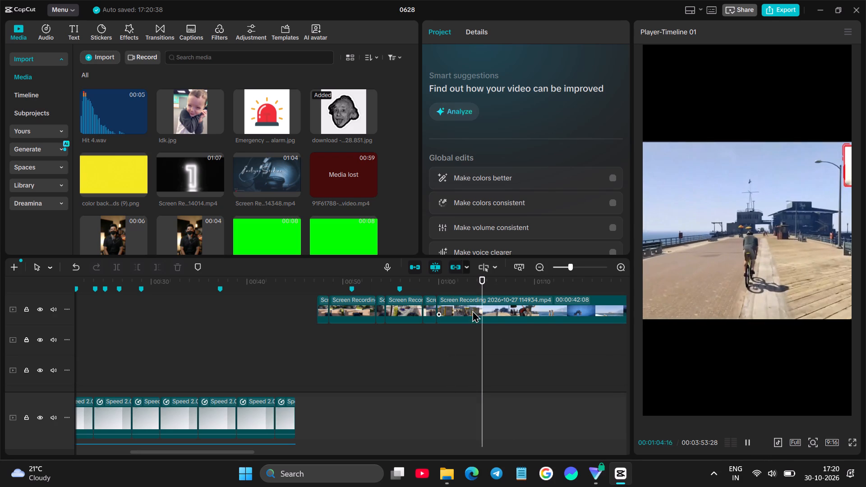
left_click(472, 310)
key("space")
key("space")
left_click(487, 326)
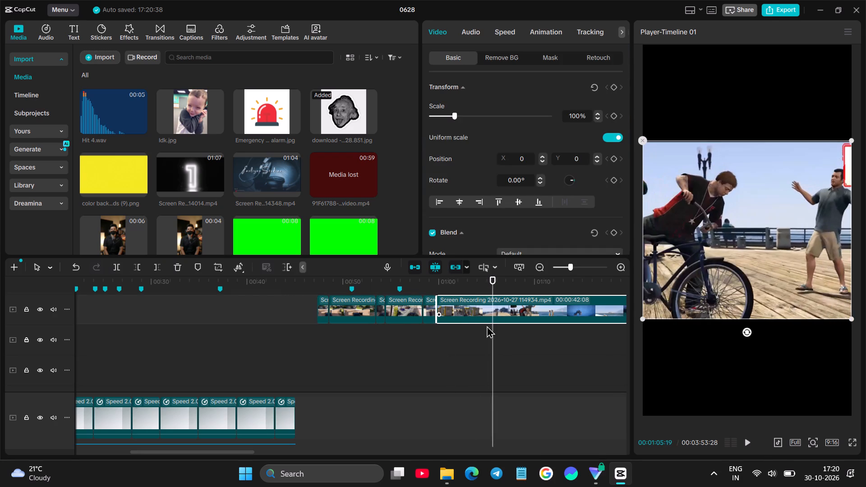
key("space")
left_click(478, 329)
left_click(467, 331)
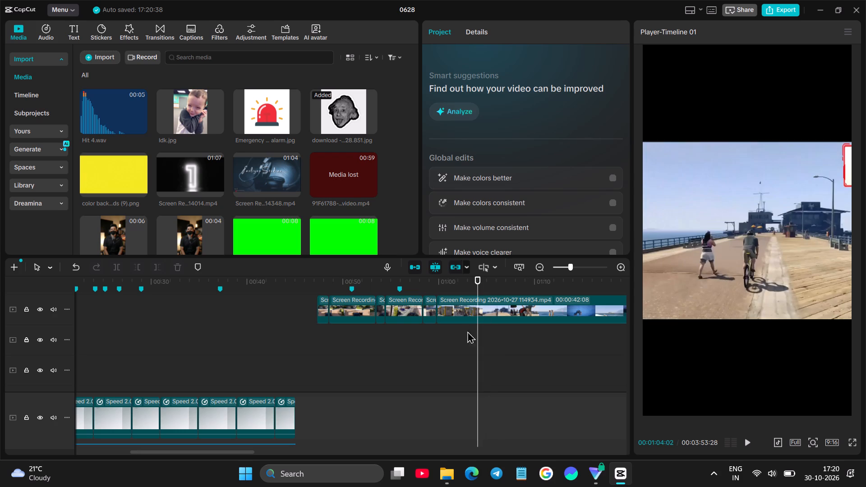
left_click(466, 331)
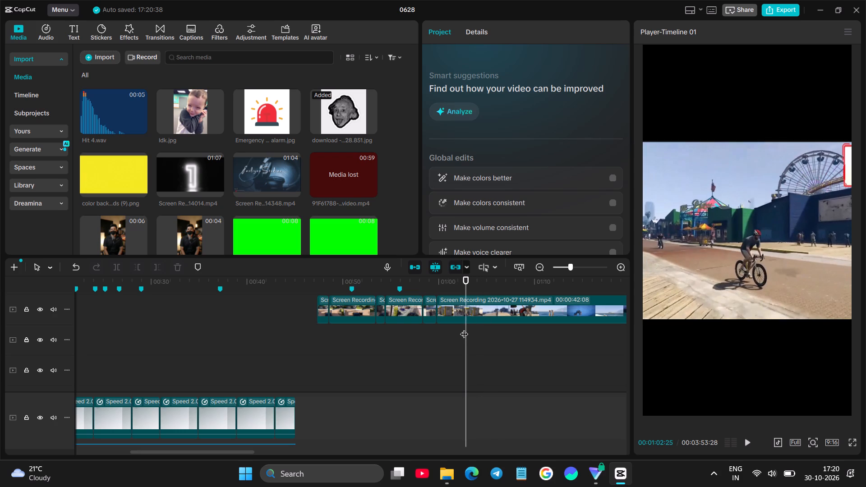
key("space")
key("space")
left_click(461, 316)
left_click(120, 269)
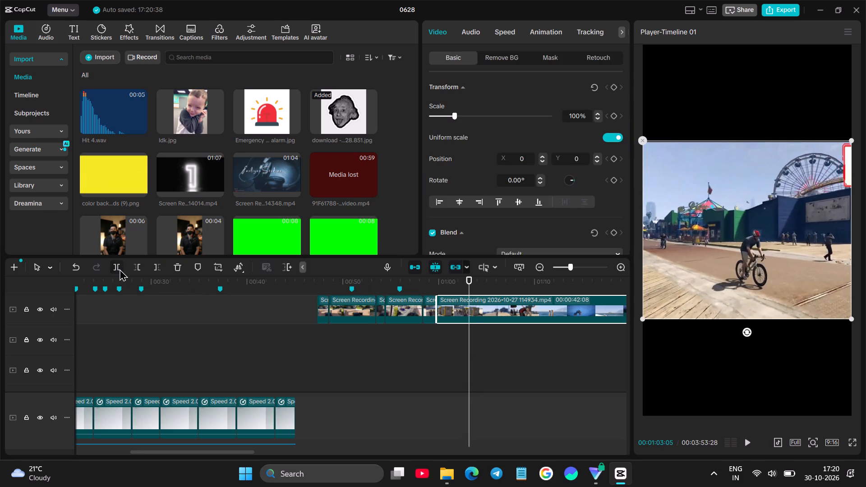
Split the screen recording again at 01:04:01, as the cyclist passes the woman on the pier.
key("space")
key("space")
key("space")
key("space")
left_click(120, 266)
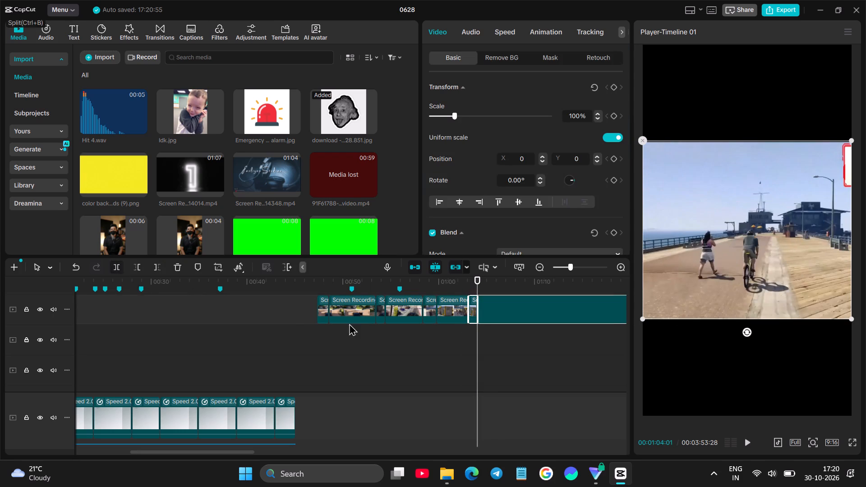
Trim off the start of the remaining screen recording up to about 01:05, where the two men meet on the pier.
key("space")
key("space")
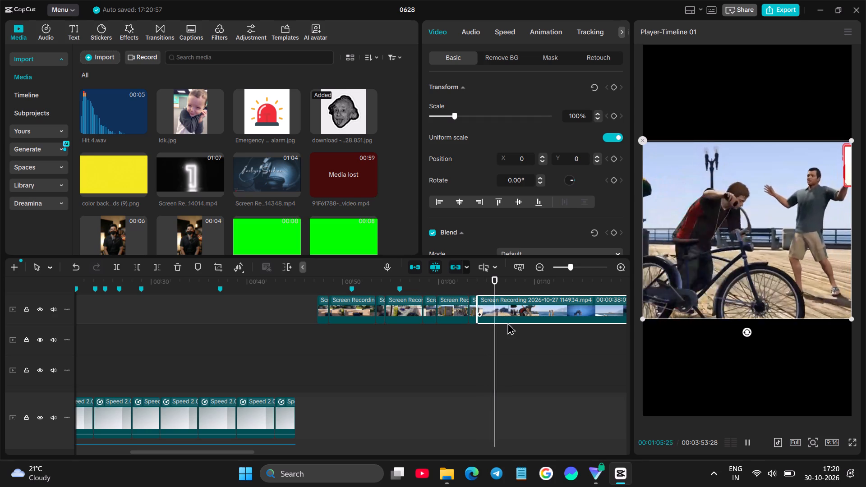
key("space")
left_click(477, 326)
key("space")
key("space")
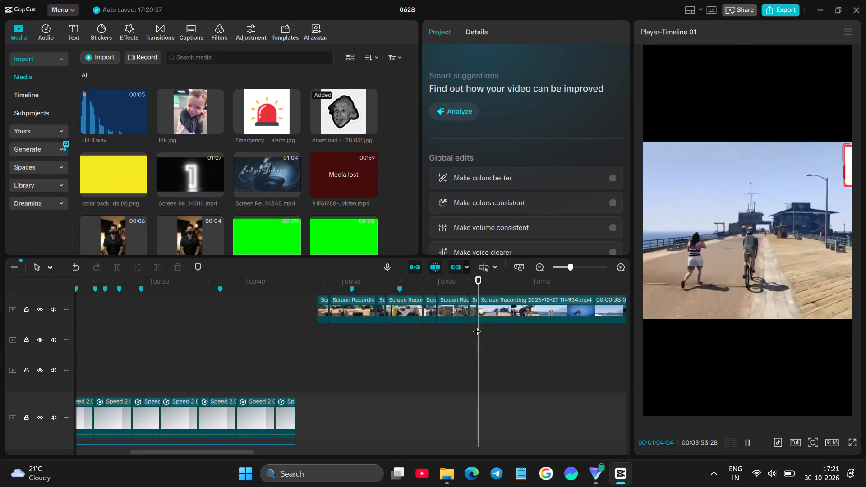
key("space")
key("space")
key("space")
key("space")
key("space")
key("space")
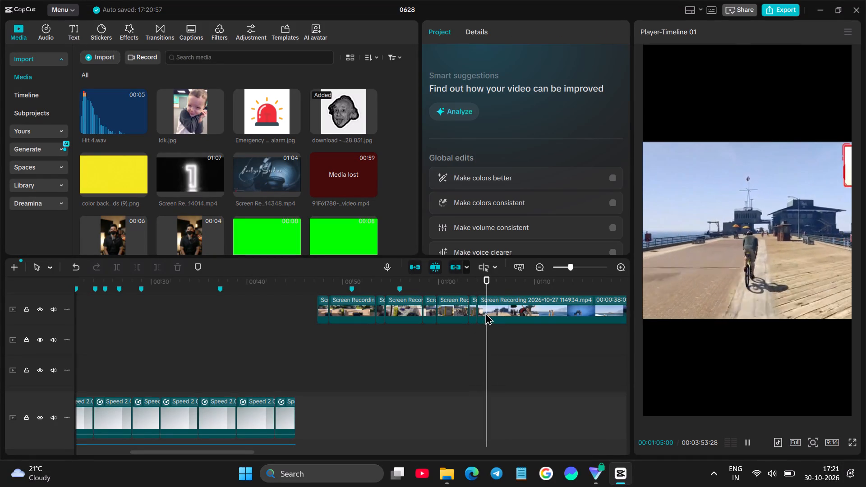
key("space")
left_click(494, 308)
left_click(138, 270)
Split the trimmed screen recording at 01:08:03, with both men standing beside the bicycle.
key("space")
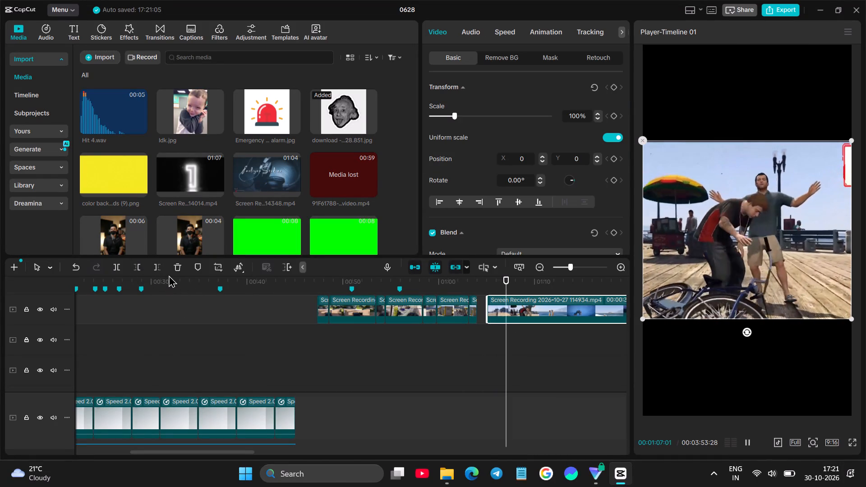
key("space")
left_click(116, 267)
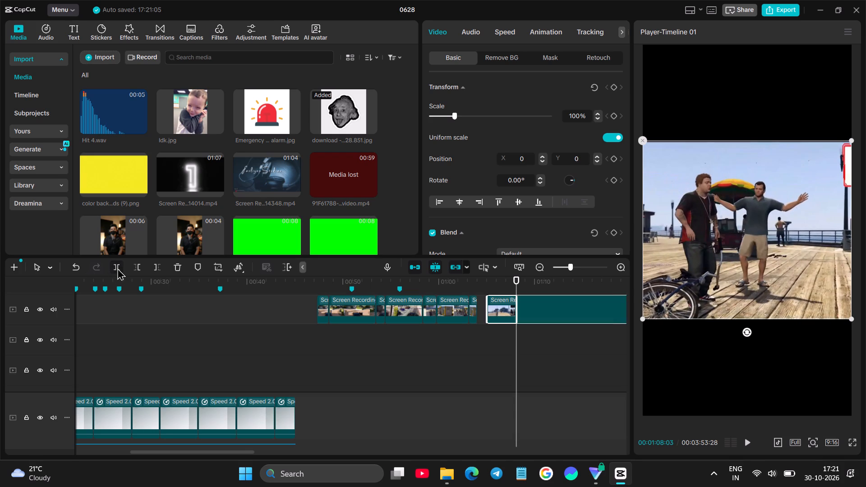
Gather the short driveway, driving, bike rental, pier cycling and two-men pieces end to end on a separate lower track.
left_click_drag(497, 309, 478, 359)
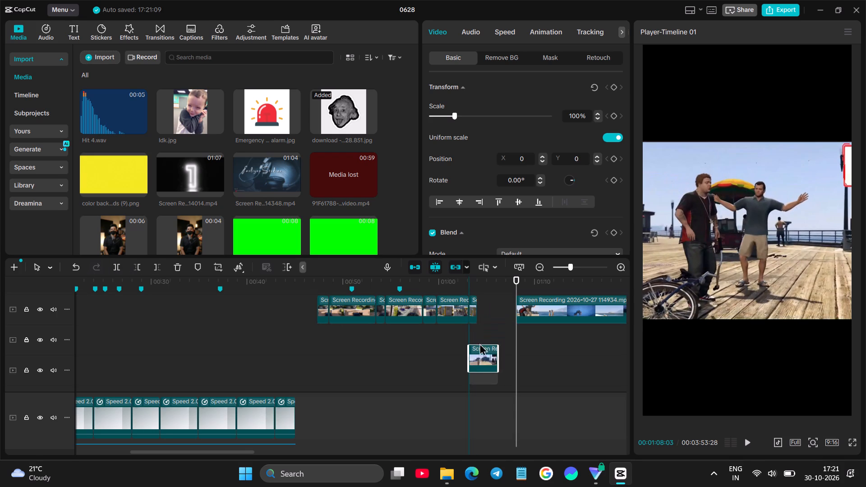
left_click(469, 330)
key("space")
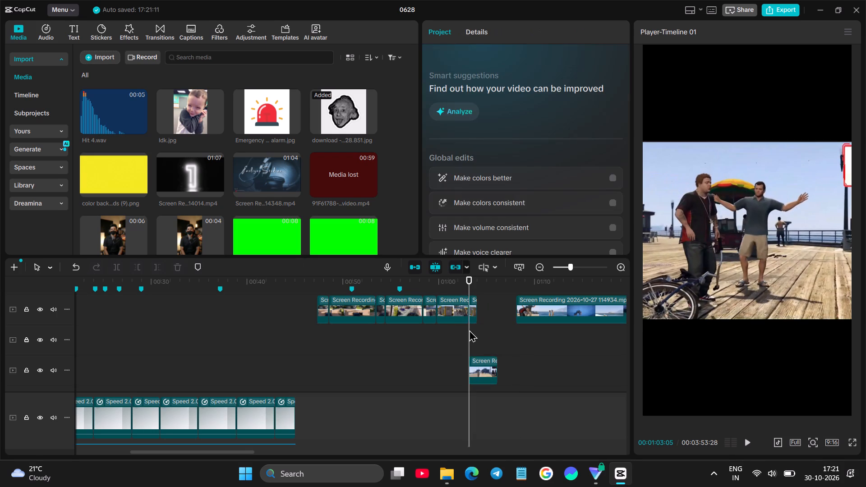
key("space")
scroll(470, 326, "up", 8, "ctrl")
left_click_drag(470, 305, 465, 332)
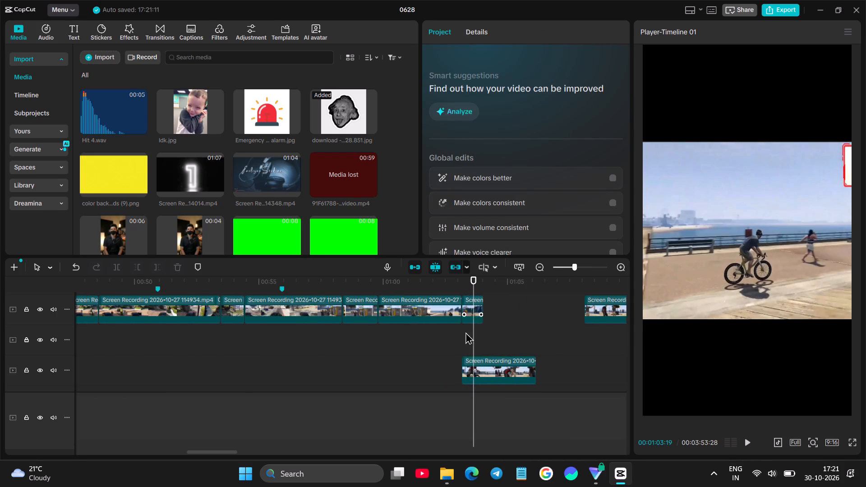
left_click_drag(465, 332, 448, 366)
left_click_drag(355, 301, 373, 356)
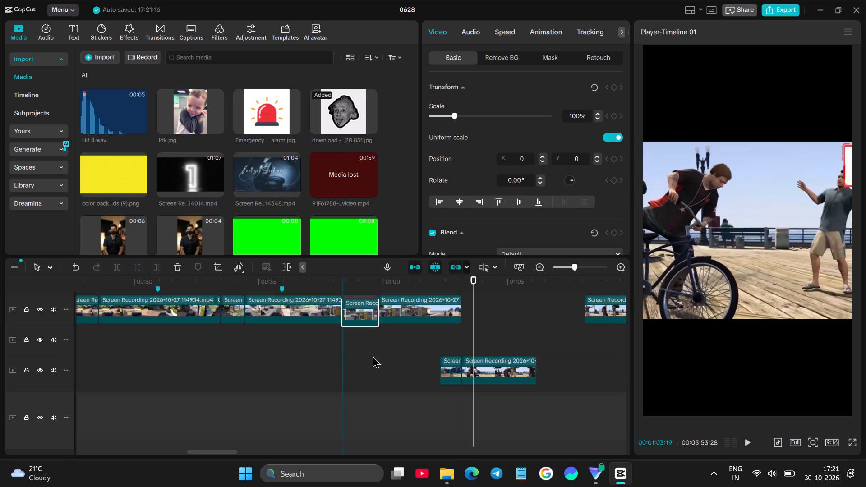
left_click_drag(373, 356, 418, 367)
left_click_drag(231, 308, 346, 378)
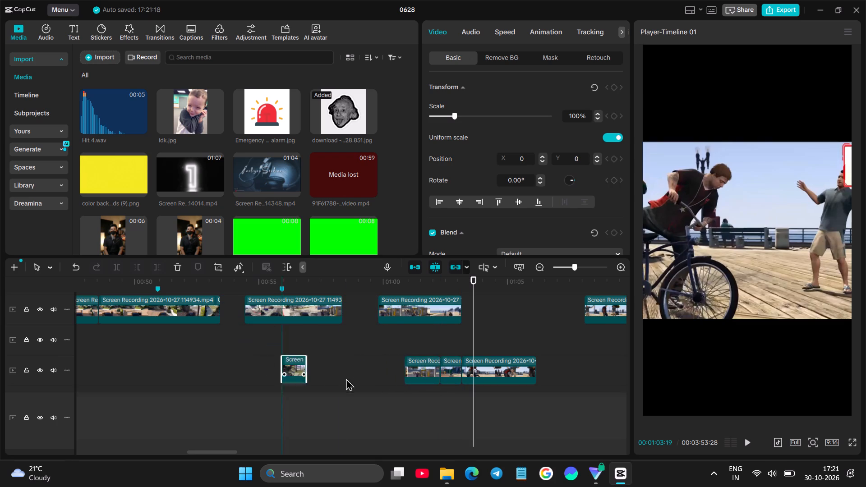
left_click_drag(346, 378, 390, 371)
scroll(154, 356, "right", 1)
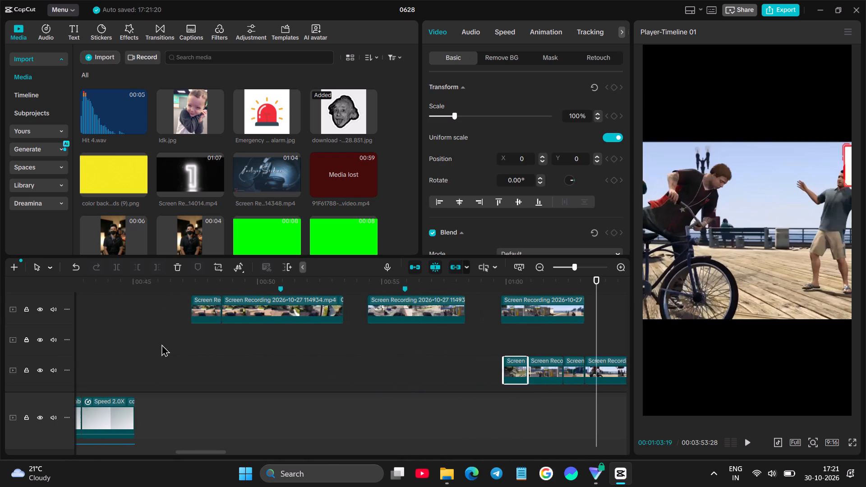
left_click_drag(207, 307, 488, 367)
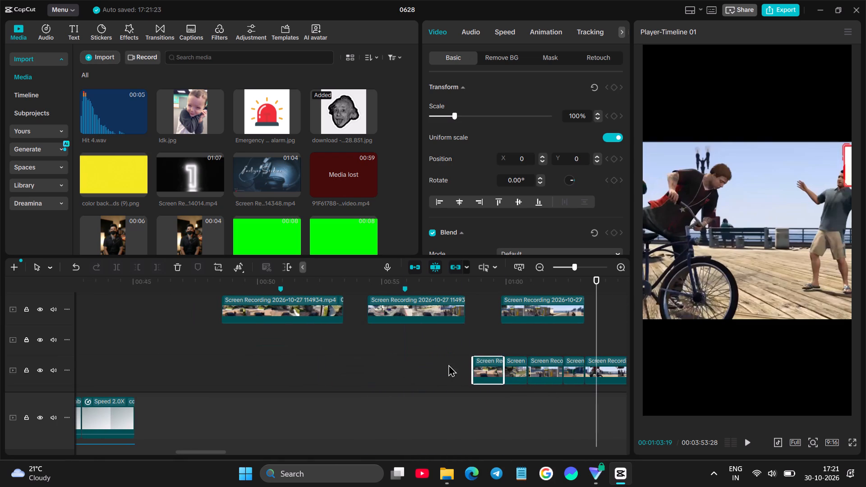
Select the five gathered clips together and move them to about 00:05, after the opening clips and dark background.
left_click_drag(441, 361, 621, 373)
left_click_drag(484, 366, 460, 364)
scroll(461, 364, "right", 8)
left_click_drag(460, 364, 368, 347)
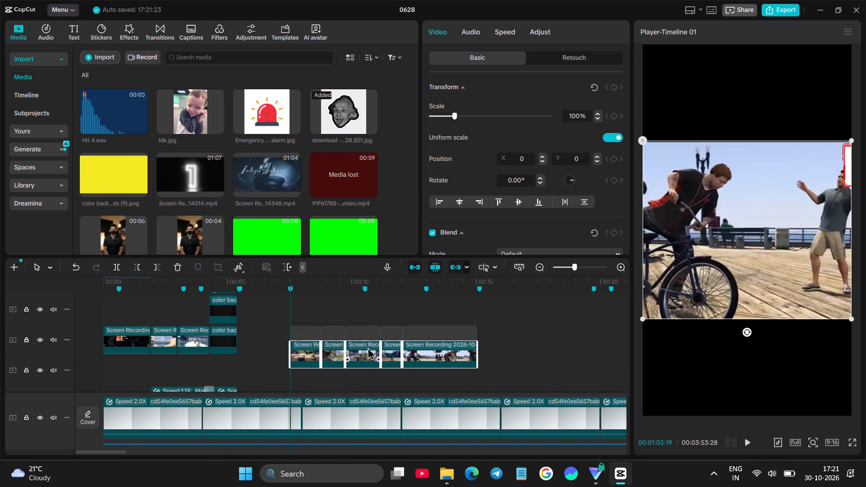
left_click_drag(368, 347, 317, 332)
Shift the five clips onto their own track above the opening recordings, starting at about 00:05.
left_click(230, 363)
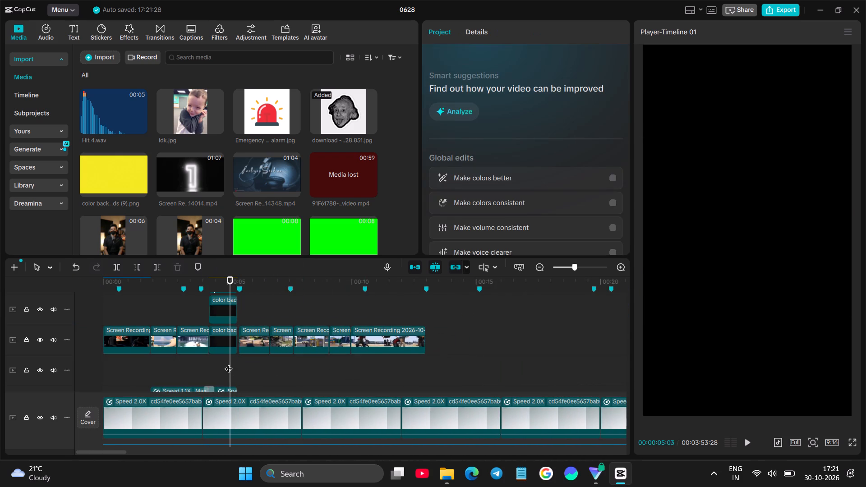
left_click_drag(422, 318, 258, 345)
left_click(312, 340)
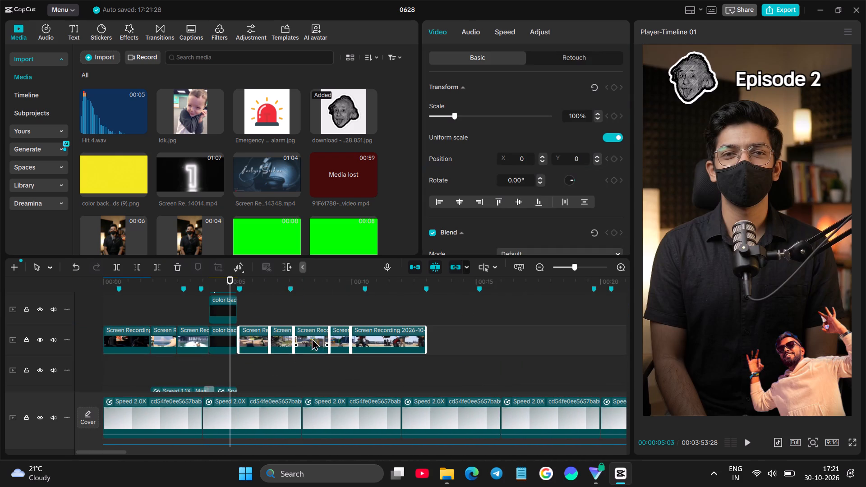
left_click(216, 364)
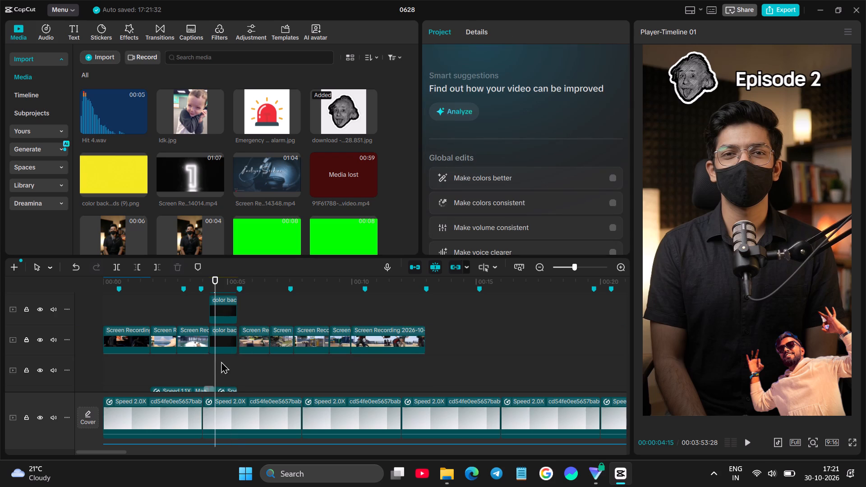
left_click_drag(428, 312, 254, 354)
left_click_drag(260, 338, 259, 330)
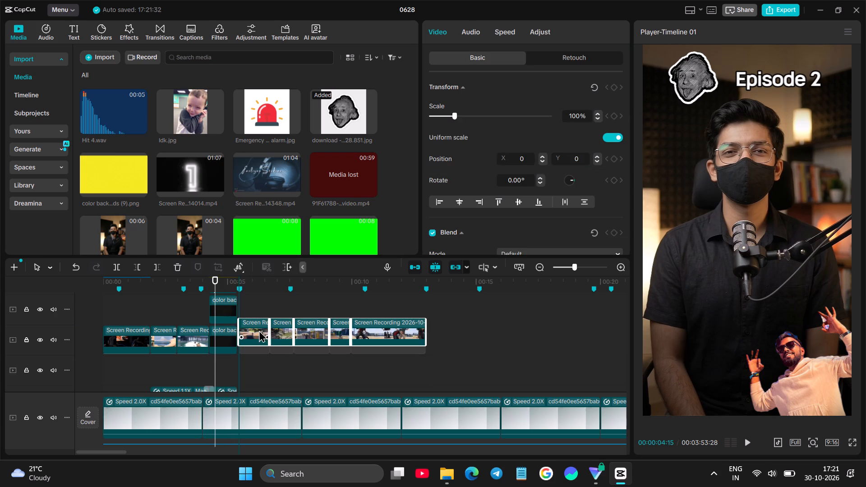
left_click_drag(259, 330, 254, 336)
left_click(211, 358)
left_click(215, 334)
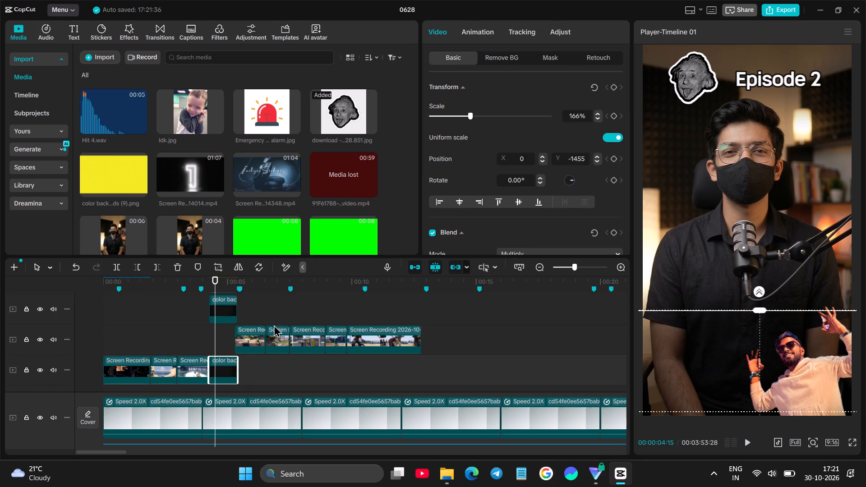
Move the five gathered clips together onto the opening recordings' track, just after the dark background at about 00:05.
left_click(302, 315)
left_click_drag(420, 316, 250, 346)
left_click_drag(244, 331, 252, 336)
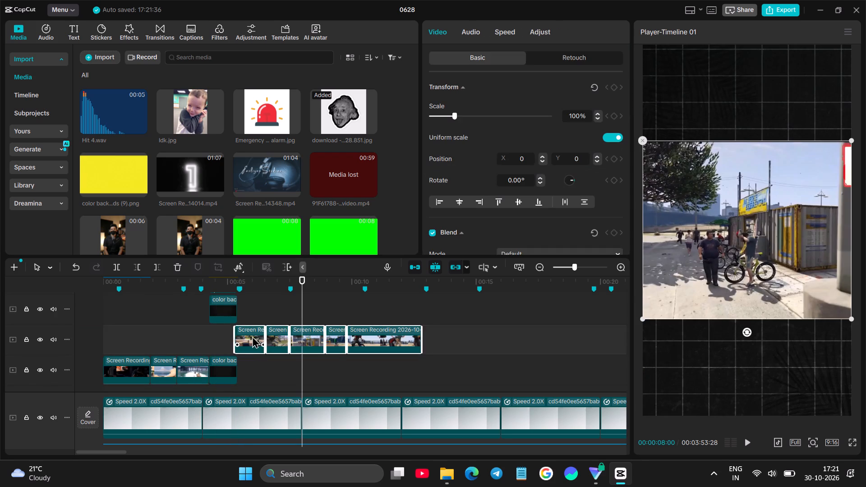
left_click_drag(252, 336, 271, 343)
scroll(271, 343, "up", 7, "ctrl")
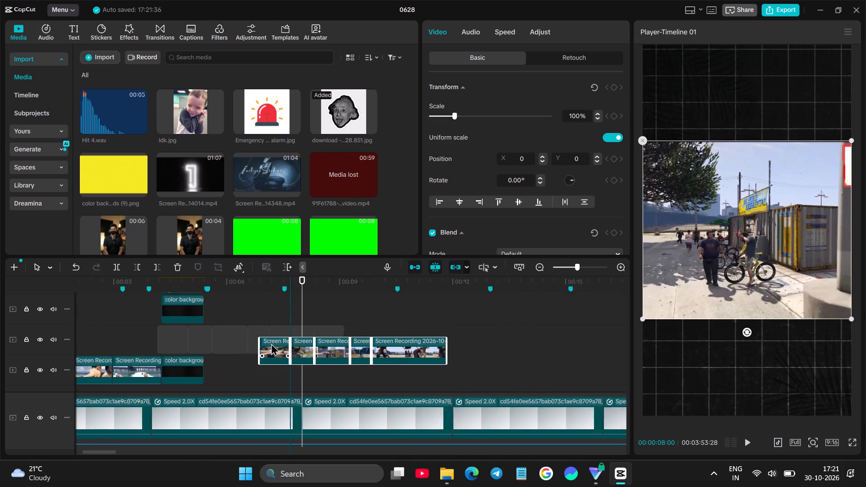
left_click_drag(271, 343, 97, 361)
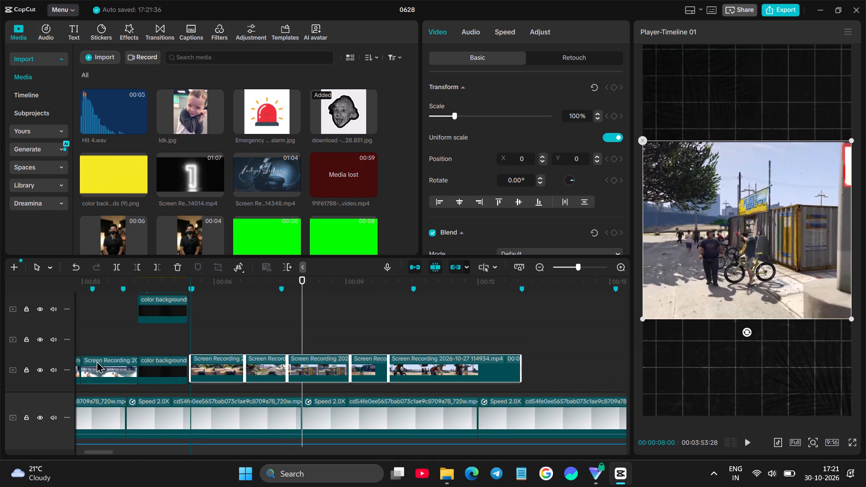
left_click_drag(97, 361, 97, 361)
left_click(169, 355)
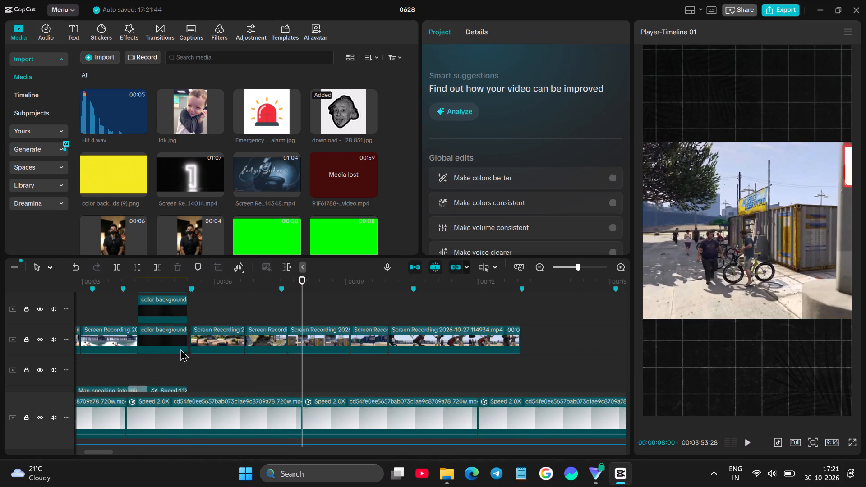
Extend the driveway clip's start back to meet the end of the dark background clip.
left_click(193, 332)
left_click_drag(193, 332, 186, 332)
left_click(170, 357)
left_click_drag(191, 331, 184, 330)
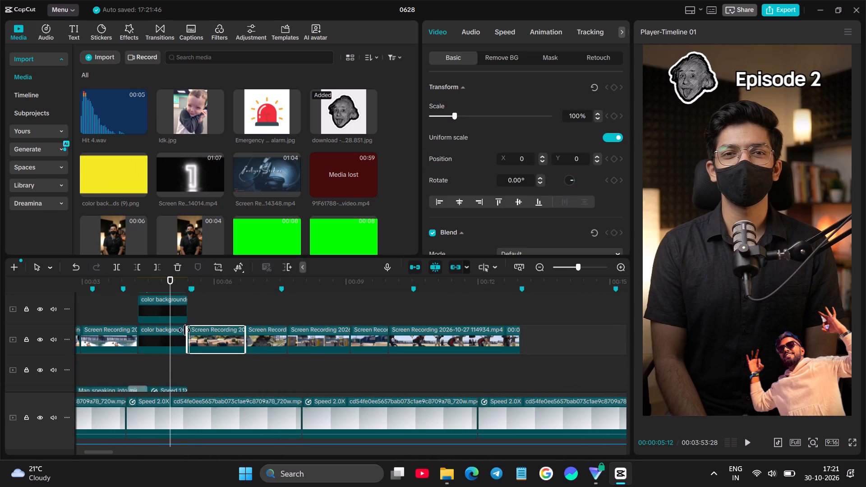
left_click_drag(184, 330, 183, 331)
Play the sequence from about 00:05 through the pier cycling clip to check the clips against the voiceover.
left_click(172, 357)
left_click(166, 363)
left_click(181, 362)
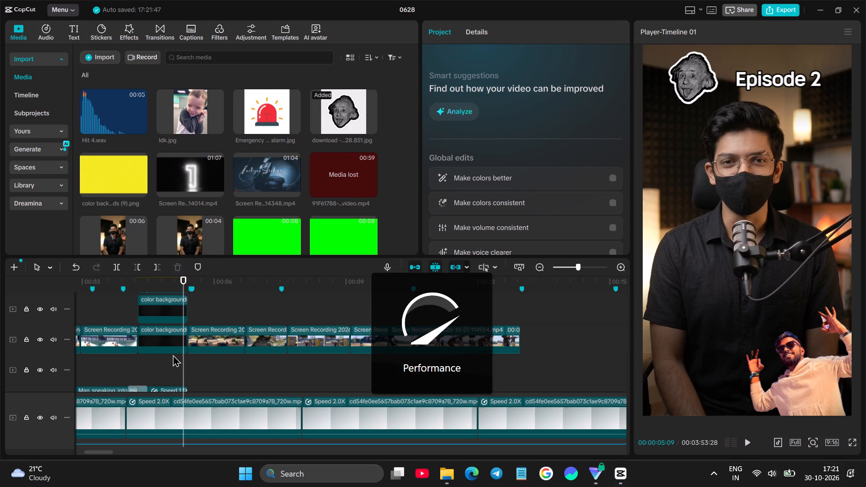
left_click(172, 362)
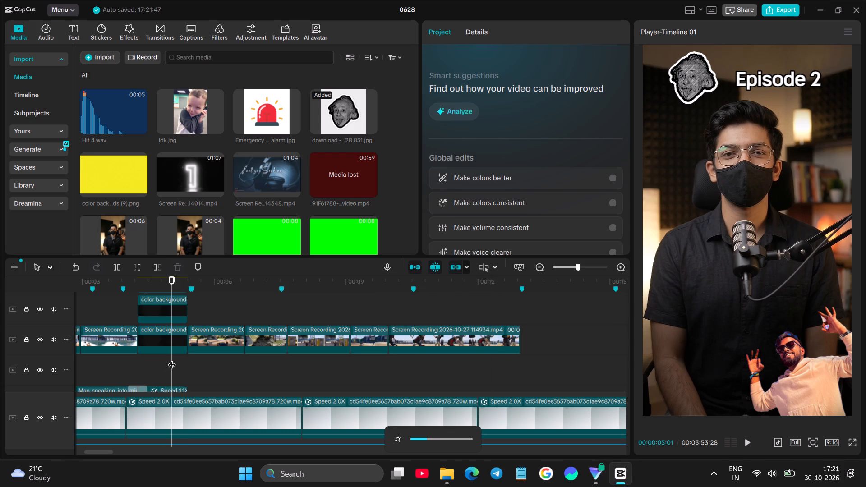
left_click(171, 359)
key("space")
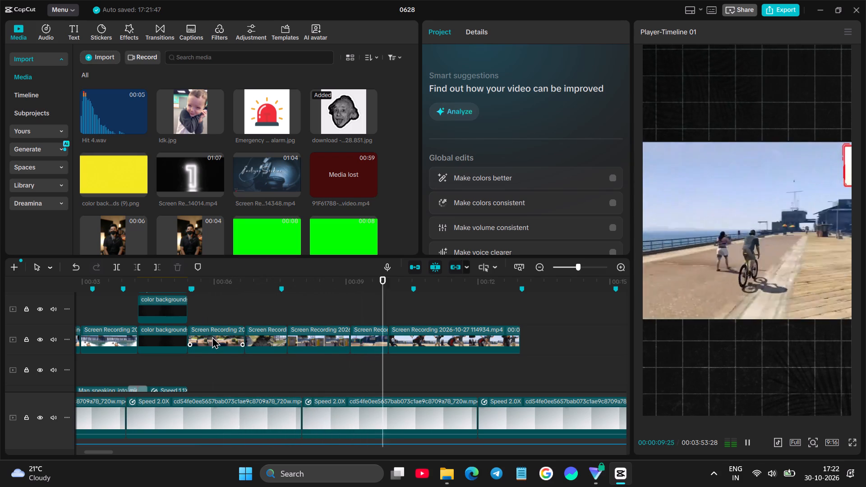
key("space")
Cut off the end of the driveway clip at 00:06:11, leaving the main track's speed clips as they were.
left_click(182, 359)
double_click(192, 358)
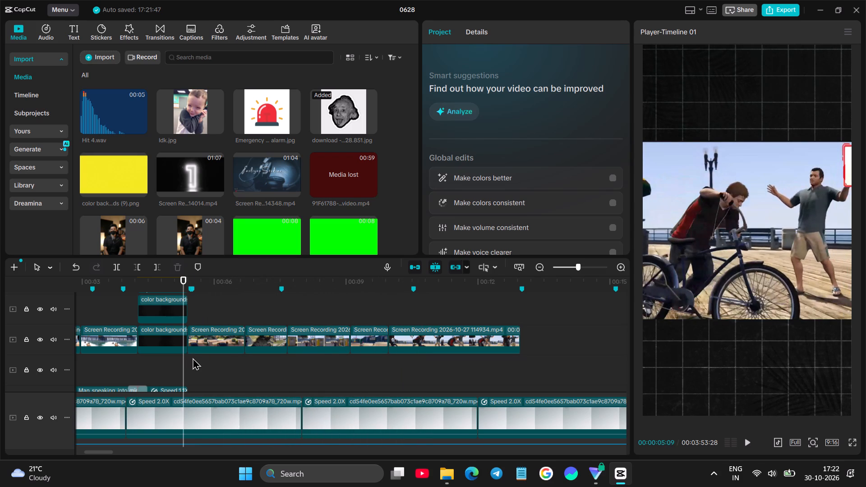
key("space")
key("space")
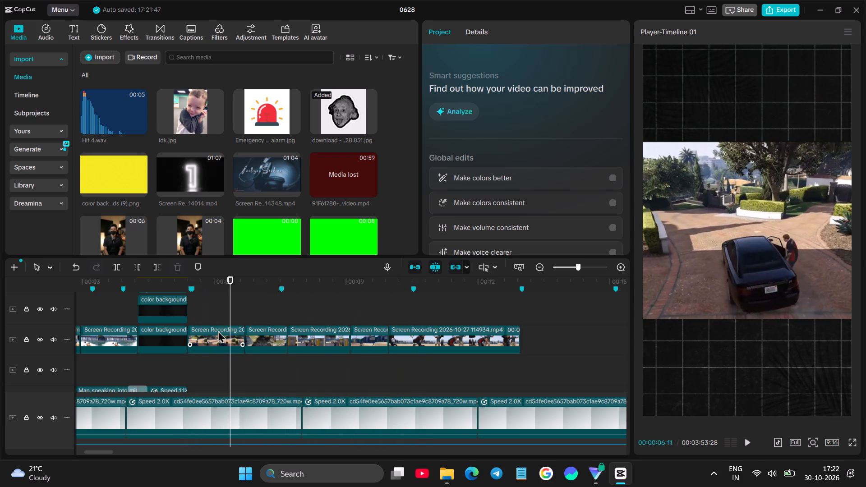
left_click(218, 331)
left_click(156, 262)
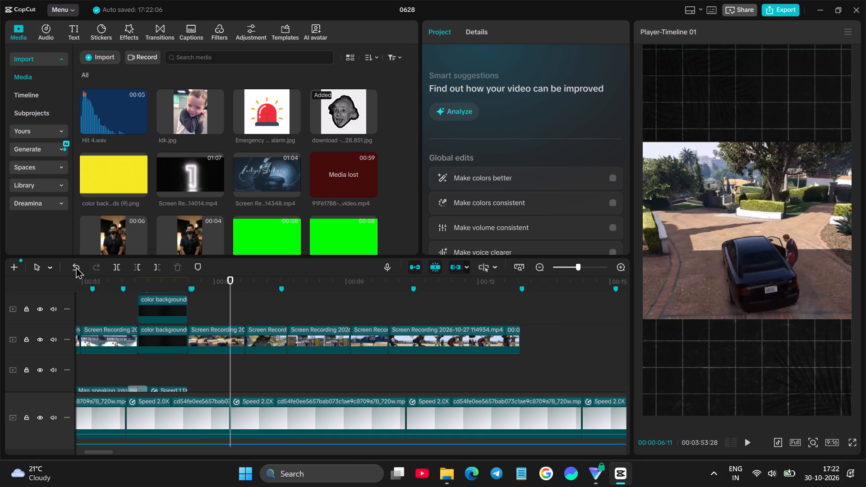
left_click(72, 266)
left_click(201, 341)
left_click(160, 269)
key("space")
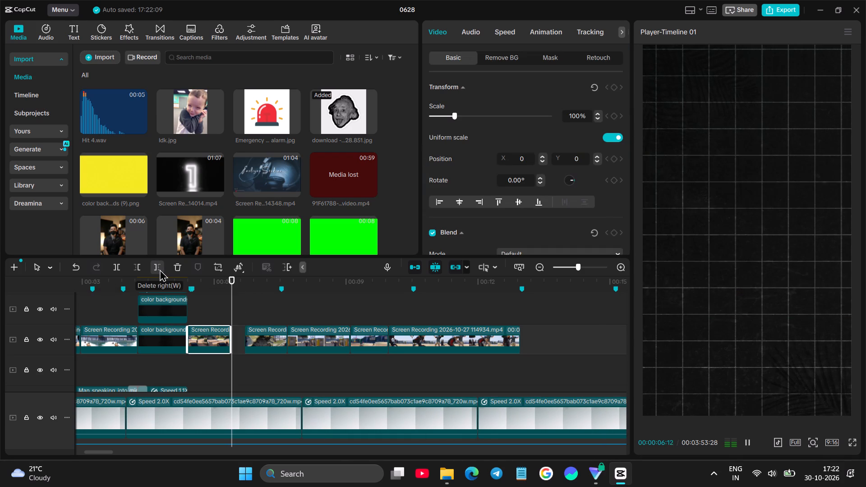
key("space")
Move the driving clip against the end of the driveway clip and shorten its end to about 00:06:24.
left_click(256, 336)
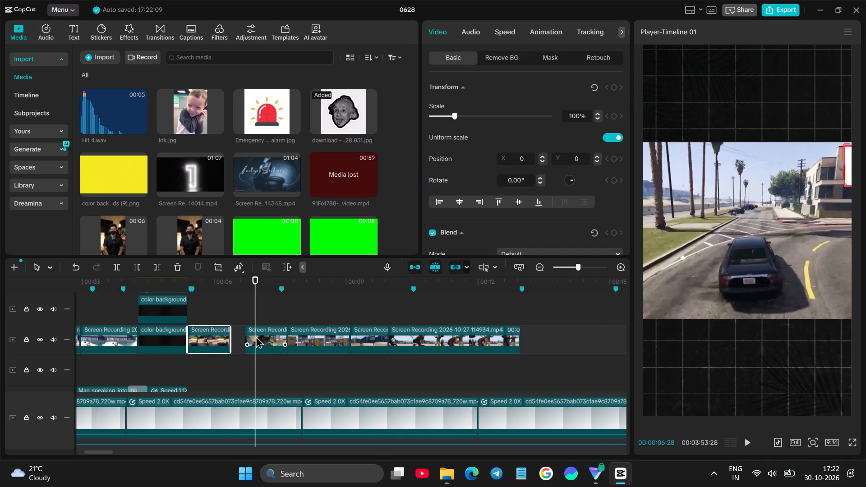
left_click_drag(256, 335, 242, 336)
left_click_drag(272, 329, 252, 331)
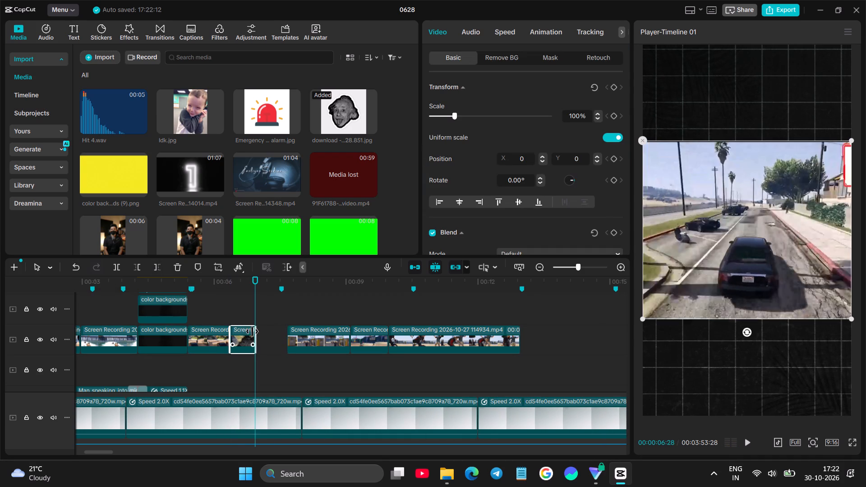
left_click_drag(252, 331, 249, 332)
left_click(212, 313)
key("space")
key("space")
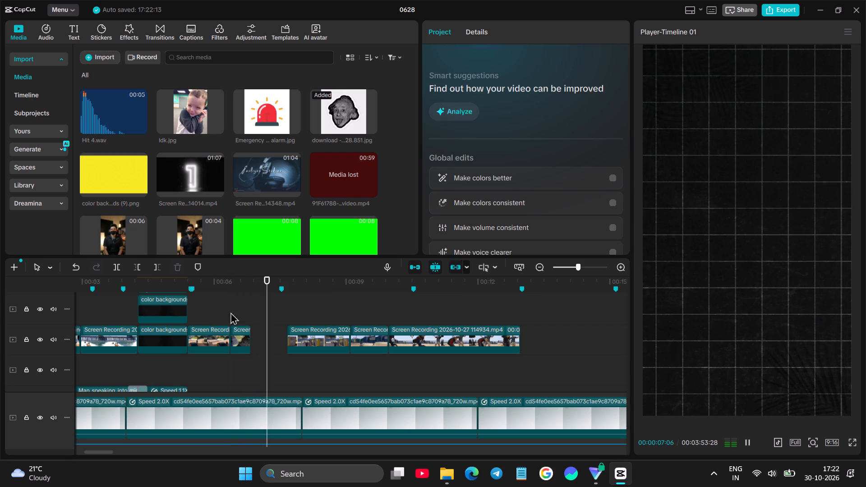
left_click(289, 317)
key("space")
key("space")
Delete the driving clip and place the bike rental clip directly after the driveway clip.
left_click_drag(310, 332, 260, 334)
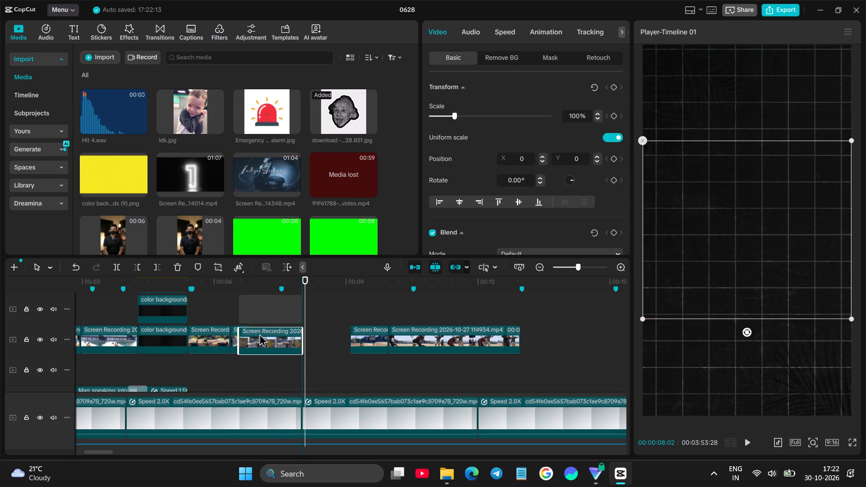
left_click(247, 334)
key("BackSpace")
left_click_drag(264, 307, 257, 338)
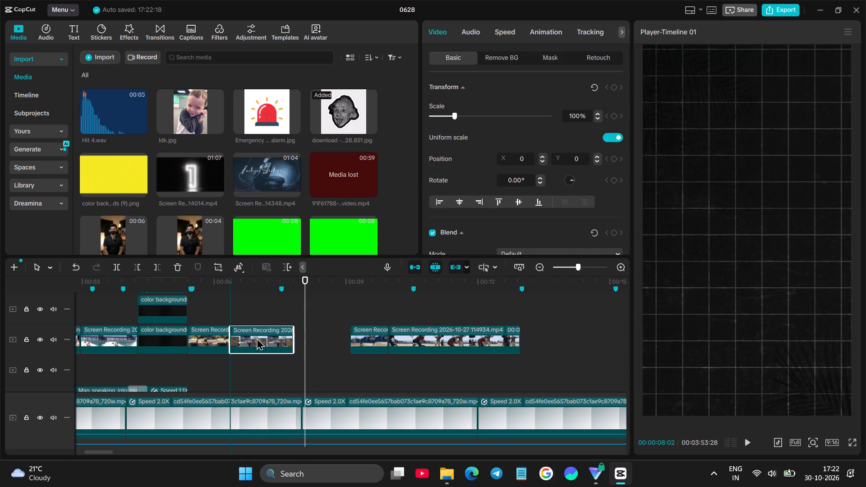
left_click_drag(257, 338, 255, 338)
Trim the end of the bike rental clip just before the marker between 00:07 and 00:08.
left_click(210, 316)
key("space")
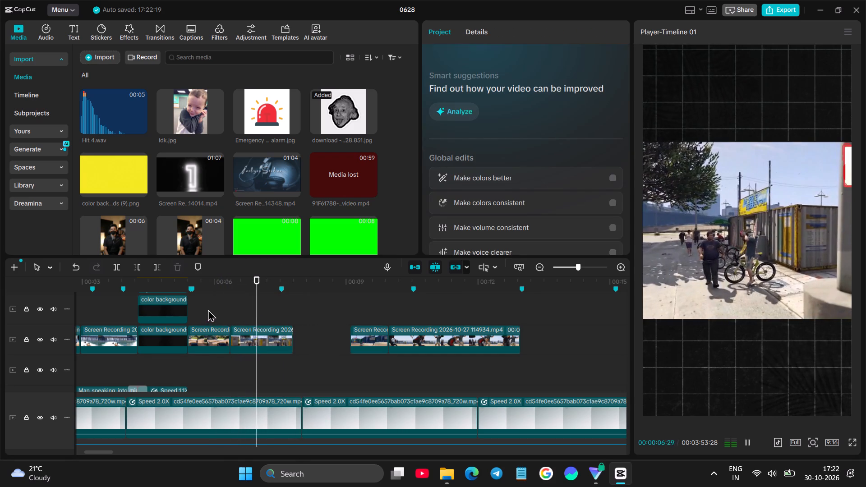
key("space")
left_click_drag(362, 335, 308, 338)
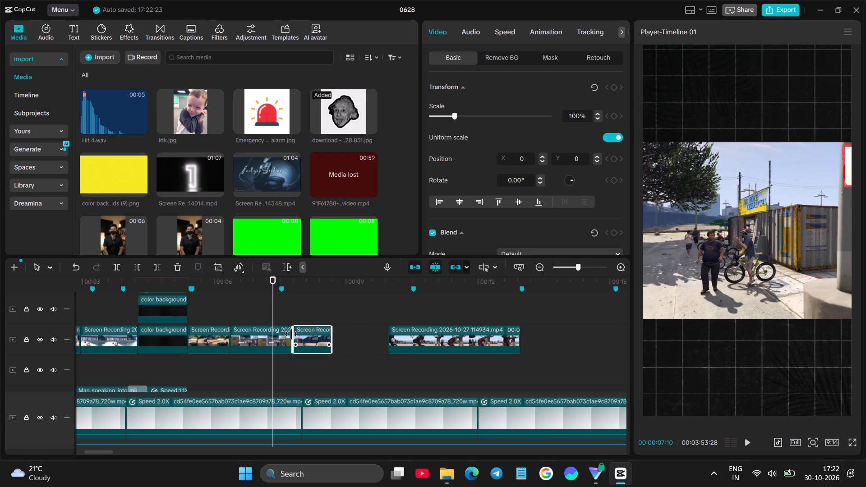
left_click(286, 334)
key("space")
key("space")
left_click(156, 267)
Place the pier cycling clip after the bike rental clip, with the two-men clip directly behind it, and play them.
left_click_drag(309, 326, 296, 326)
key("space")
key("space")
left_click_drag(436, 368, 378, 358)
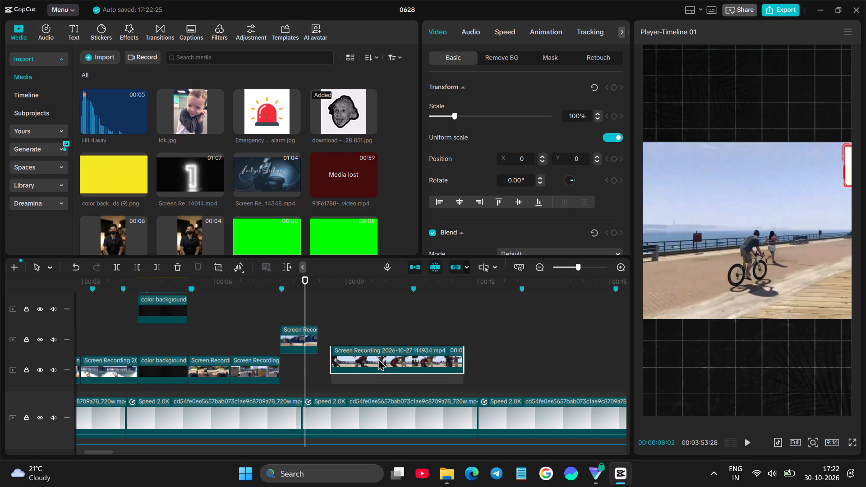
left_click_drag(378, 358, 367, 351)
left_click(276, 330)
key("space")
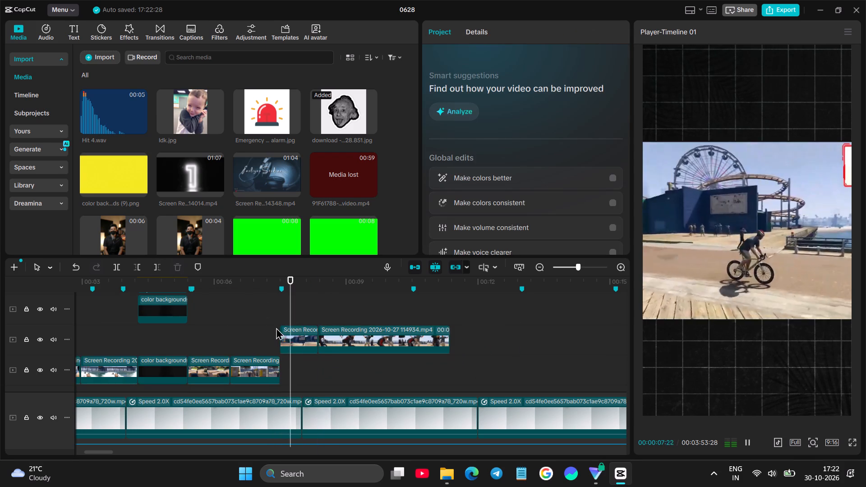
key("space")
Delete the pier cycling clip and place the two-men clip directly after the bike rental clip.
left_click(296, 329)
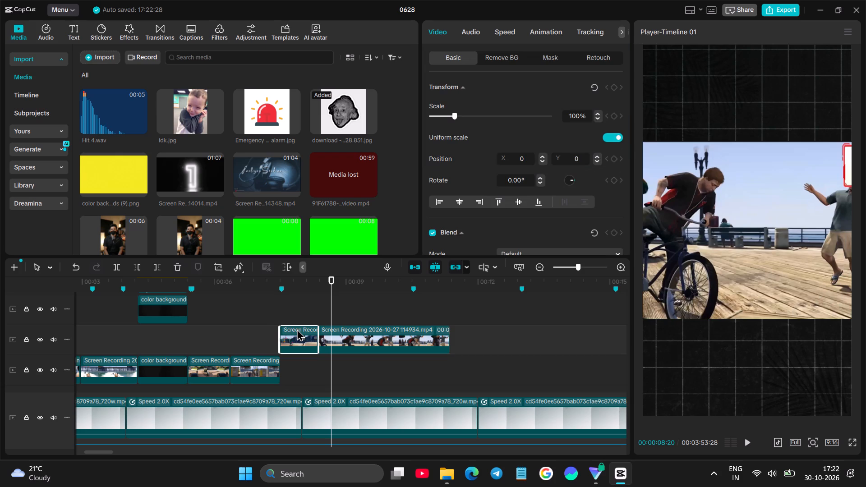
key("BackSpace")
left_click_drag(355, 336, 316, 359)
left_click(210, 317)
key("space")
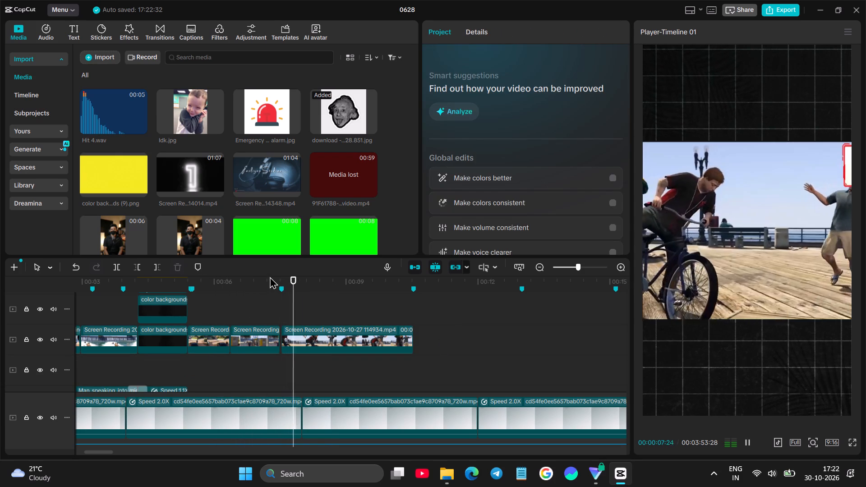
key("space")
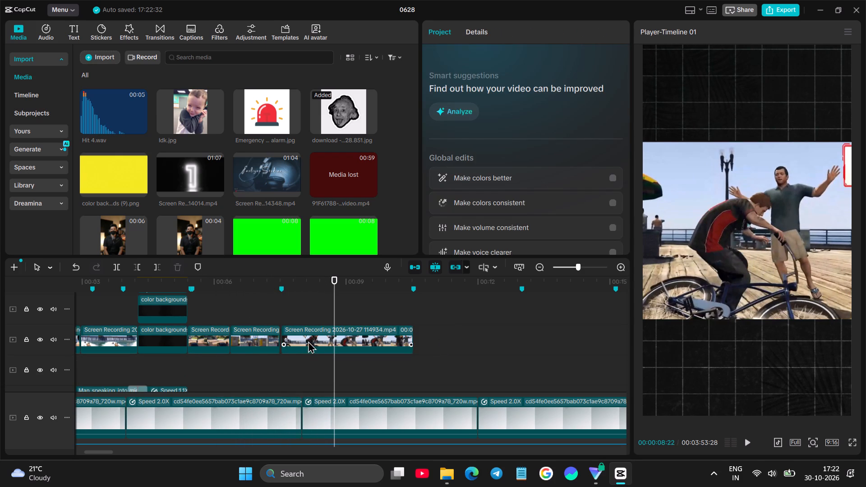
left_click_drag(308, 341, 304, 339)
Trim the driveway clip's end to 00:06:07 and shift the bike rental and two-men clips back to close the gaps.
left_click(190, 359)
key("space")
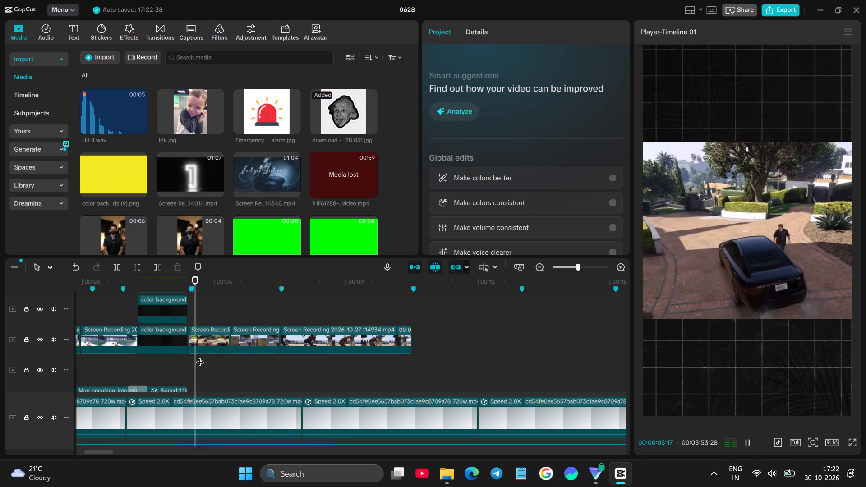
key("space")
key("space")
key("space")
left_click(218, 336)
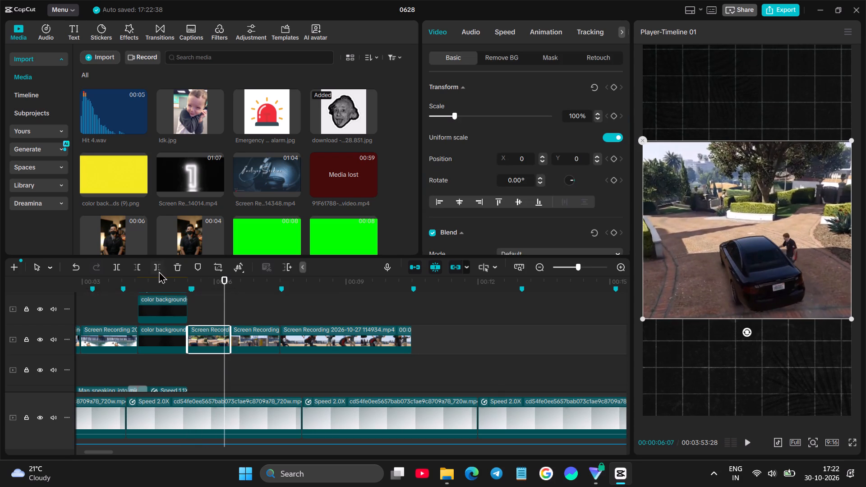
left_click(159, 271)
left_click_drag(256, 333, 249, 333)
left_click_drag(336, 336, 327, 334)
Trim the end of the two-men clip at 00:09:18 and play the three-clip sequence from about 00:05.
key("space")
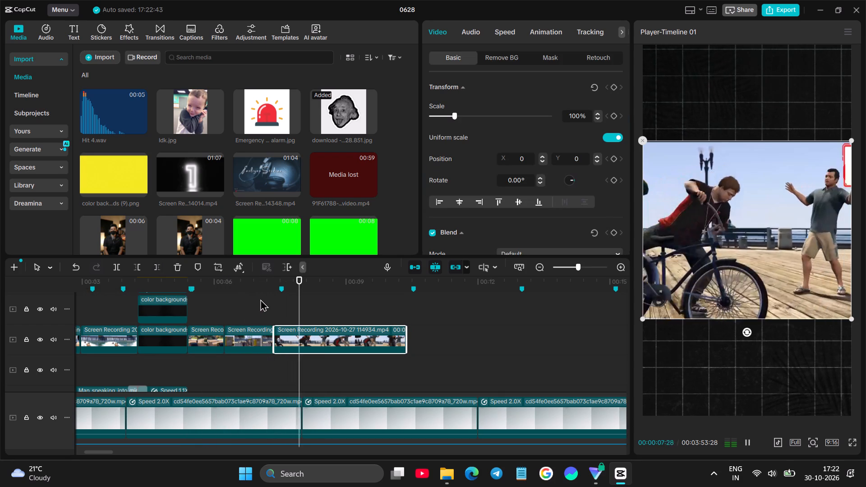
key("space")
key("space")
key("space")
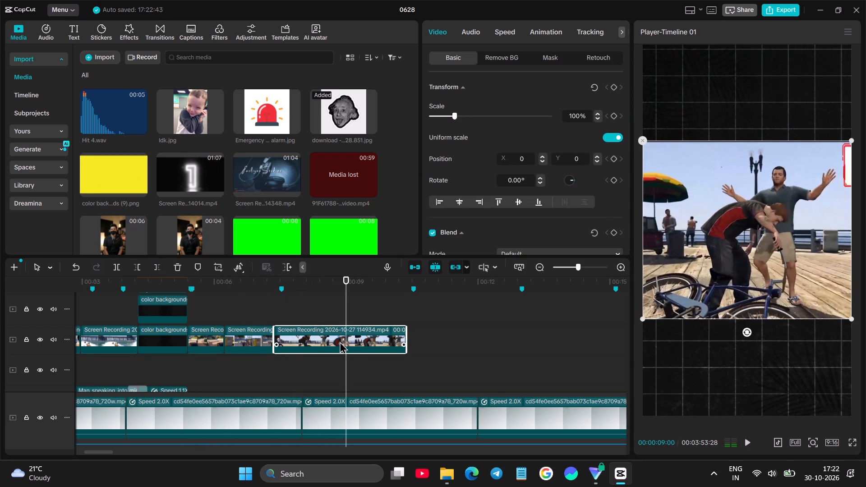
key("space")
key("space")
left_click(340, 335)
key("space")
key("space")
left_click(160, 269)
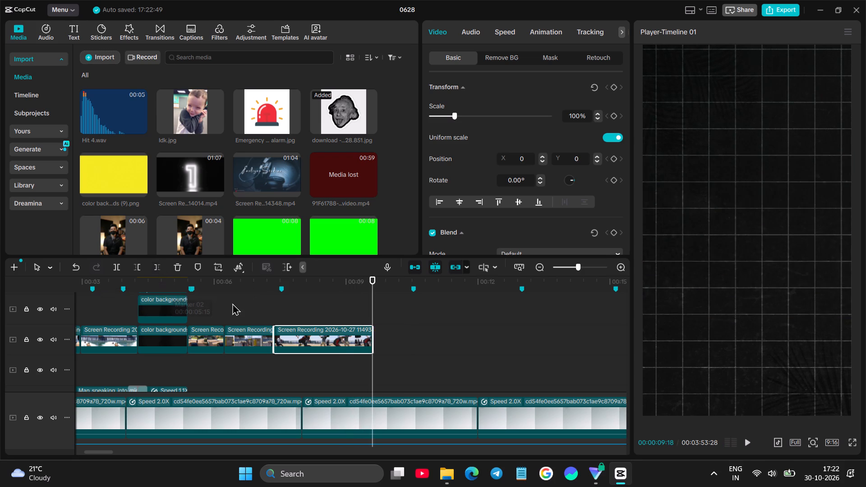
left_click(232, 303)
key("space")
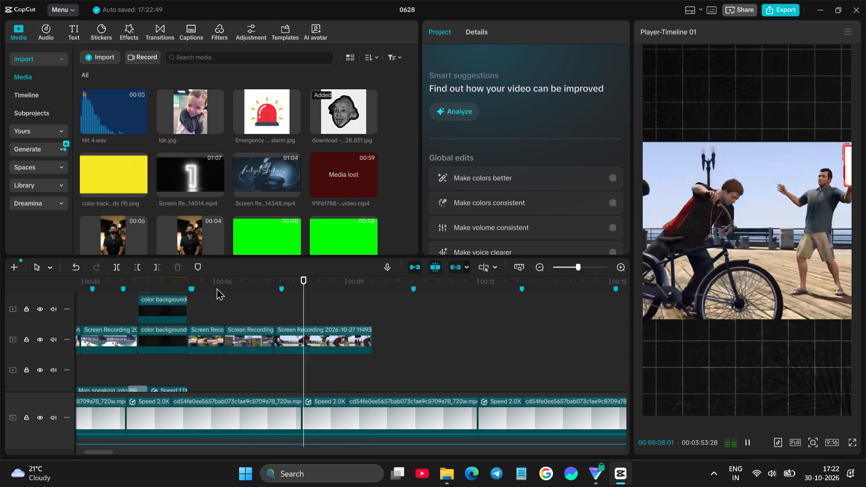
left_click(190, 374)
key("space")
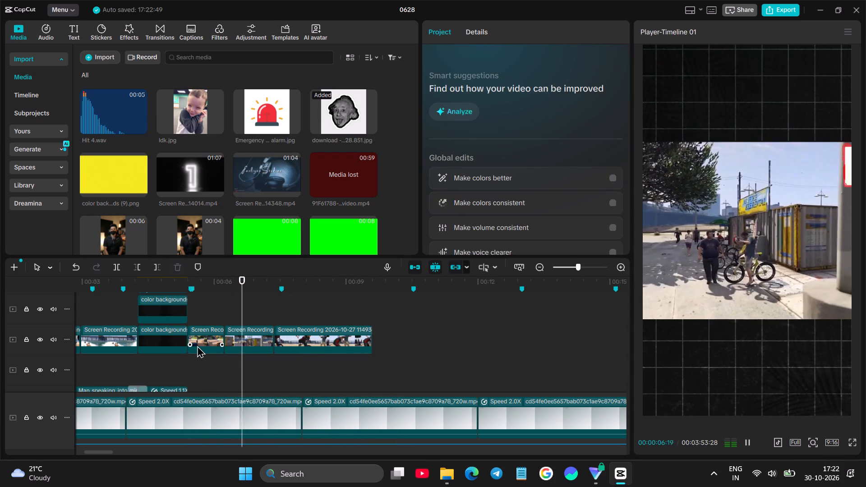
key("space")
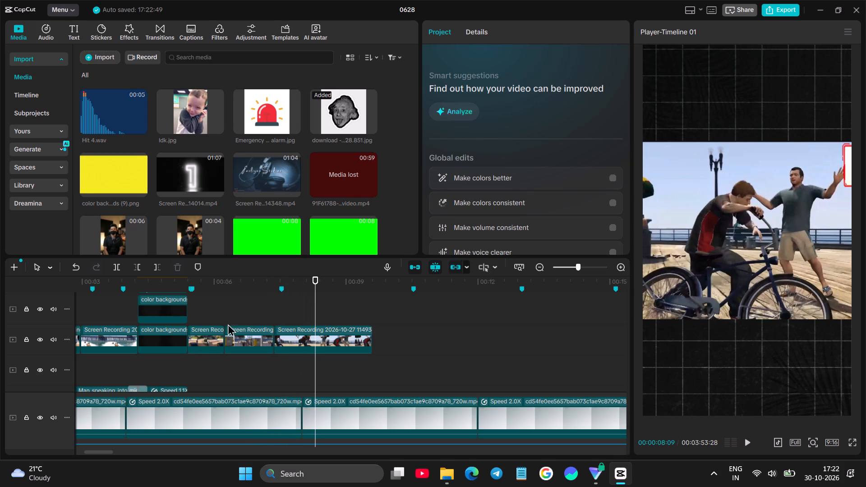
Scale the driveway clip up to 127% in the preview.
left_click_drag(278, 303, 226, 345)
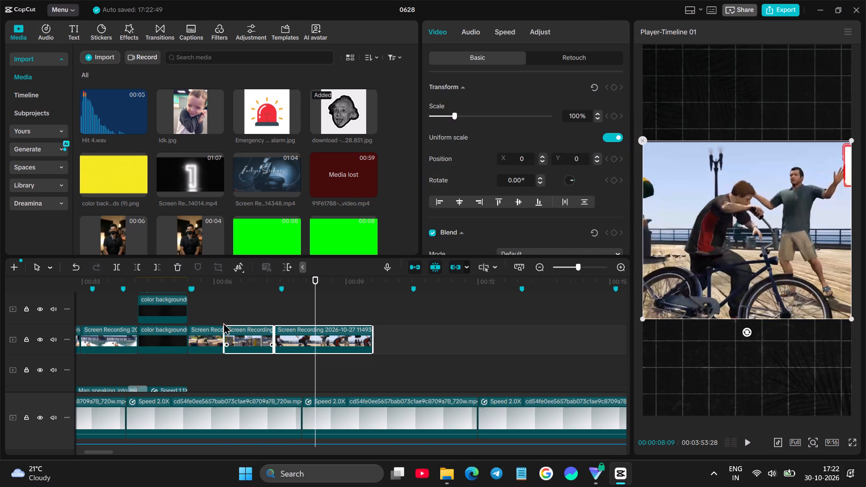
left_click(217, 313)
left_click(209, 335)
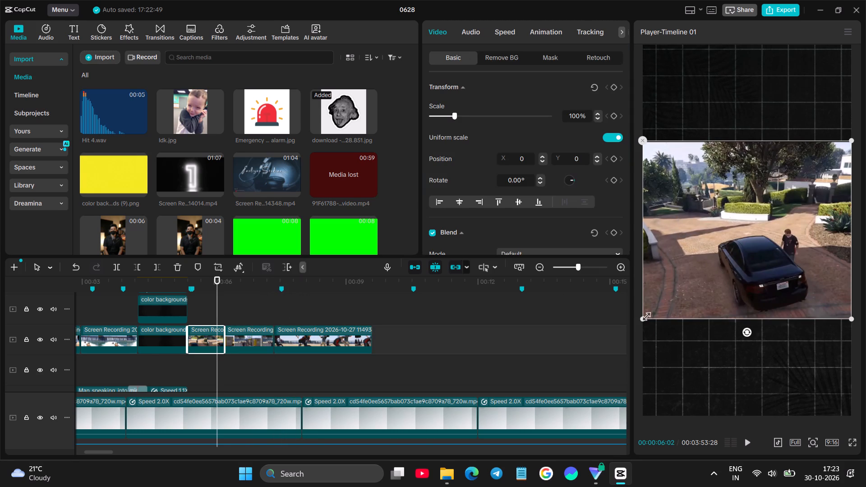
left_click_drag(642, 317, 616, 370)
key("space")
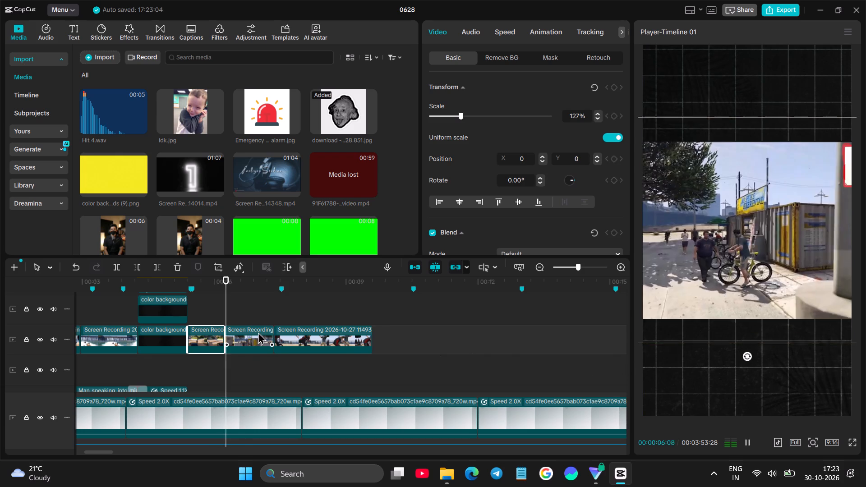
Scale up the bike rental clip in the preview so it fills more of the vertical frame's height.
key("space")
left_click(250, 333)
left_click_drag(643, 318, 606, 358)
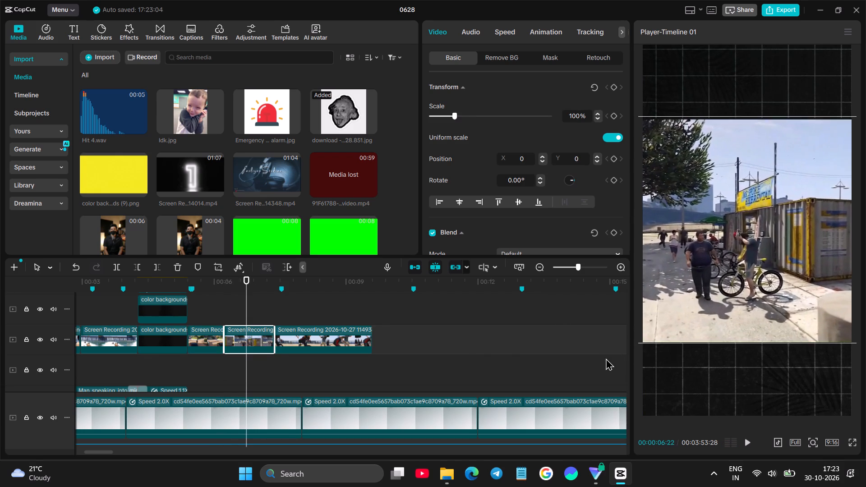
left_click_drag(606, 358, 605, 359)
key("space")
key("space")
Scale the two-men pier clip to 107% in the preview and play back the resized clips.
left_click(330, 338)
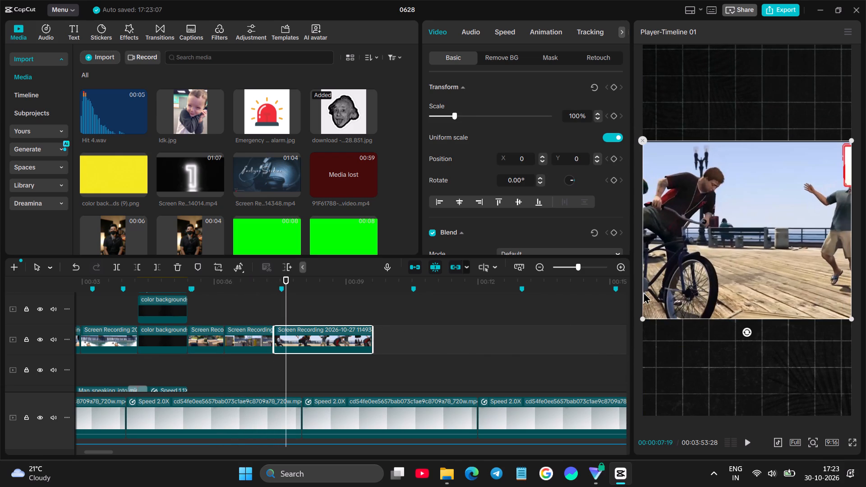
key("space")
key("space")
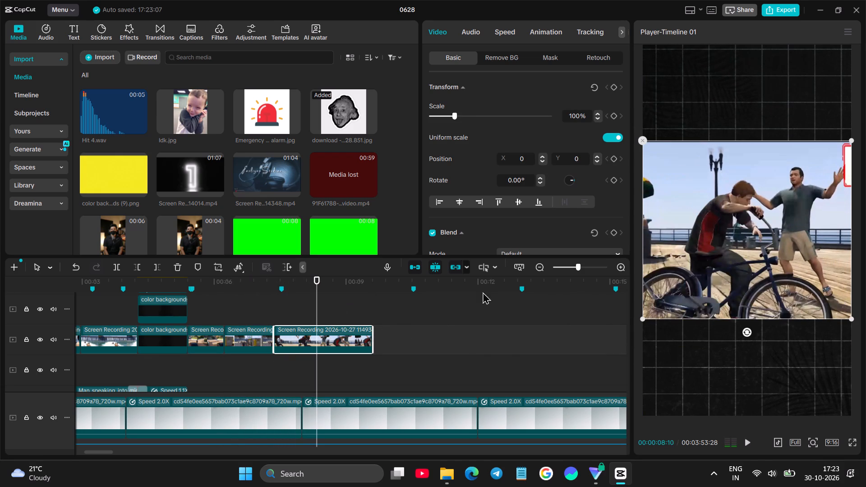
left_click_drag(641, 315, 635, 330)
left_click(682, 296)
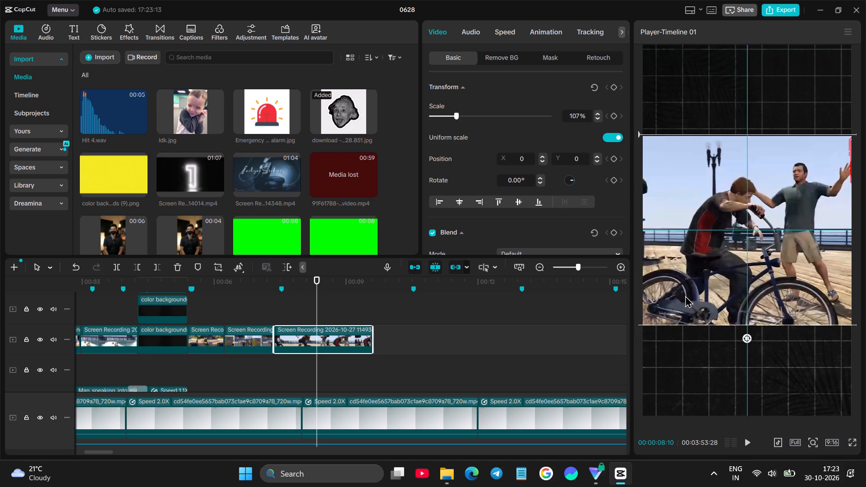
left_click_drag(685, 297, 685, 303)
left_click(221, 298)
key("space")
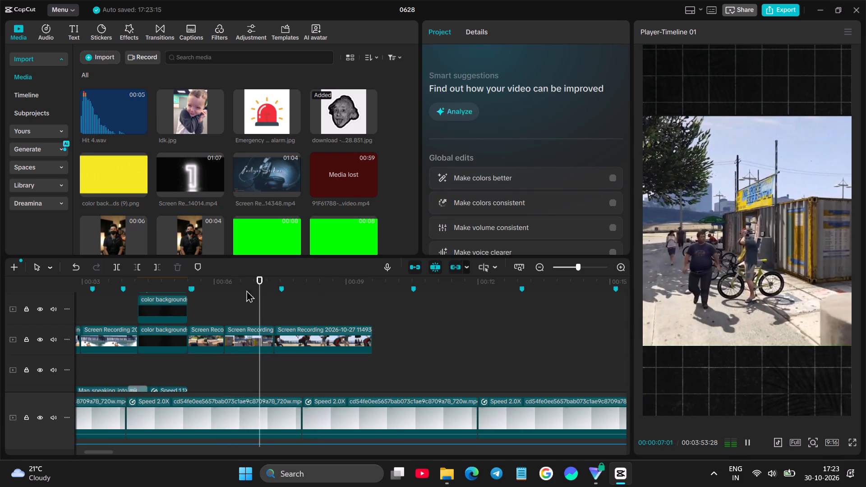
key("space")
Set the opacity of the long NON MOVING BLACK GRID.jpg overlay beneath the gameplay clips to 36%.
scroll(357, 307, "down", 10)
left_click(308, 326)
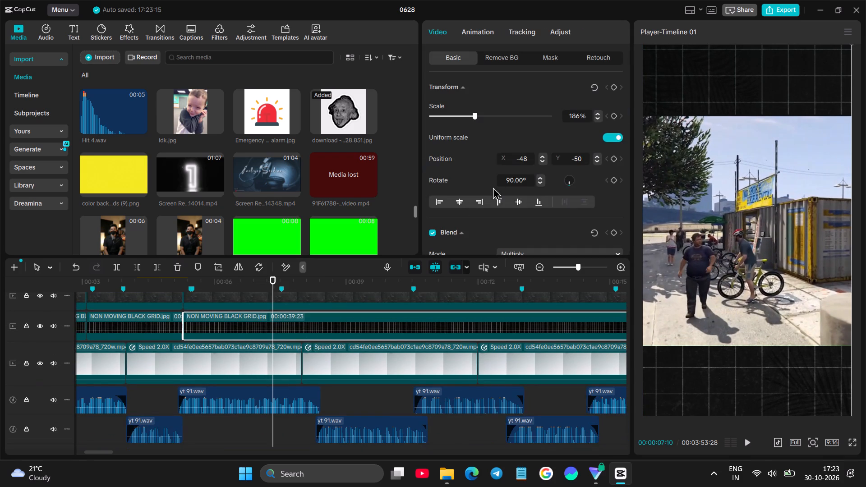
scroll(499, 176, "down", 3)
left_click_drag(518, 130, 476, 144)
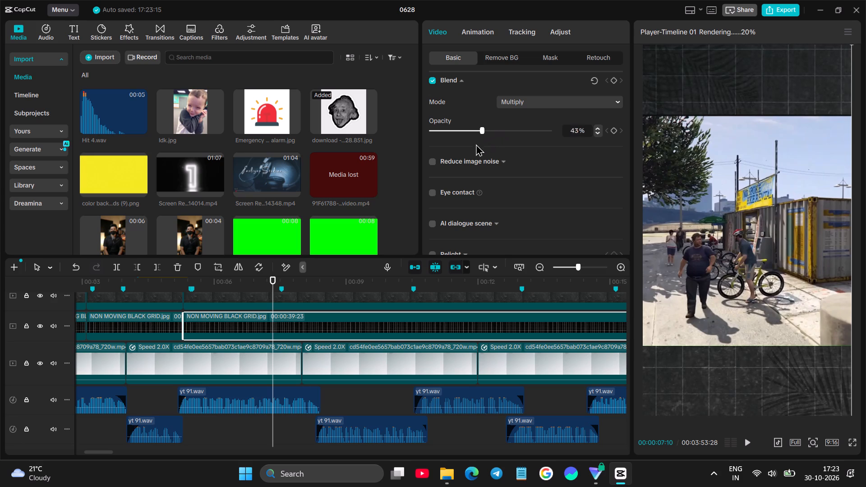
left_click_drag(476, 144, 474, 152)
Play back the driveway, bike rental and two-men clips to check them against the lightened grid background.
scroll(373, 289, "up", 4)
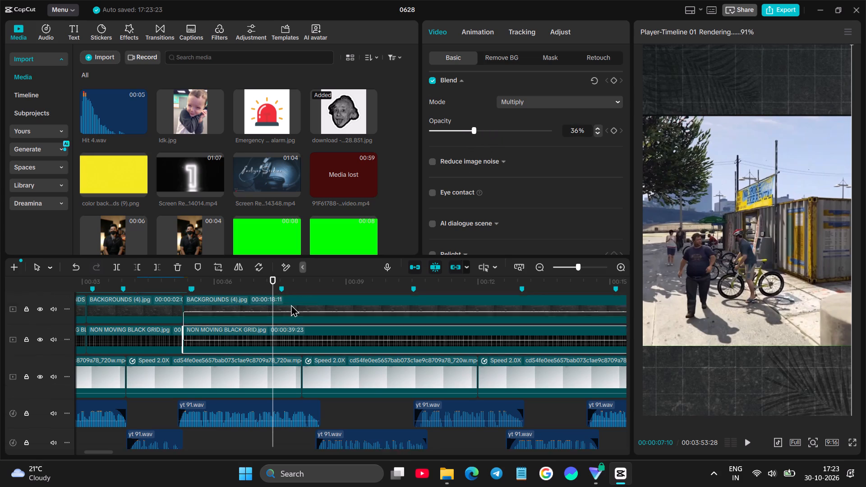
scroll(207, 321, "up", 2)
left_click(203, 321)
left_click_drag(203, 321, 148, 324)
key("space")
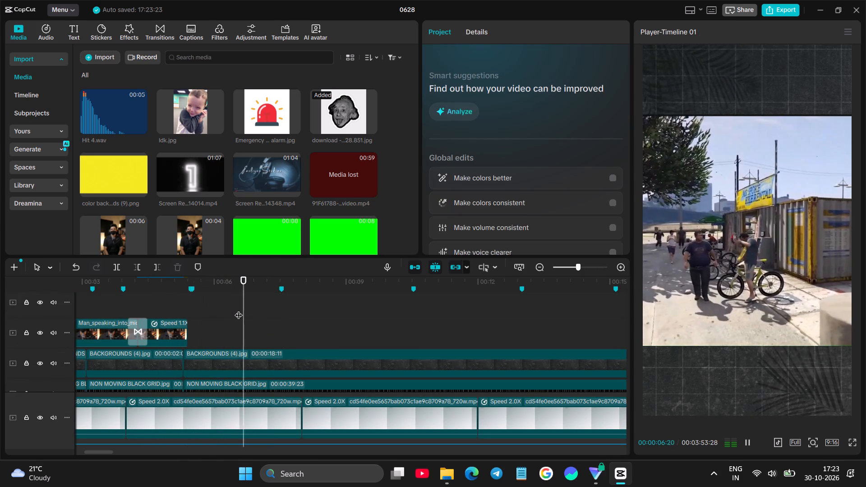
key("space")
scroll(312, 297, "up", 3)
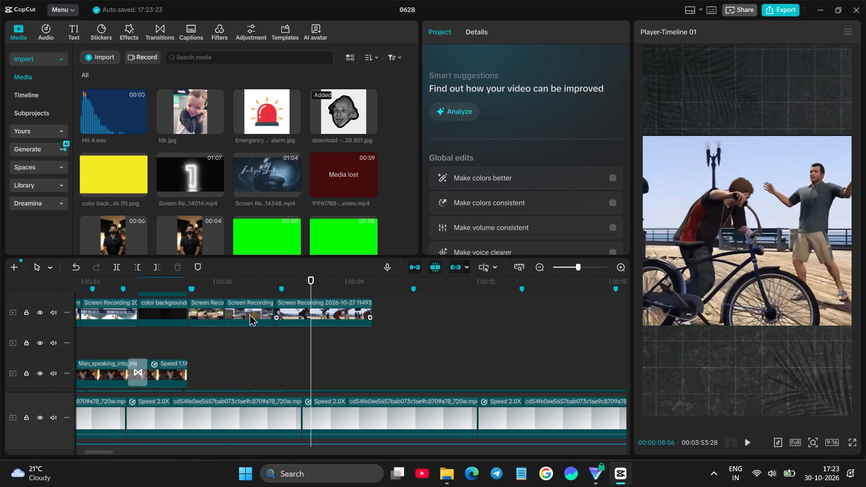
left_click(159, 339)
key("space")
key("space")
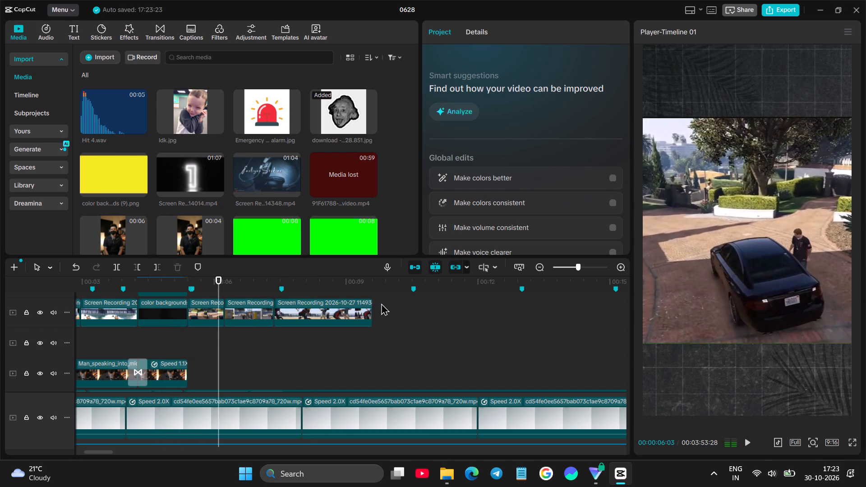
Add the gold TG logo images (26).jpg on an overlay track, starting just after the bike rental clip begins.
scroll(350, 198, "up", 5)
scroll(331, 188, "down", 3)
scroll(343, 161, "up", 2)
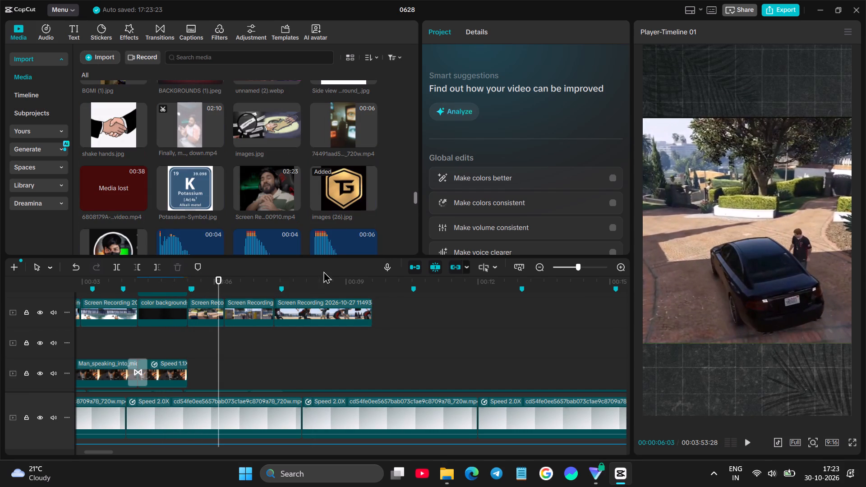
scroll(316, 278, "up", 12)
left_click_drag(343, 189, 230, 357)
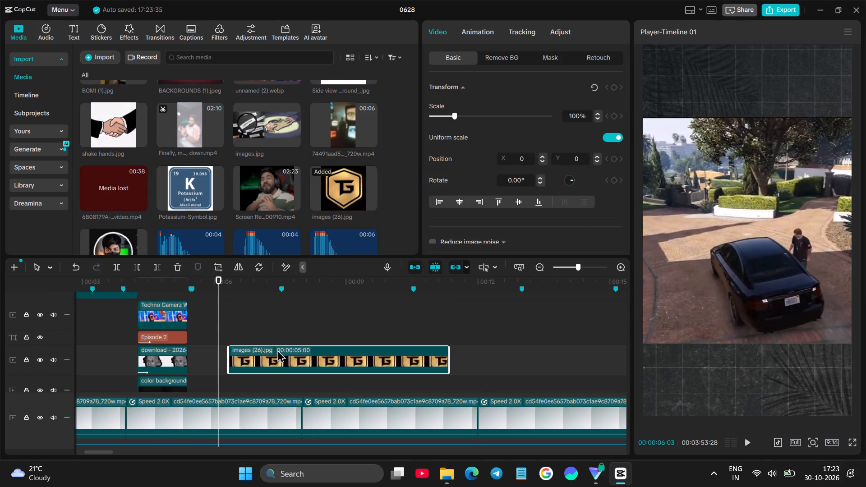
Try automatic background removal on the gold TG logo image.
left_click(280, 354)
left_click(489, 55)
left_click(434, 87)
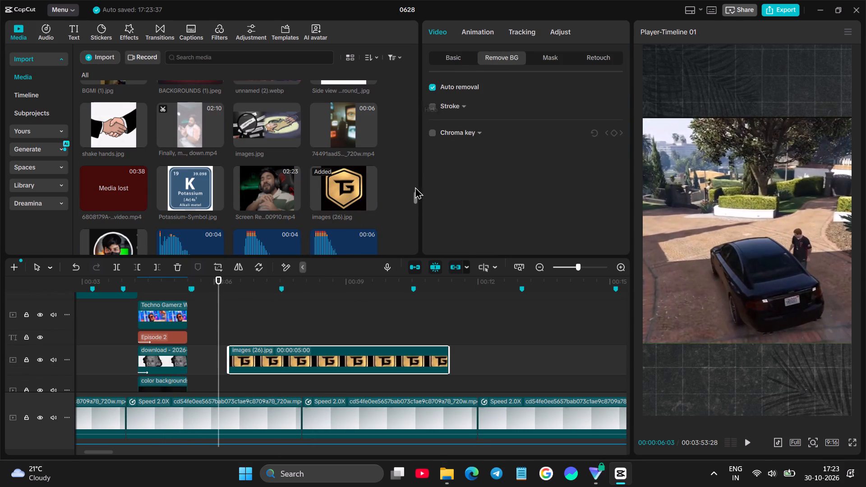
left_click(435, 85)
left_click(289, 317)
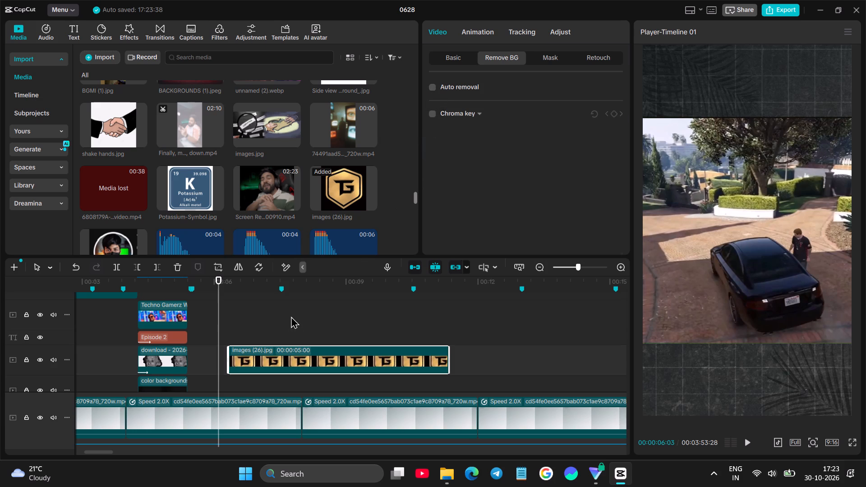
Remove the TG logo's black background with Chroma key by sampling black from the image.
left_click(291, 359)
left_click(434, 117)
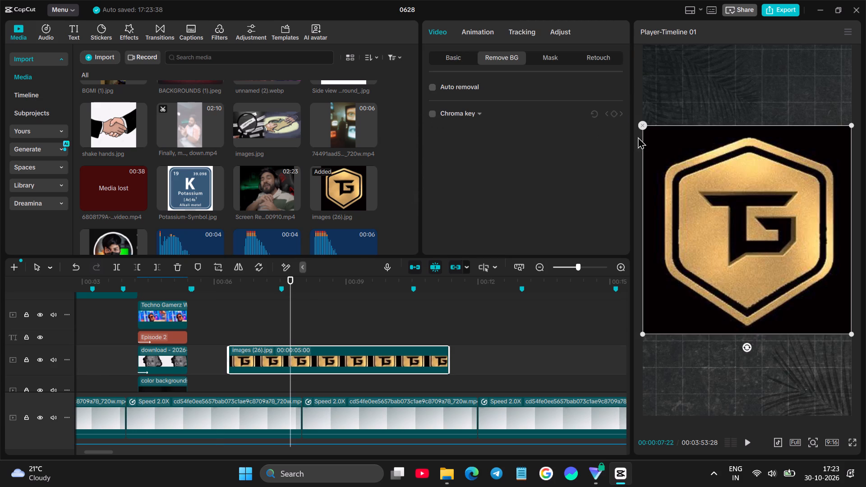
left_click(434, 113)
left_click(659, 145)
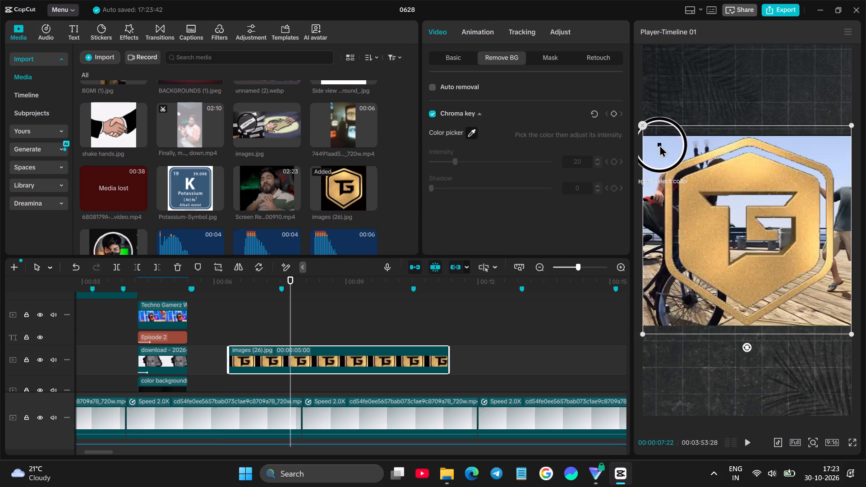
Shrink the TG logo to a small badge and centre it in the dark band above the gameplay footage.
left_click_drag(851, 123, 782, 207)
left_click_drag(765, 239, 783, 119)
left_click_drag(816, 58, 782, 92)
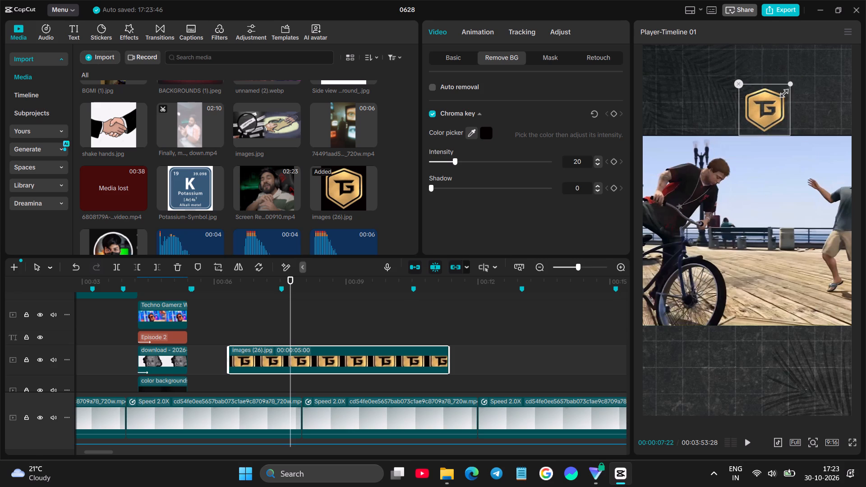
left_click_drag(782, 92, 782, 91)
left_click_drag(765, 116, 746, 94)
Preview the bike rental clip with the TG logo in full screen from about 00:06:07.
left_click(226, 323)
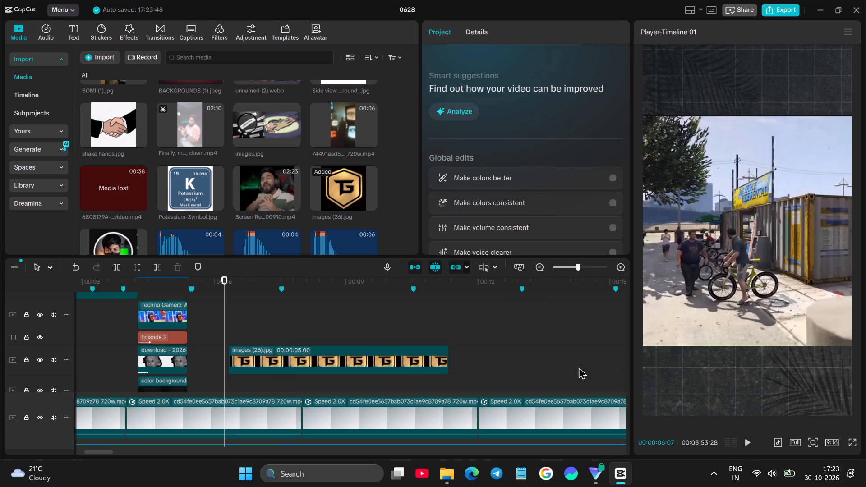
left_click(852, 441)
key("space")
key("space")
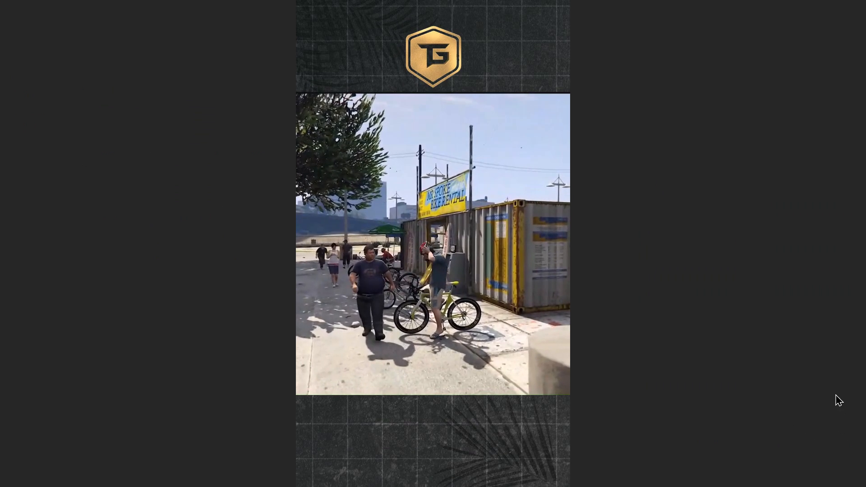
left_click(598, 441)
left_click(590, 437)
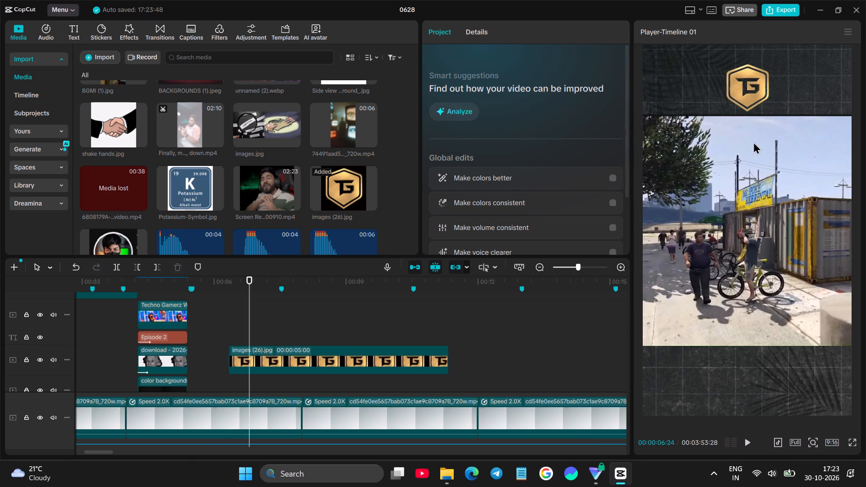
Nudge the bike rental clip slightly down and fine-tune the TG logo's height in the band above it.
left_click(756, 150)
left_click_drag(749, 103, 747, 95)
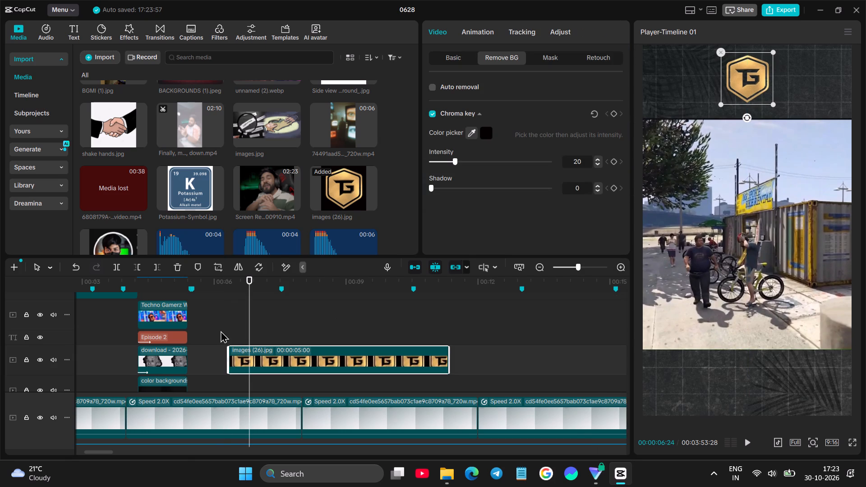
left_click(221, 331)
key("space")
key("space")
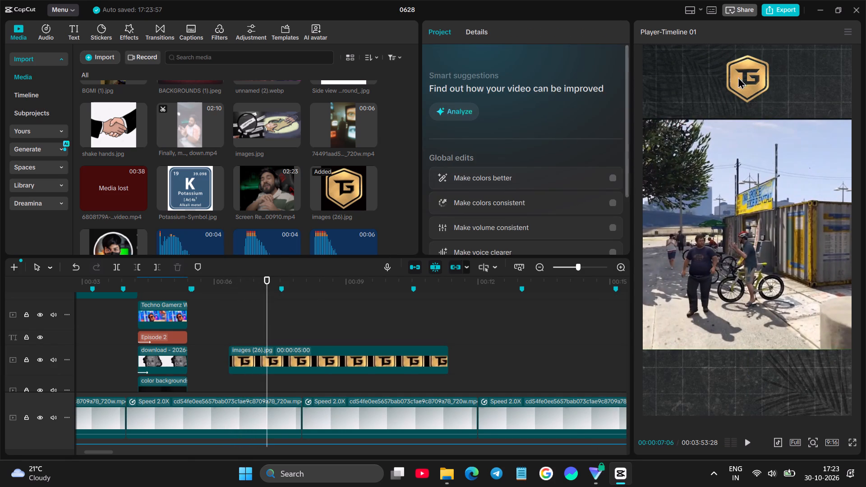
left_click(741, 75)
Play back the bike rental and two-men clips to check the repositioned TG logo.
left_click(198, 336)
key("space")
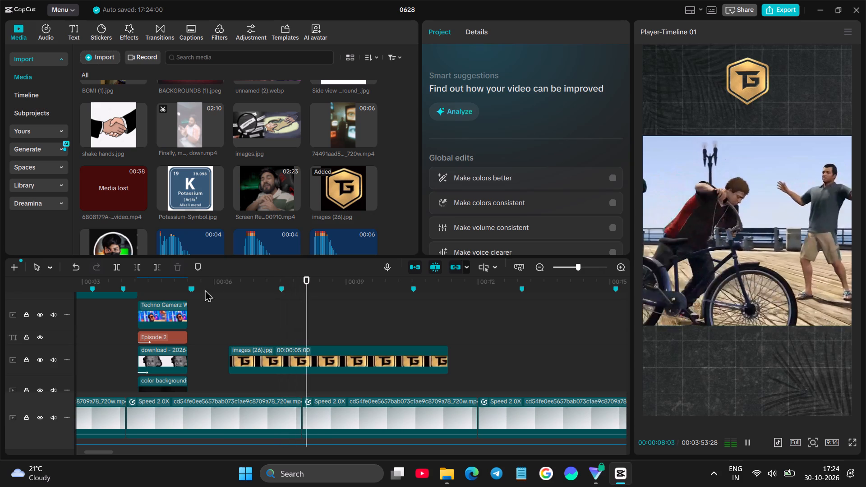
left_click(217, 331)
key("space")
key("space")
key("space")
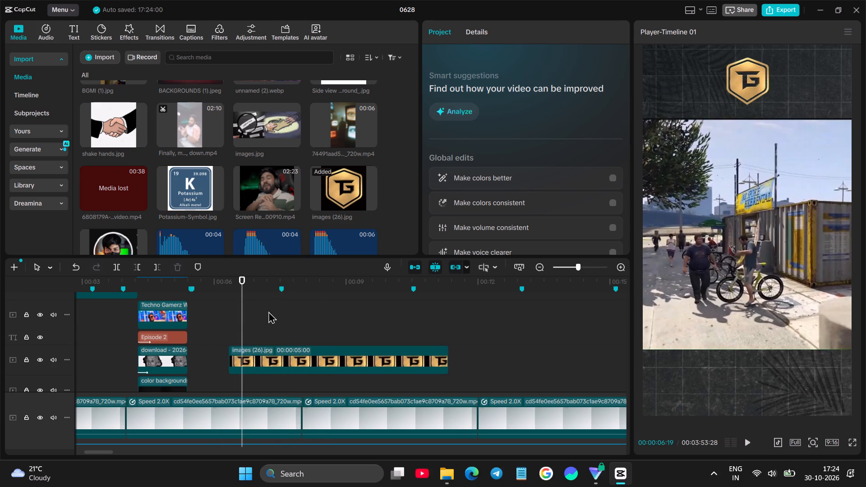
Browse the imported media for further overlays, previewing the white-background YouTube animation and Red ink overlay.mp4.
scroll(191, 200, "up", 5)
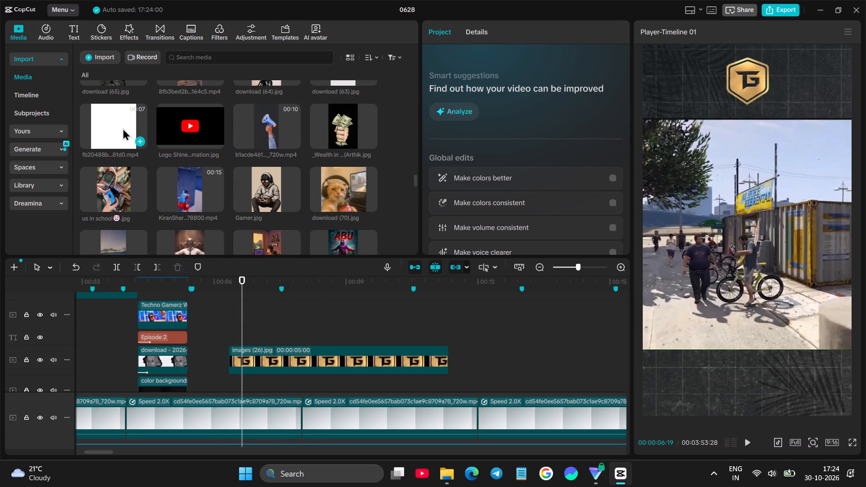
left_click(117, 123)
left_click(115, 118)
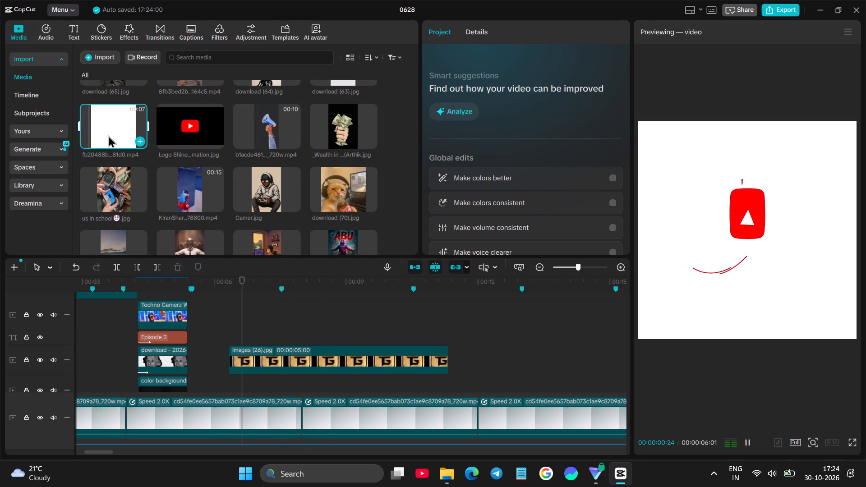
left_click(108, 135)
scroll(280, 180, "up", 4)
left_click(102, 143)
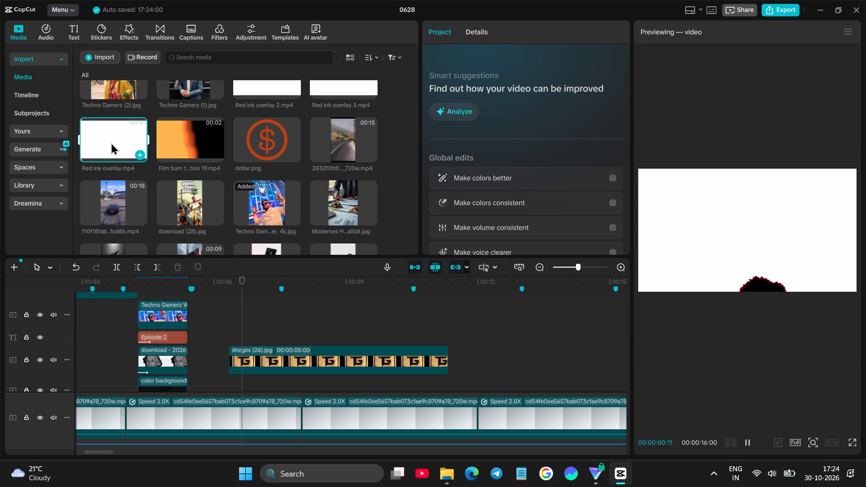
scroll(295, 141, "up", 4)
scroll(222, 182, "up", 4)
scroll(255, 166, "up", 5)
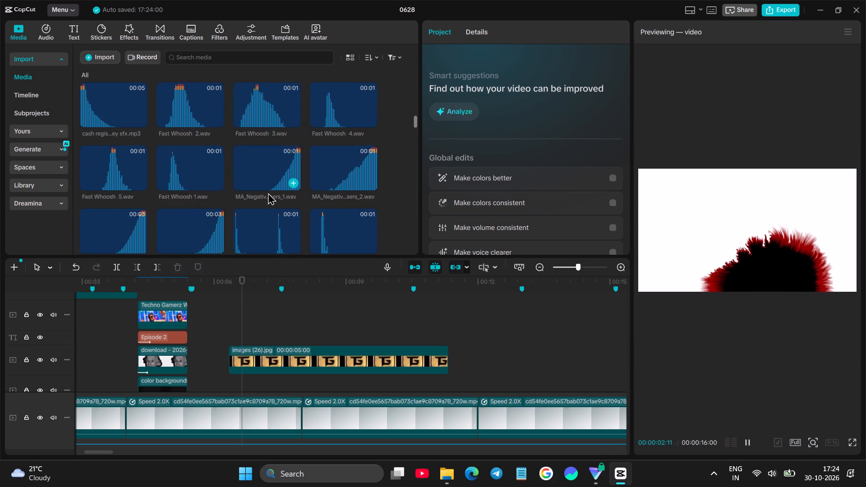
Replay the bike rental and two-men section under the TG logo up to about 00:08:07.
left_click(229, 322)
left_click(206, 323)
key("space")
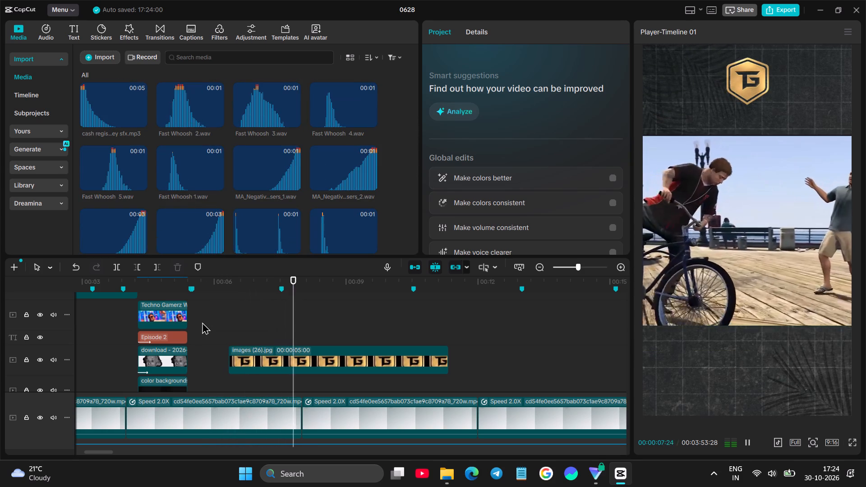
key("space")
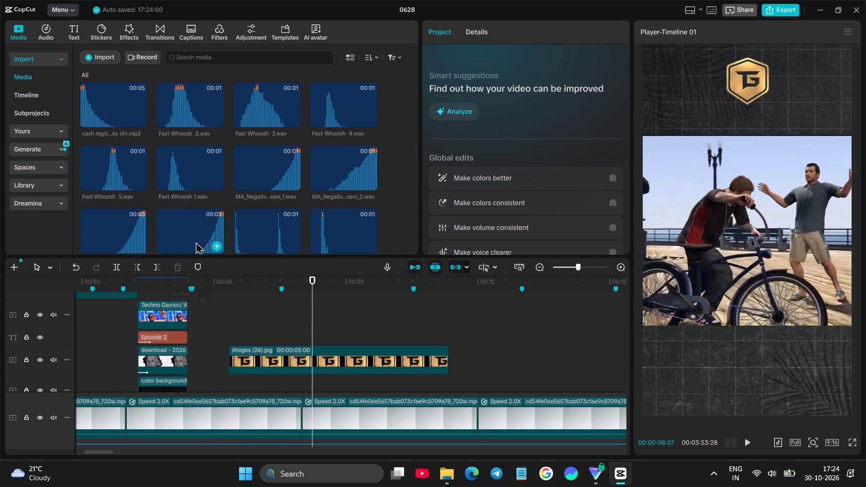
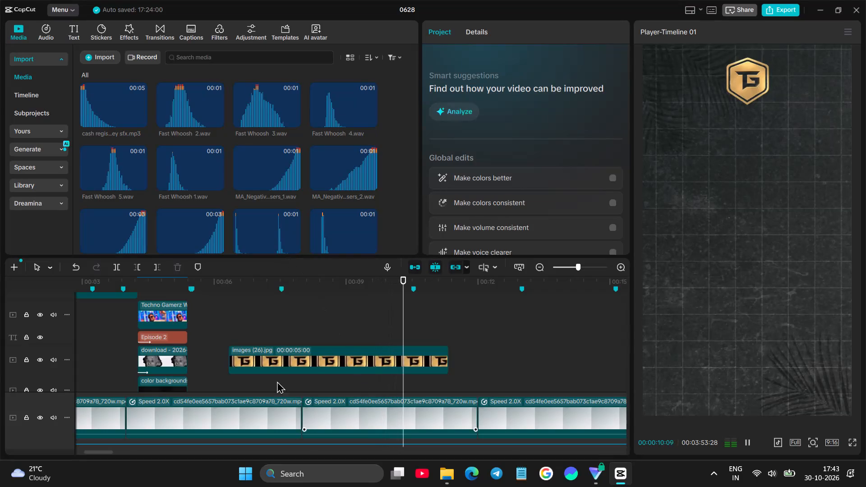
Play back the edited sequence from about 00:06 through the bicycle scene on the pier.
left_click(228, 331)
key("space")
scroll(347, 392, "down", 7)
scroll(364, 409, "down", 4, "ctrl")
scroll(355, 418, "up", 5)
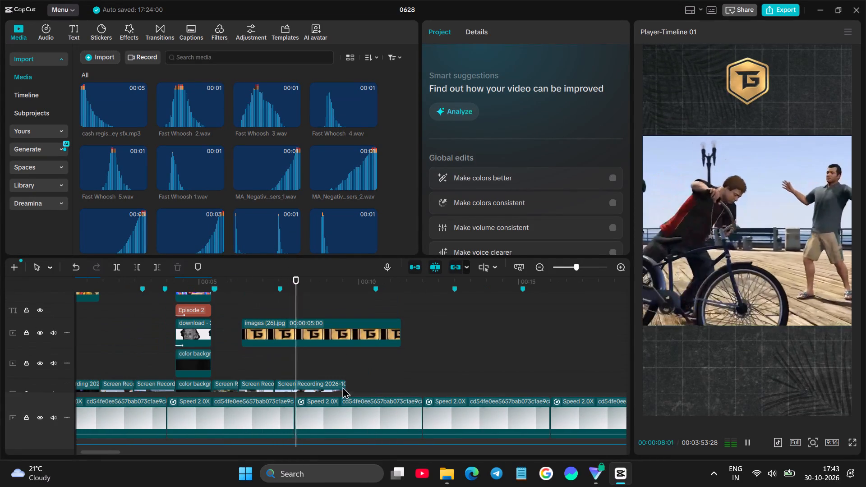
key("space")
scroll(442, 365, "down", 9, "ctrl")
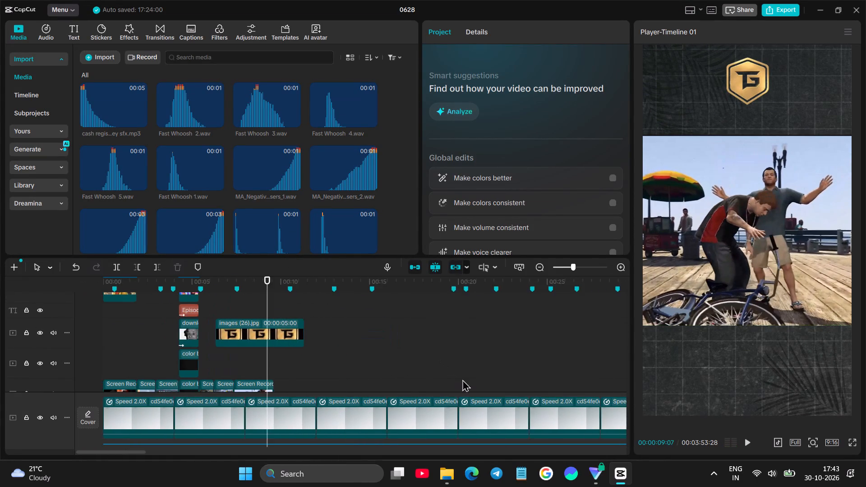
Delete the two leftover screen recording clips at about 00:48 and 00:54, past the end of the main track.
scroll(462, 379, "down", 7, "ctrl")
scroll(474, 365, "left", 1)
scroll(474, 365, "down", 2)
scroll(474, 365, "left", 1)
scroll(474, 365, "down", 3)
scroll(376, 363, "up", 11)
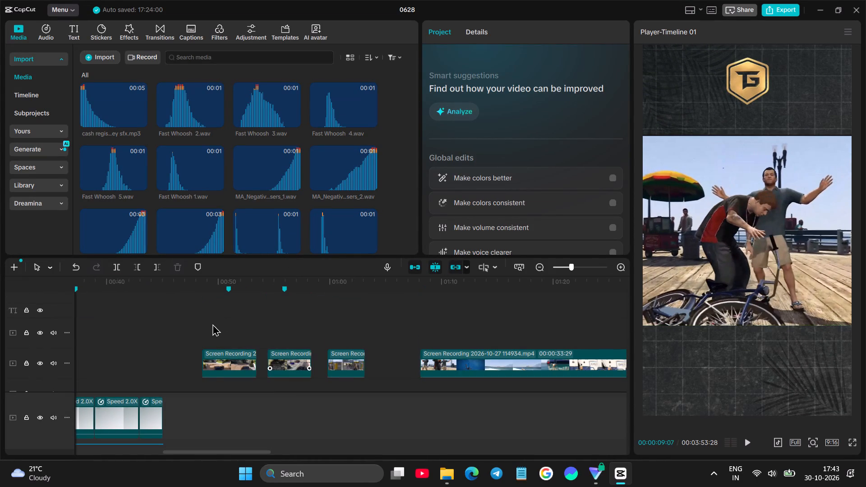
left_click(212, 323)
key("space")
key("space")
left_click(235, 367)
key("BackSpace")
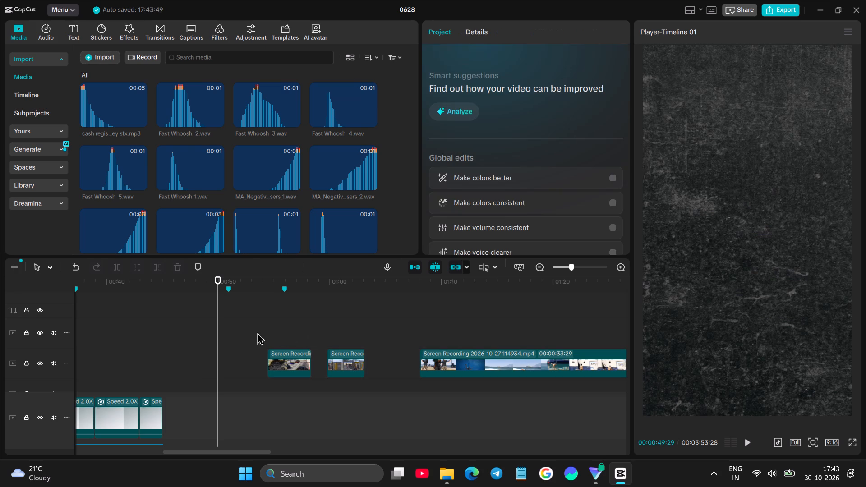
left_click(253, 332)
key("space")
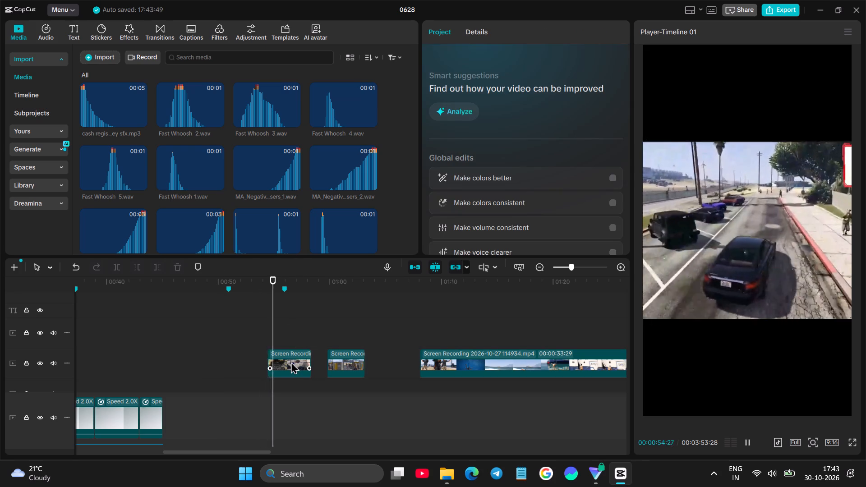
left_click(291, 362)
key("BackSpace")
Preview the short clip at about 01:00 and scan the opening scenes of the long screen recording at about 01:08.
left_click(332, 333)
key("space")
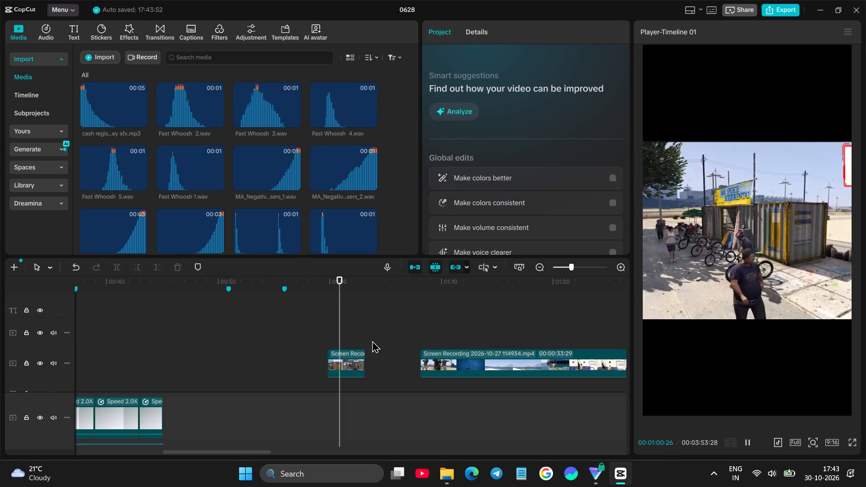
key("space")
left_click(421, 335)
key("space")
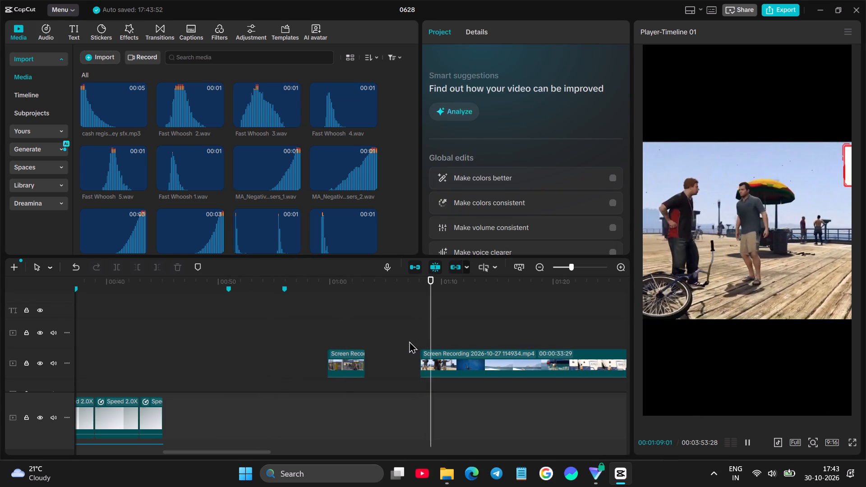
left_click(467, 334)
key("space")
left_click(480, 340)
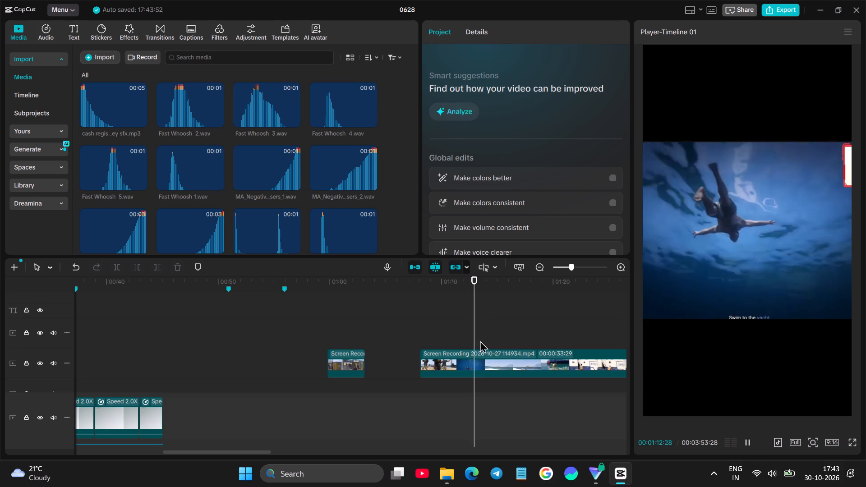
key("space")
left_click(435, 338)
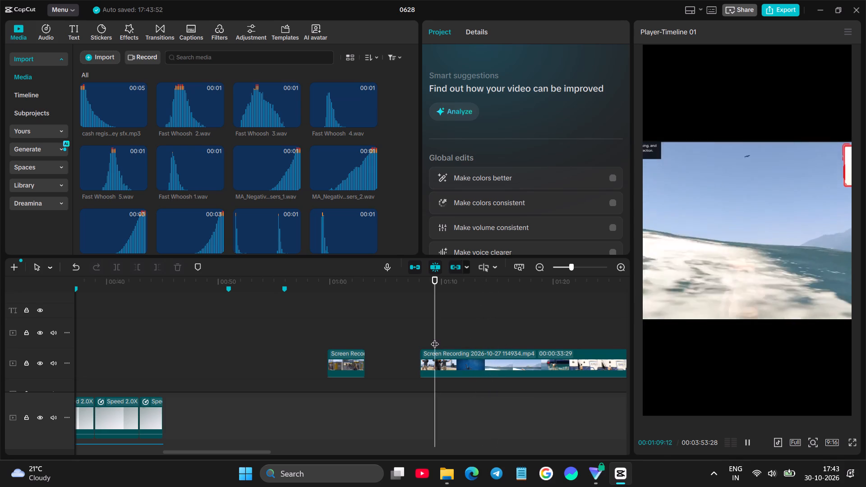
key("space")
left_click(484, 336)
left_click(446, 331)
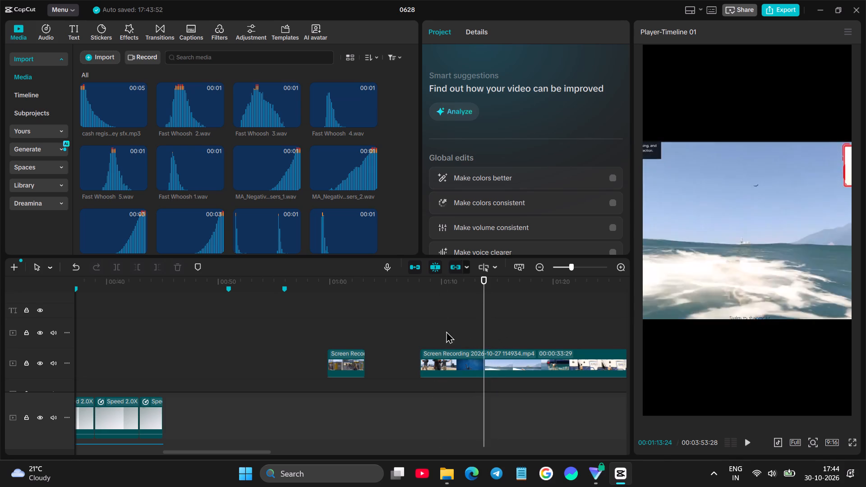
key("space")
key("space")
Trim the start of the long screen recording up to the cut to the sea dive, at about 01:09:13.
left_click(435, 331)
key("space")
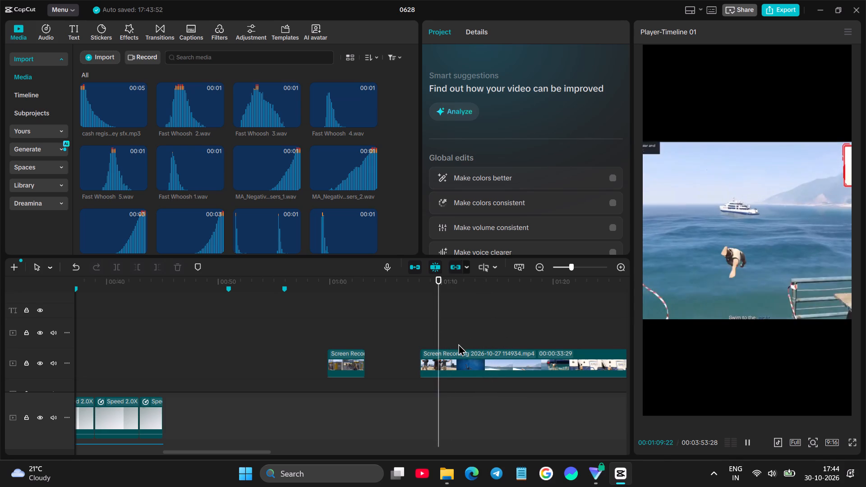
key("space")
left_click(433, 331)
key("space")
key("space")
key("space")
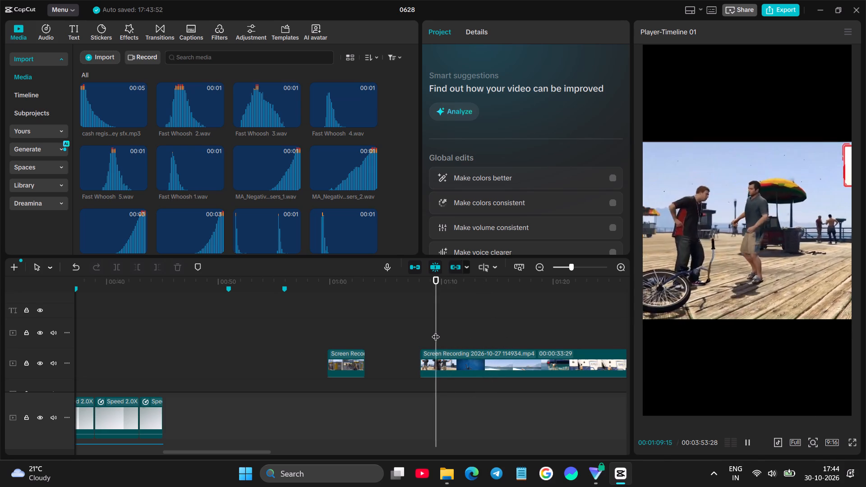
key("space")
left_click(438, 336)
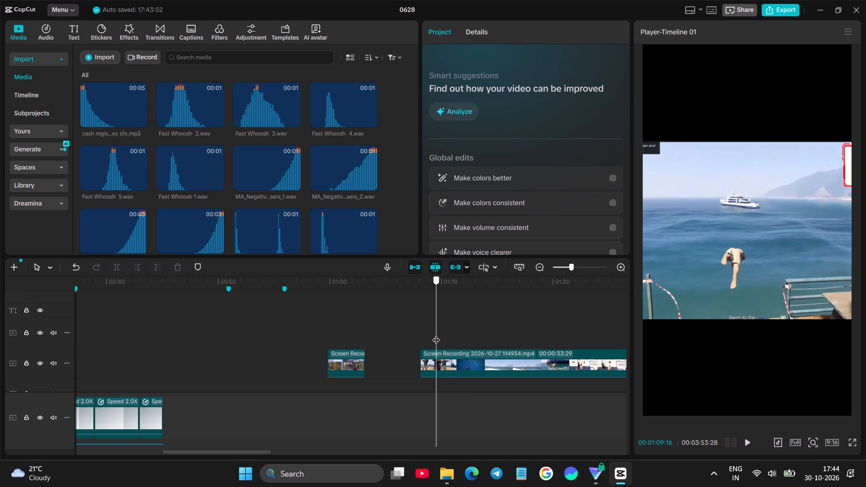
left_click(435, 329)
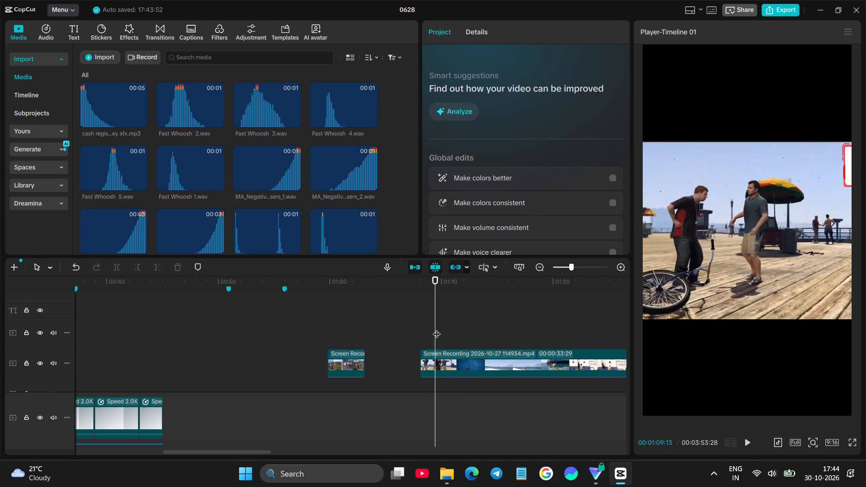
left_click(441, 355)
left_click(139, 265)
Split the long screen recording at 01:11:03, after the dive, when the man is underwater.
key("space")
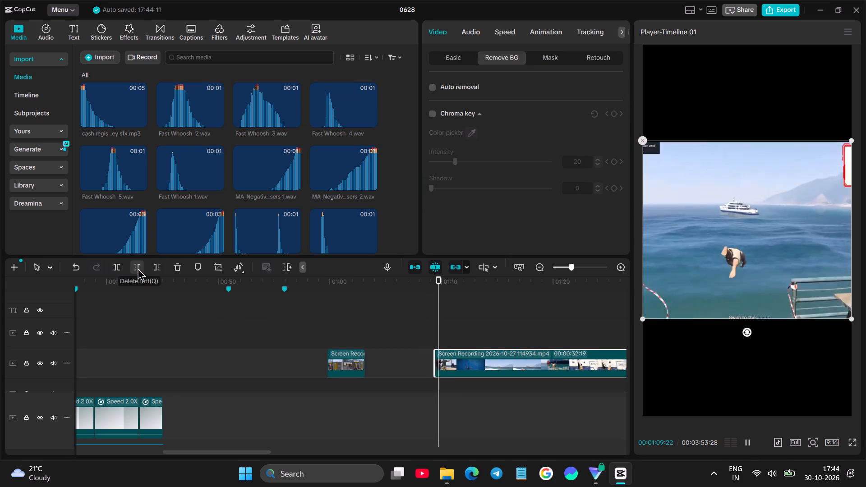
key("space")
left_click(120, 266)
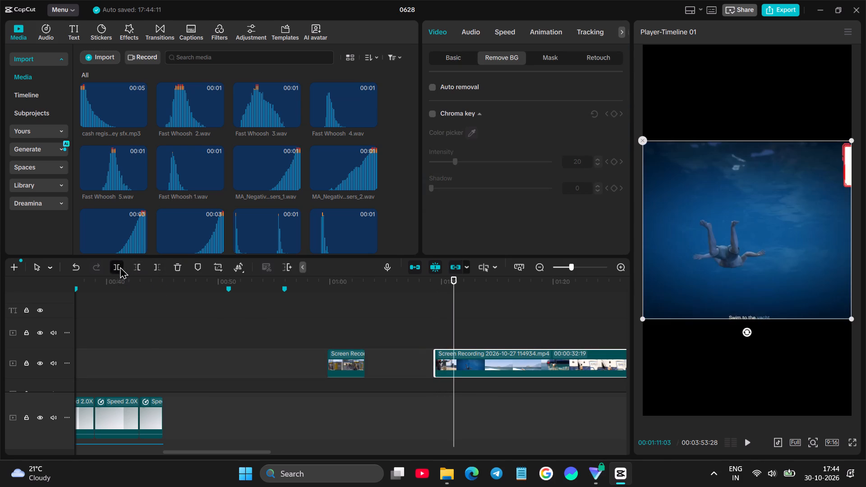
Trim away the swimming footage from the remaining recording so it starts at the yacht ladder, at 01:18:26.
key("space")
left_click(503, 305)
key("space")
left_click(516, 313)
left_click(531, 314)
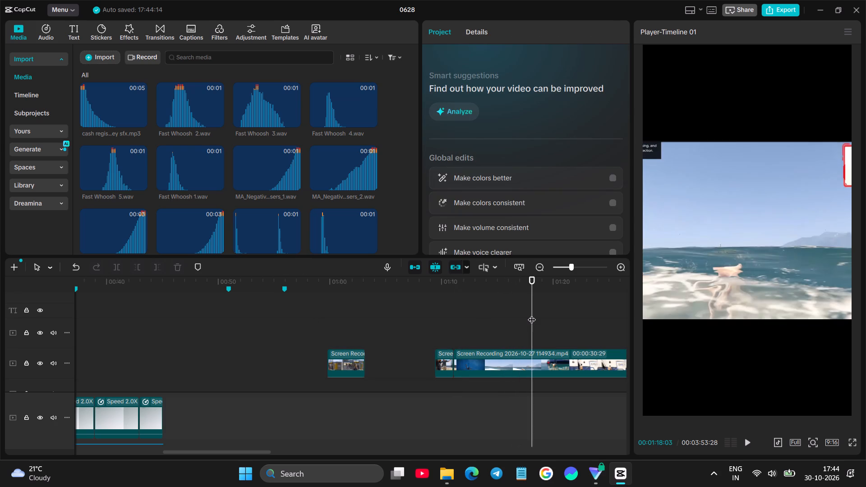
scroll(532, 314, "left", 1)
key("space")
key("space")
key("space")
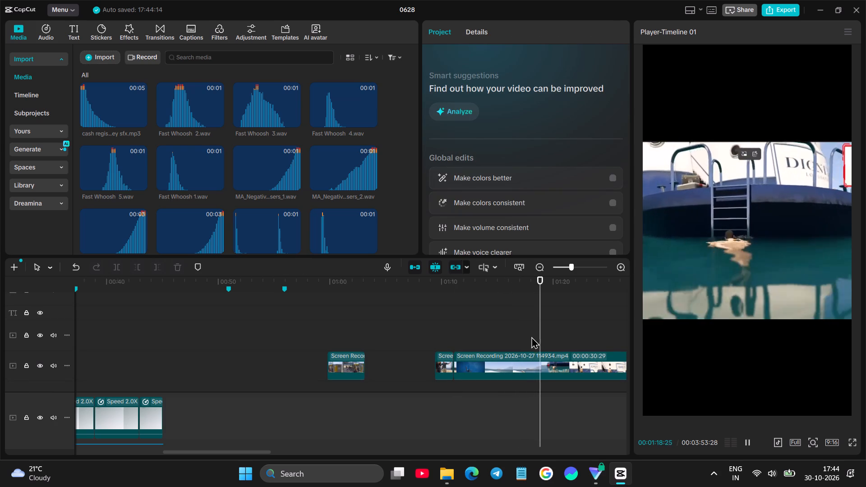
key("space")
left_click(542, 326)
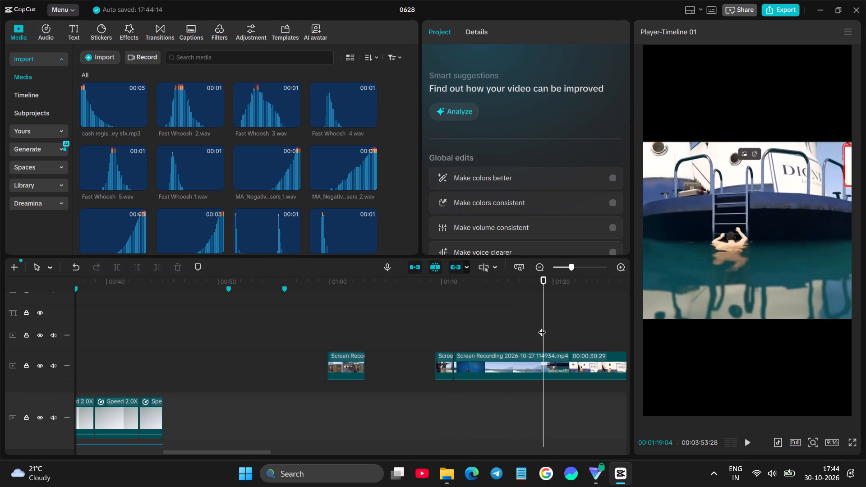
left_click(530, 366)
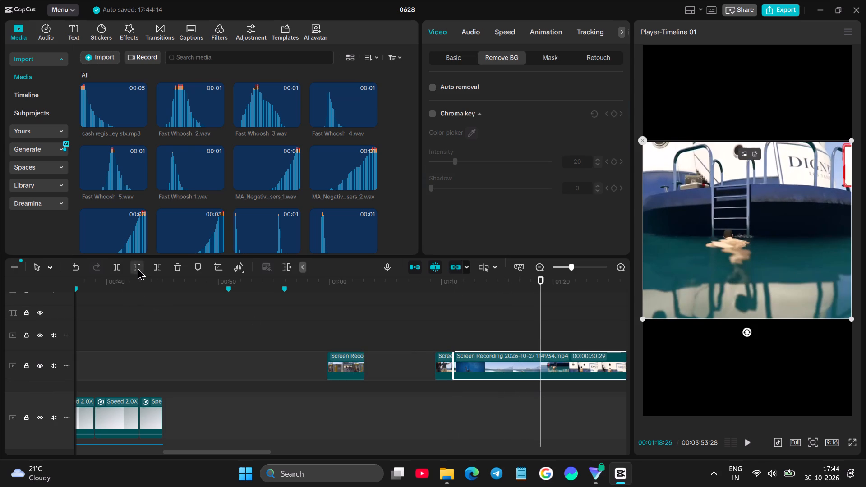
left_click(138, 268)
Split the yacht recording at 01:20:16, as the man reaches the top of the ladder.
key("space")
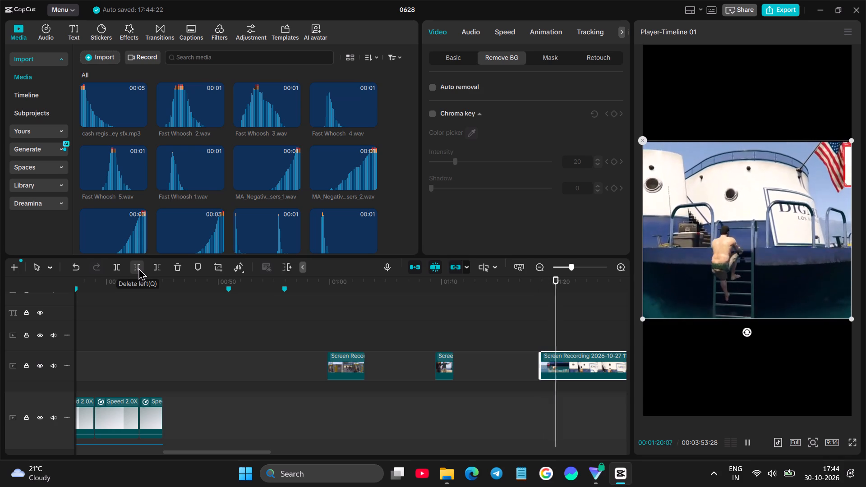
key("space")
left_click(116, 267)
Move the ladder clip directly after the dive clip, and place the remaining recording on the track above, starting where the ladder clip ends.
left_click_drag(548, 363, 522, 363)
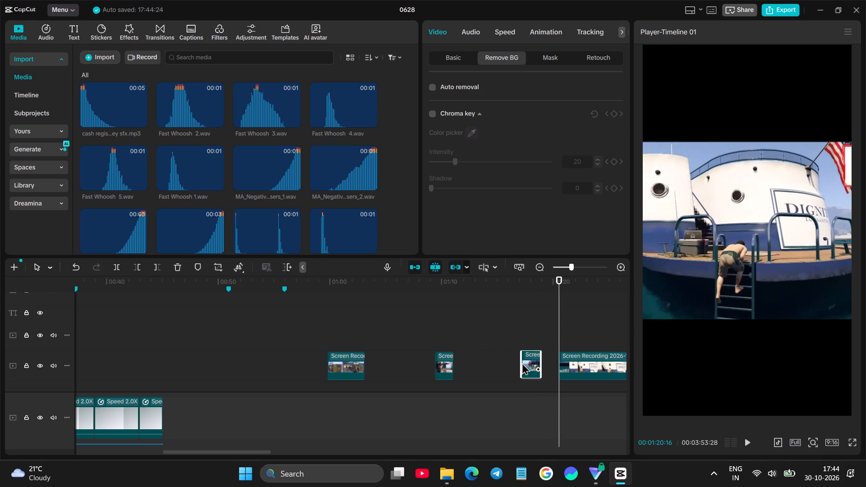
left_click_drag(522, 363, 465, 364)
left_click_drag(587, 366, 501, 335)
Scan the remaining yacht recording on the upper track for the next scenes to use.
left_click(482, 303)
key("space")
left_click(497, 306)
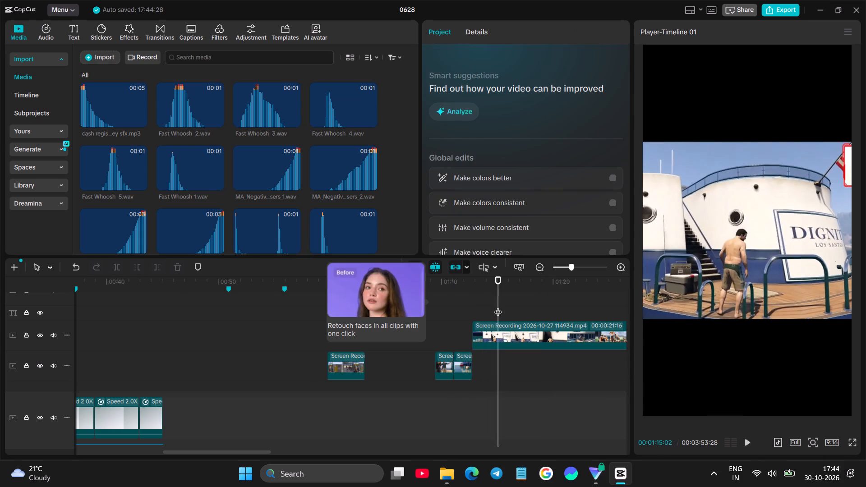
key("space")
left_click(519, 307)
left_click(534, 309)
left_click(549, 311)
left_click(557, 312)
key("space")
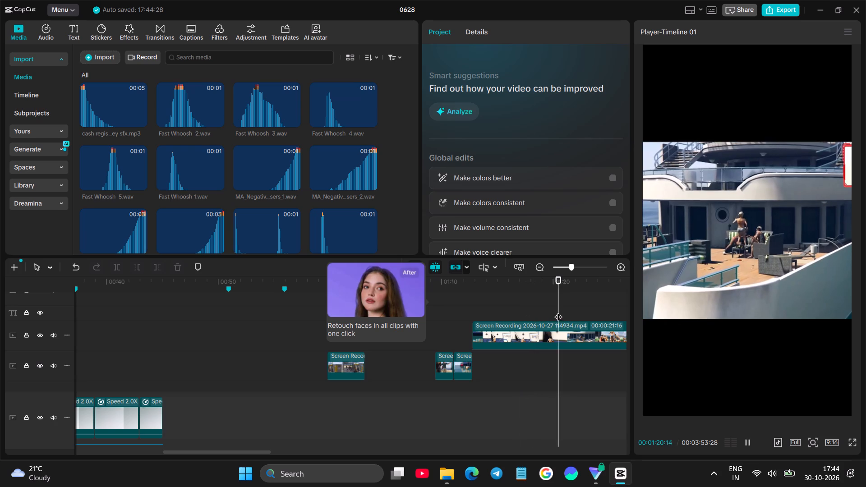
scroll(557, 311, "left", 1)
left_click(447, 308)
key("space")
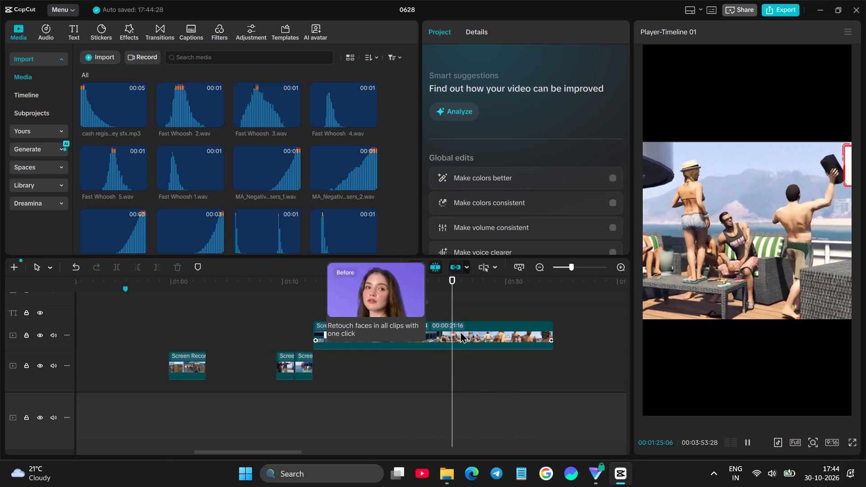
Split the upper-track recording at 01:24:16, in the scene of the group on the yacht deck.
scroll(460, 331, "right", 1)
left_click(544, 299)
left_click(535, 298)
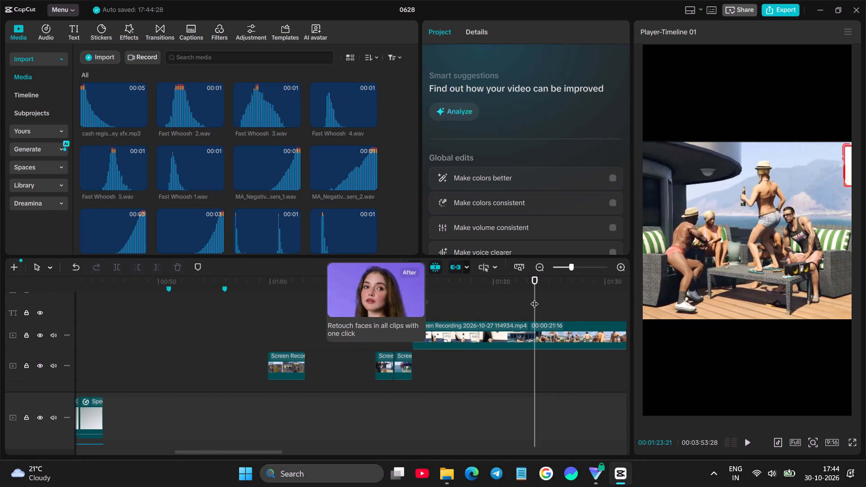
key("space")
key("space")
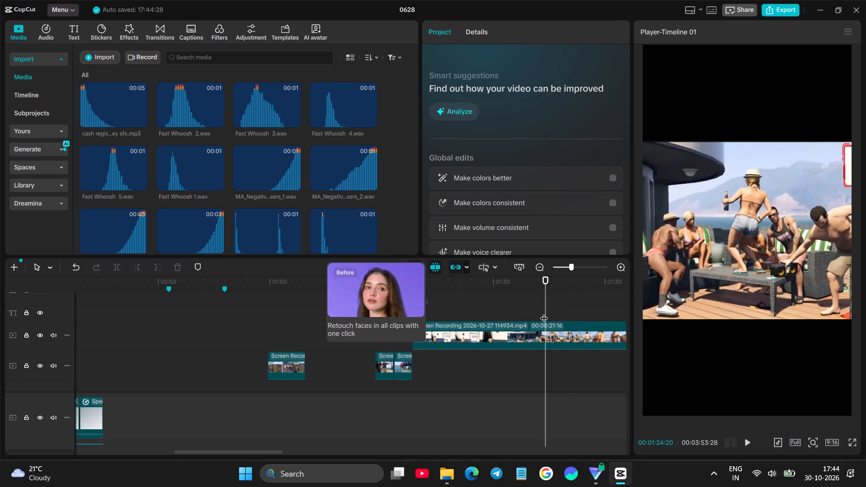
left_click(544, 311)
left_click(540, 344)
left_click(114, 266)
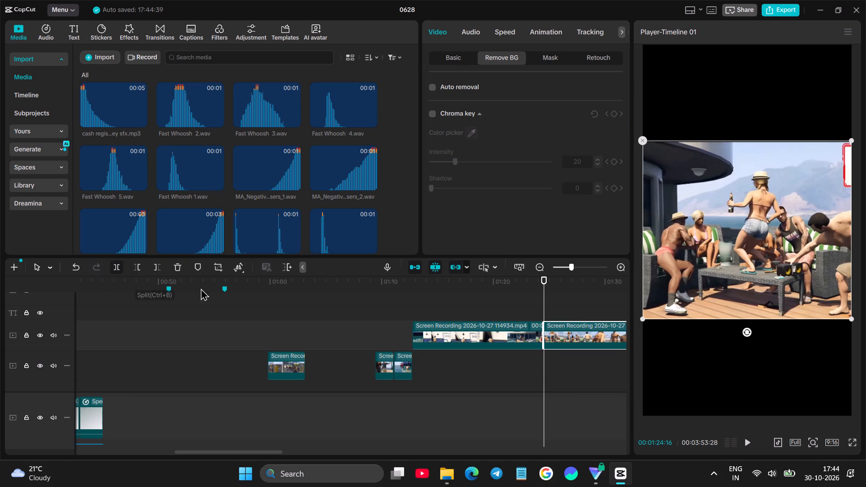
Split the deck scene recording again at 01:26:04 to isolate a short clip.
key("space")
key("space")
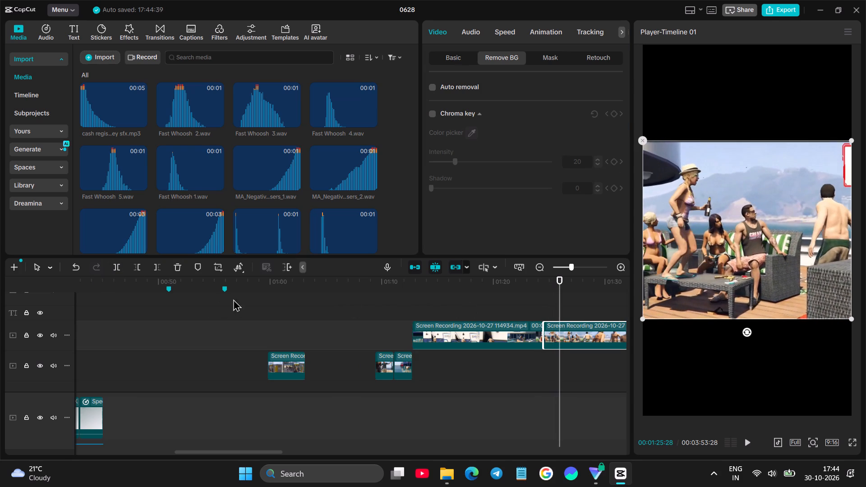
key("space")
key("space")
left_click(117, 271)
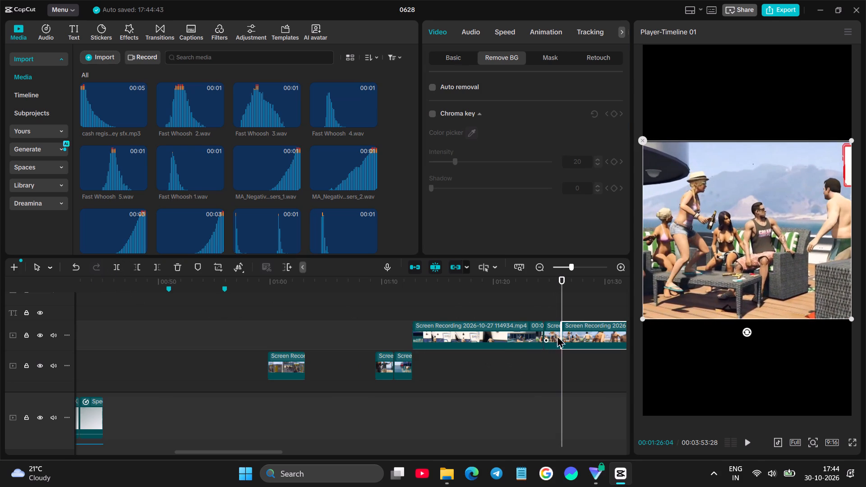
Trim the start of the last recording piece to 01:26:28, where the man faces the woman in the hat, and play on.
scroll(567, 329, "left", 1)
key("space")
left_click(444, 307)
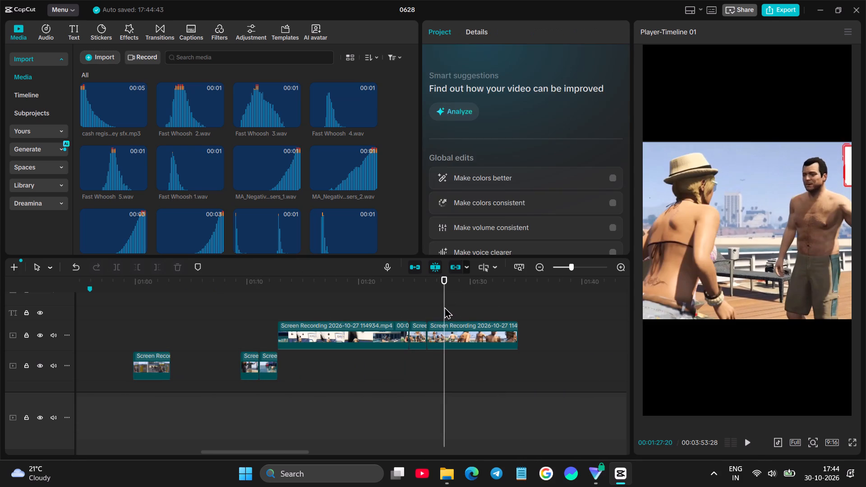
left_click(443, 307)
left_click(440, 307)
key("space")
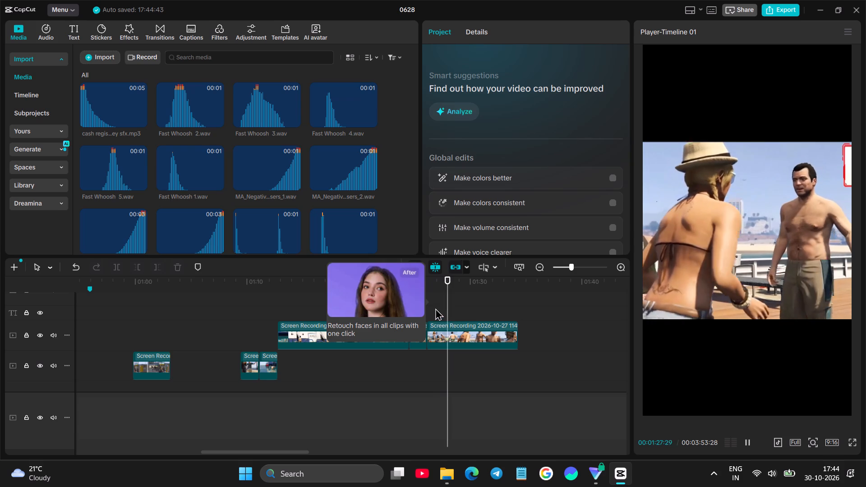
left_click(438, 305)
left_click(439, 311)
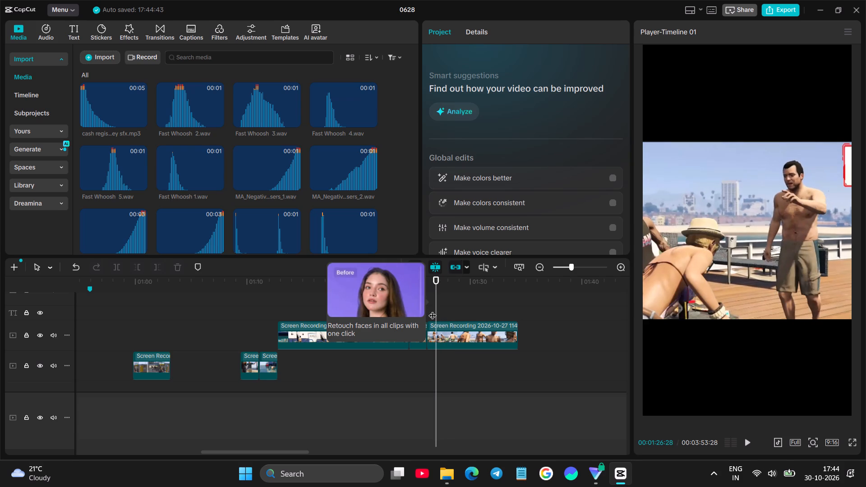
left_click(451, 327)
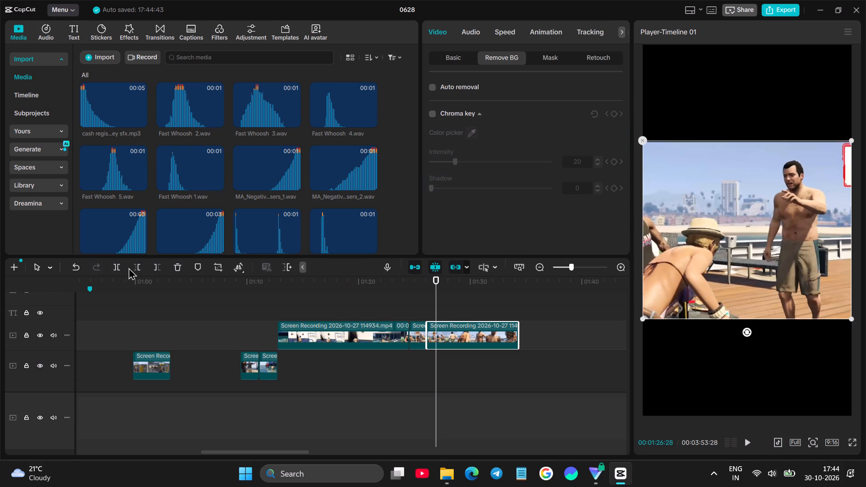
left_click(140, 267)
key("space")
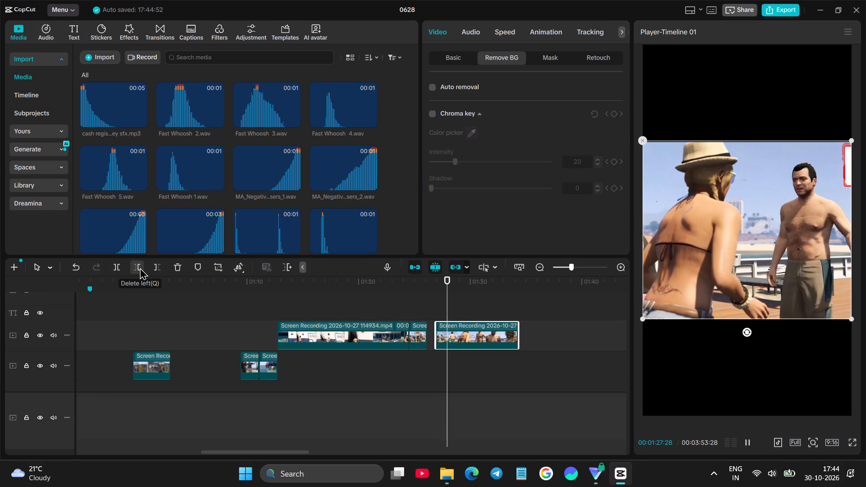
Split the yacht deck recording at about 01:27:28 and trim the start of the remaining piece to 01:30:20.
key("space")
left_click(117, 271)
key("space")
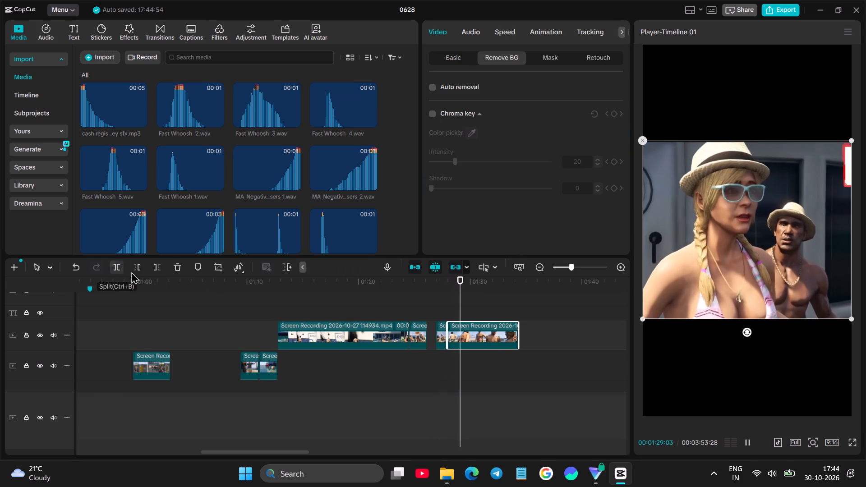
key("space")
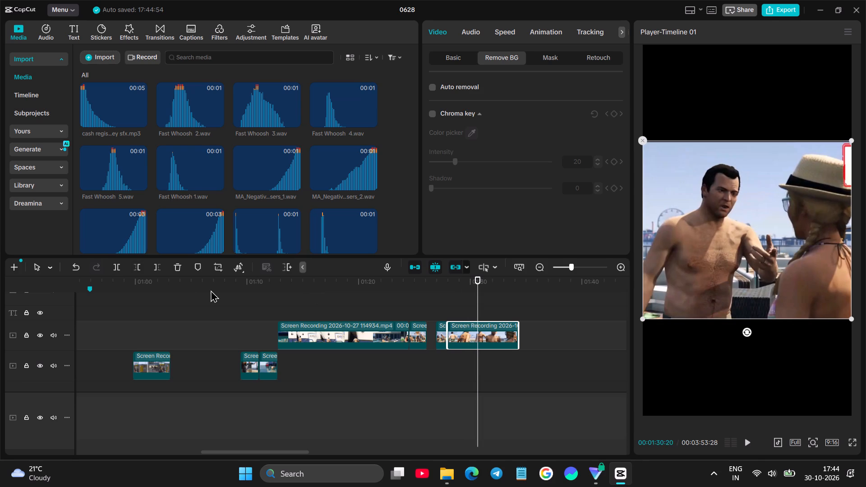
left_click(138, 269)
key("space")
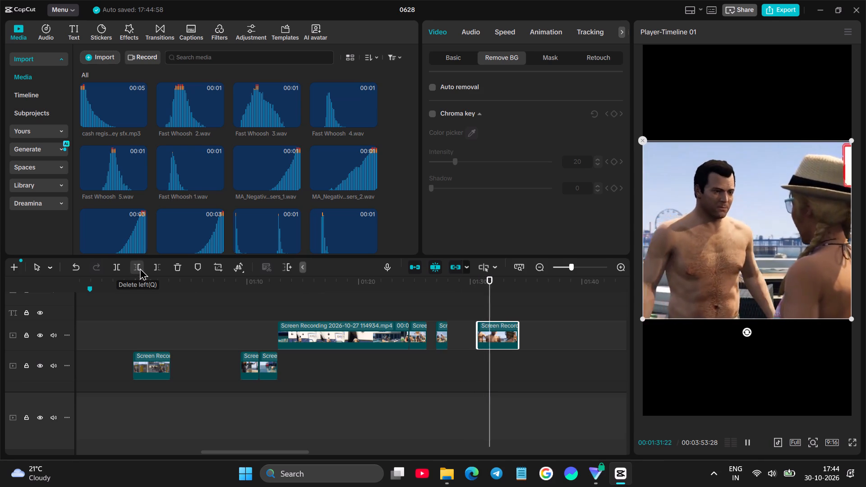
Split the last deck piece at about 01:31:22 and delete the short part before the cut.
key("space")
left_click(120, 269)
key("space")
key("space")
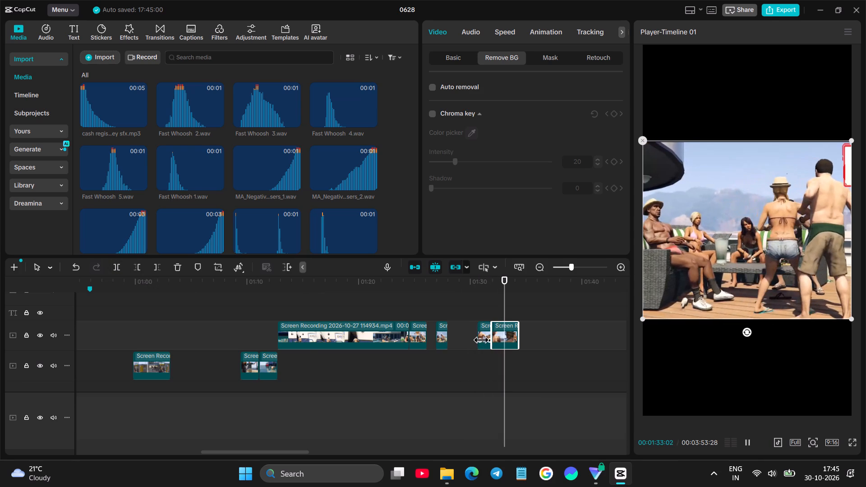
left_click(483, 333)
key("BackSpace")
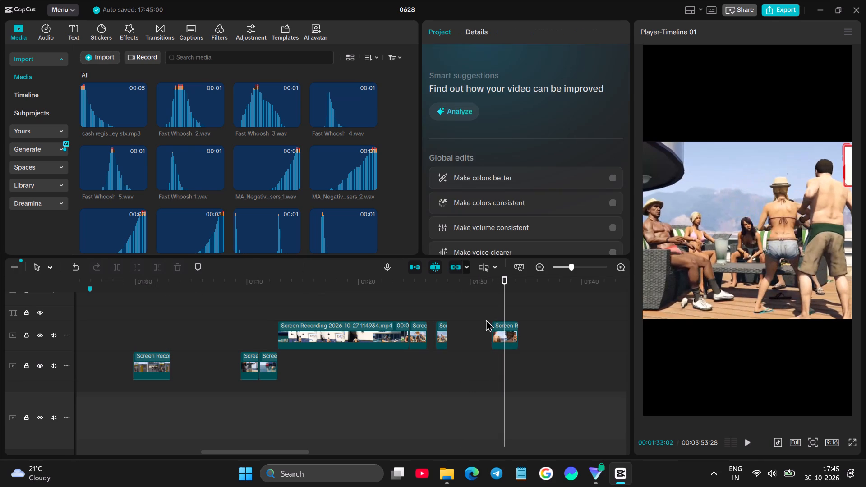
Trim the end of the last deck piece to 01:33:28.
left_click(491, 313)
key("space")
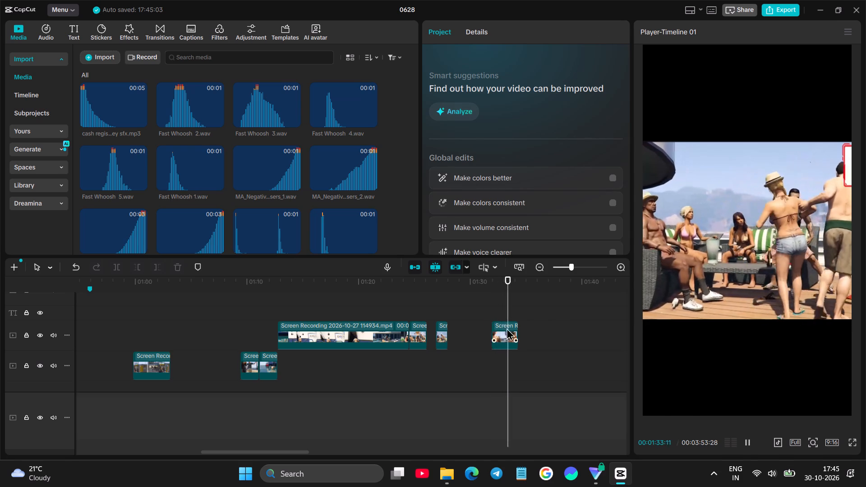
key("space")
left_click(511, 331)
left_click(155, 269)
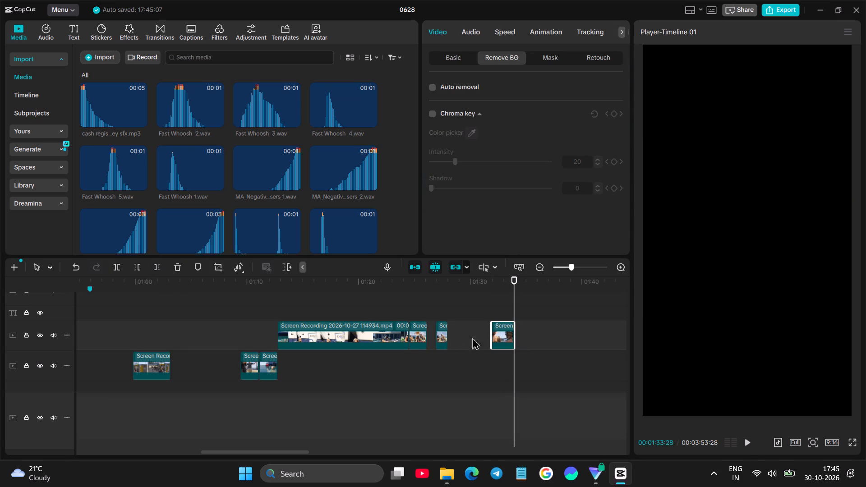
Move the trimmed last deck clip directly after the short clip at about 01:28 and play the sequence back.
left_click_drag(506, 333, 462, 332)
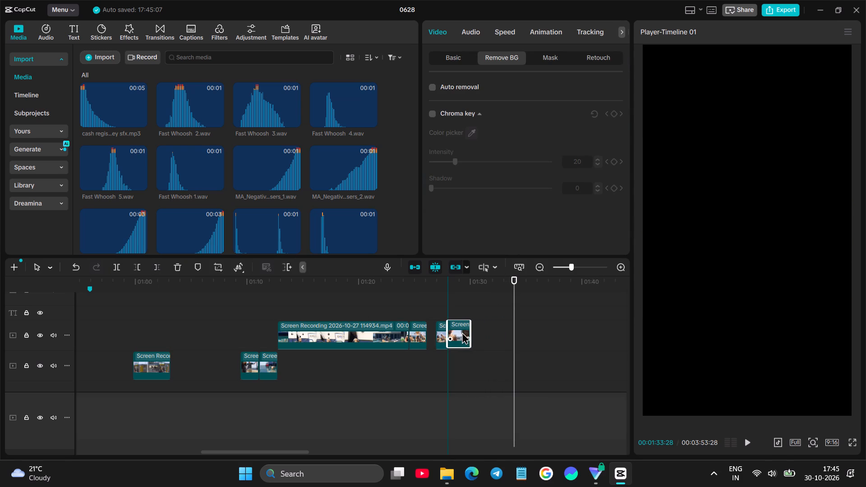
left_click_drag(462, 332, 460, 332)
left_click(422, 306)
key("space")
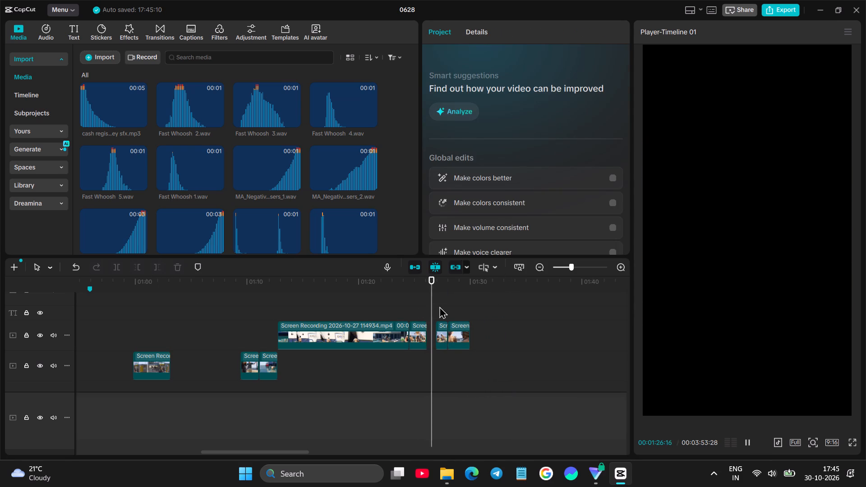
Move the three short deck clips to the track below, starting directly after the two diving clips.
left_click_drag(483, 312, 457, 314)
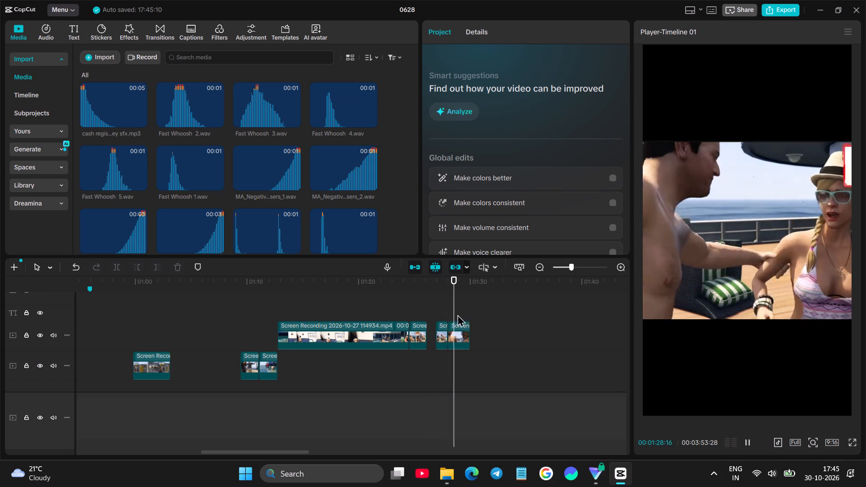
left_click_drag(457, 314, 419, 332)
left_click_drag(419, 331, 289, 367)
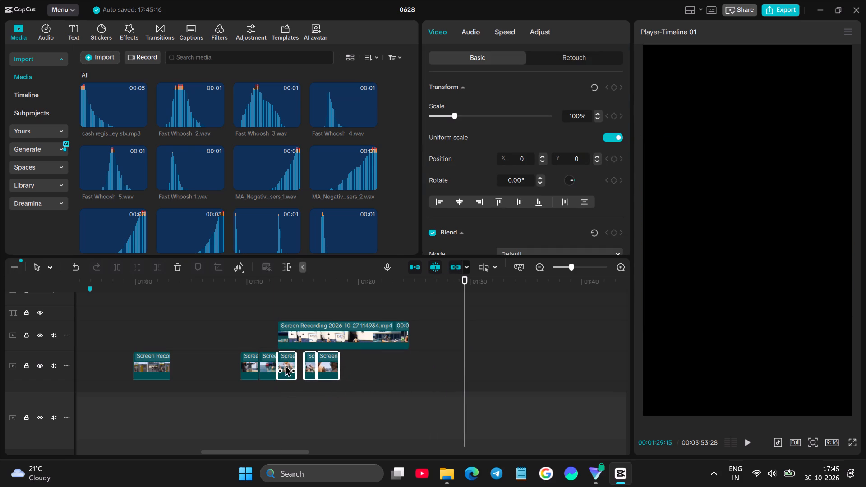
Close the gap on the lower track by moving the last two deck clips against the first deck clip.
left_click(316, 393)
left_click_drag(344, 377, 310, 373)
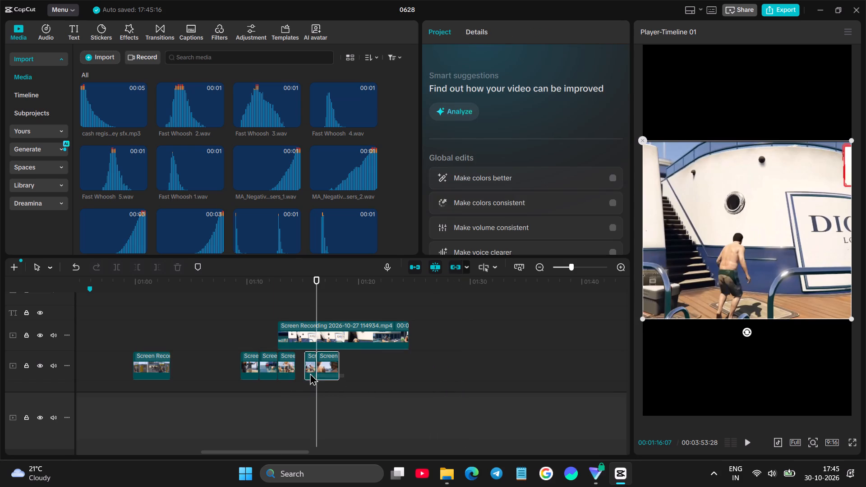
left_click_drag(310, 373, 310, 372)
left_click_drag(326, 369, 319, 368)
left_click(273, 394)
Move the five adjoining yacht clips to the start of the video, directly after the images (26).jpg clip at about 00:11.
left_click(139, 340)
key("space")
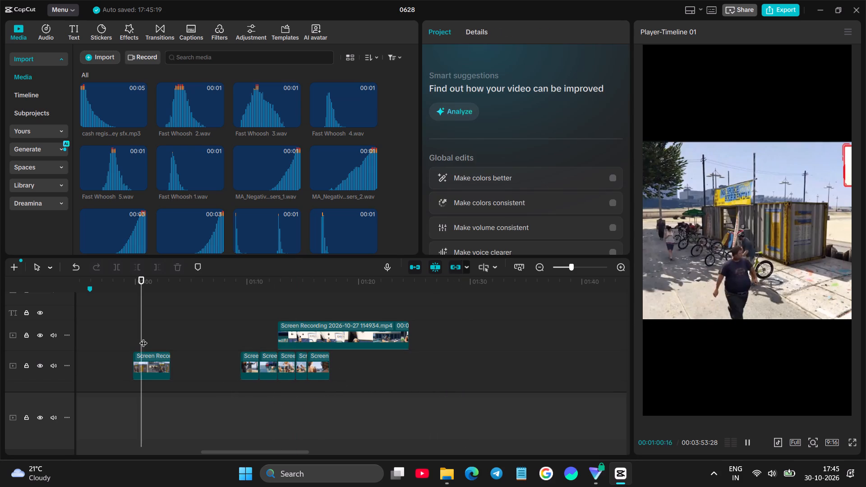
key("space")
left_click_drag(226, 391, 328, 377)
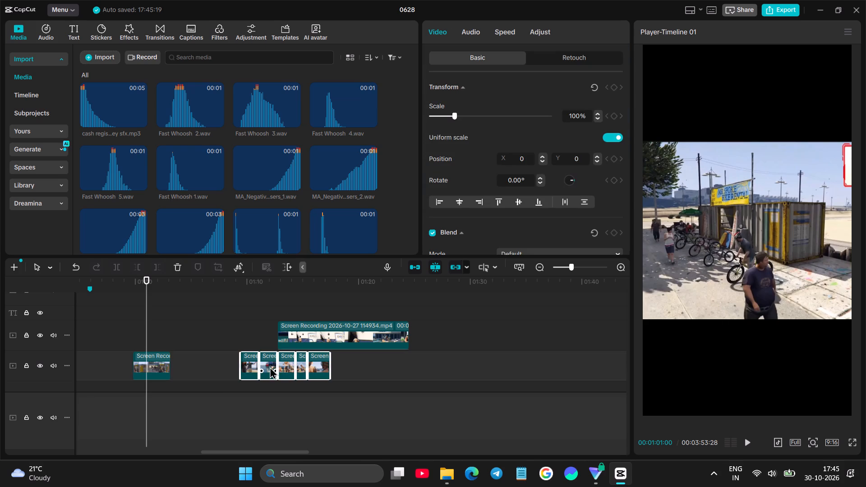
left_click_drag(269, 365, 232, 366)
scroll(269, 365, "right", 1)
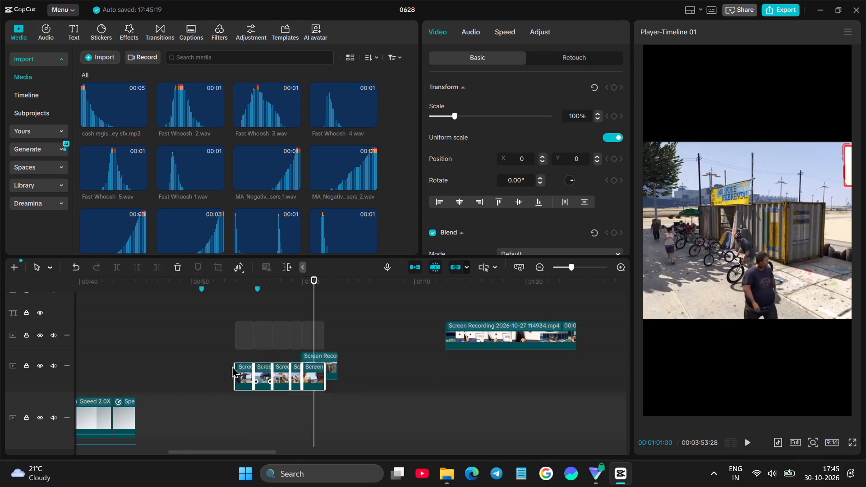
left_click_drag(232, 366, 257, 335)
scroll(193, 351, "right", 3)
left_click(243, 363)
Set the source start of Screen Recording 2026-10-27 114934.mp4 in the media library to about 01:17, at the deck scene.
scroll(406, 374, "up", 10)
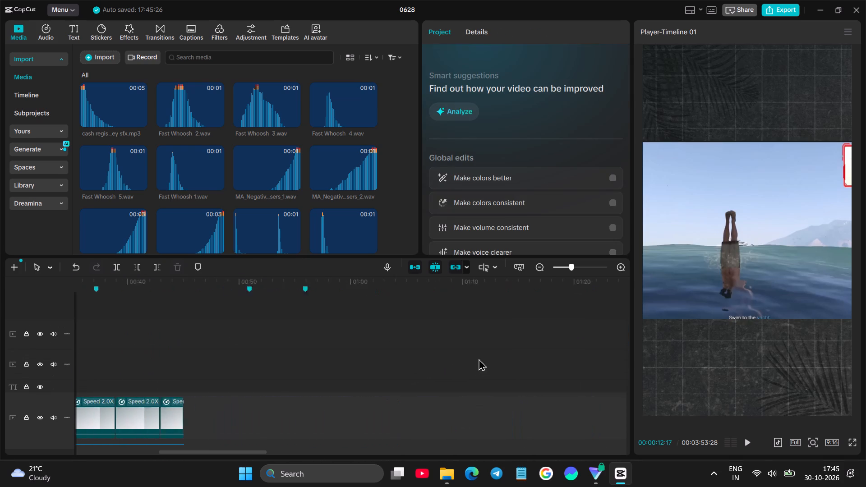
scroll(479, 358, "up", 2)
scroll(456, 358, "down", 6)
scroll(139, 142, "down", 12)
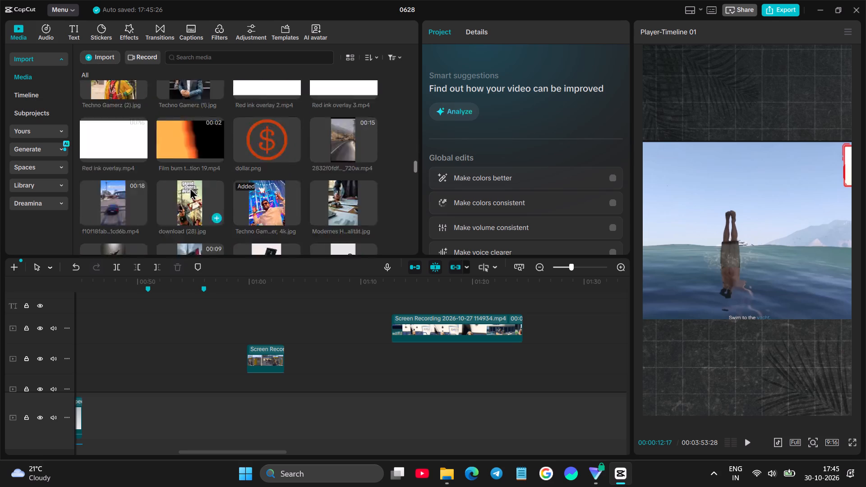
scroll(190, 188, "down", 20)
scroll(190, 188, "down", 12)
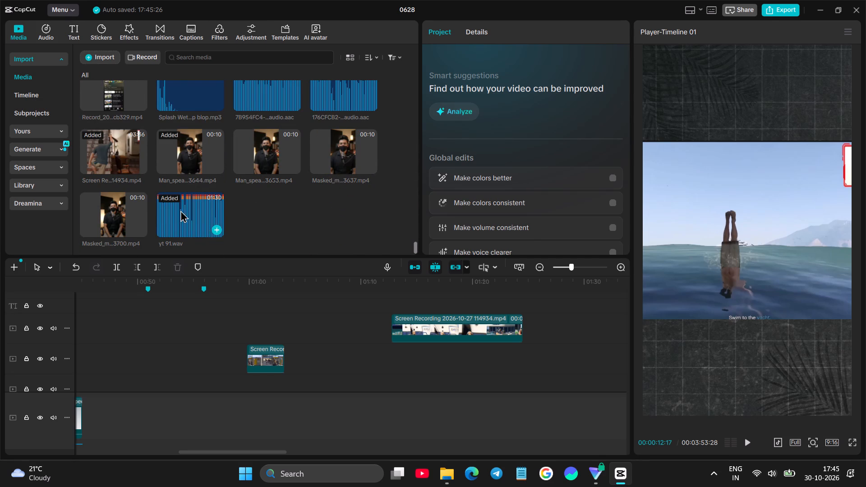
left_click(120, 141)
left_click(101, 149)
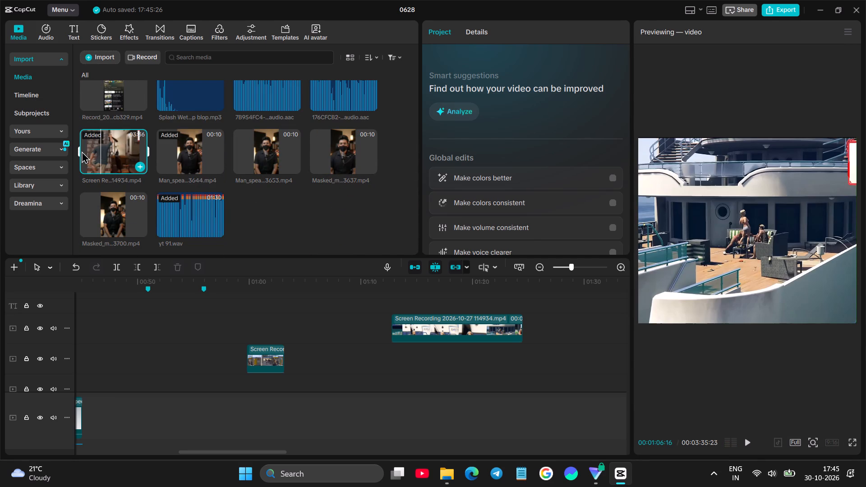
left_click_drag(82, 151, 100, 148)
left_click(95, 152)
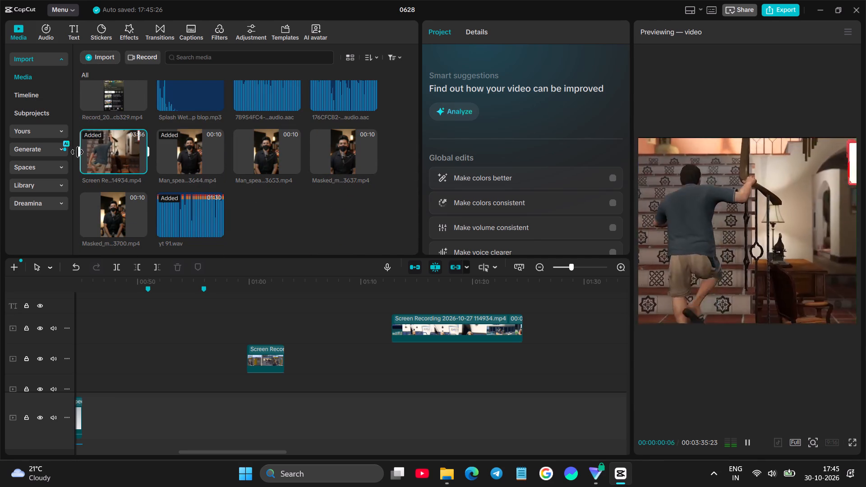
left_click_drag(77, 152, 106, 149)
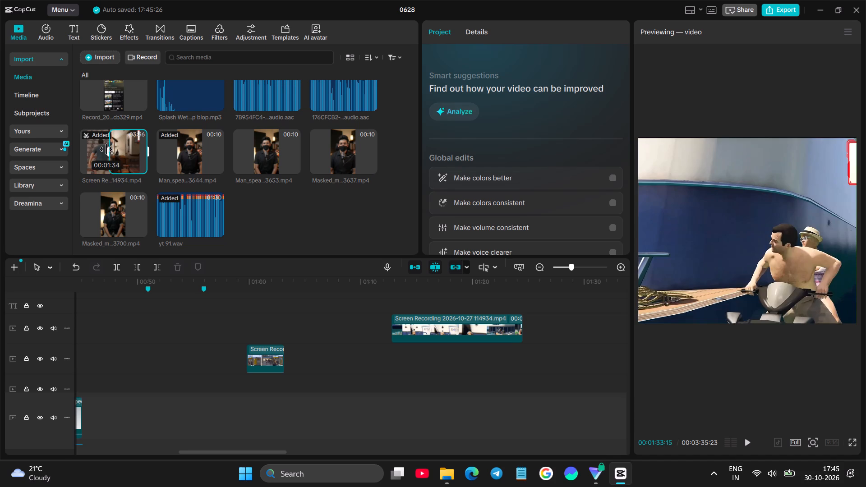
left_click_drag(106, 149, 101, 151)
key("space")
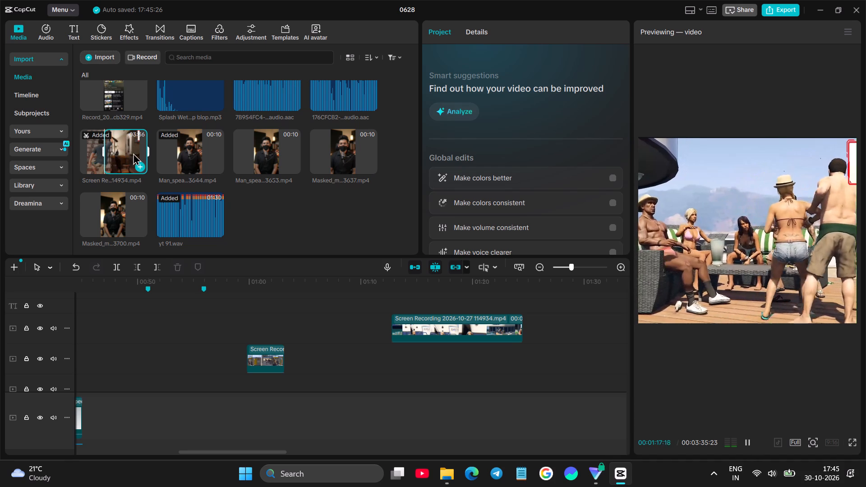
key("space")
Set the recording's source end to about 02:20 and place the range on a new upper track at about 00:50.
left_click_drag(146, 147, 122, 161)
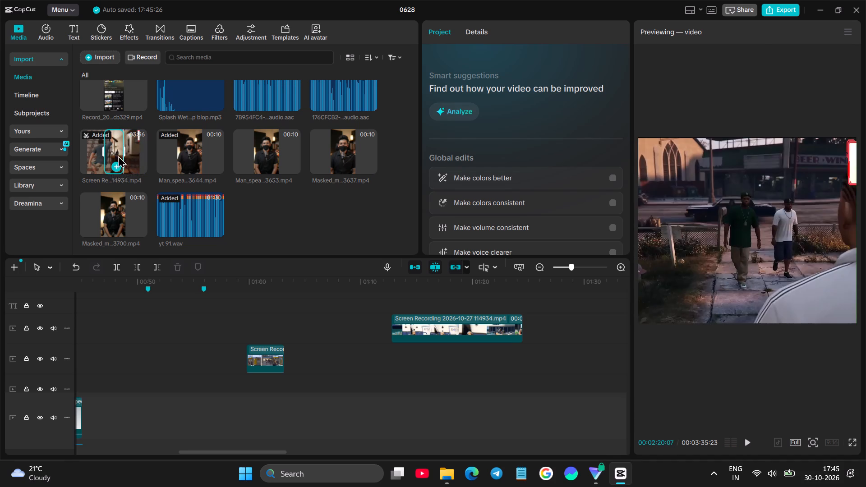
left_click_drag(115, 150, 142, 309)
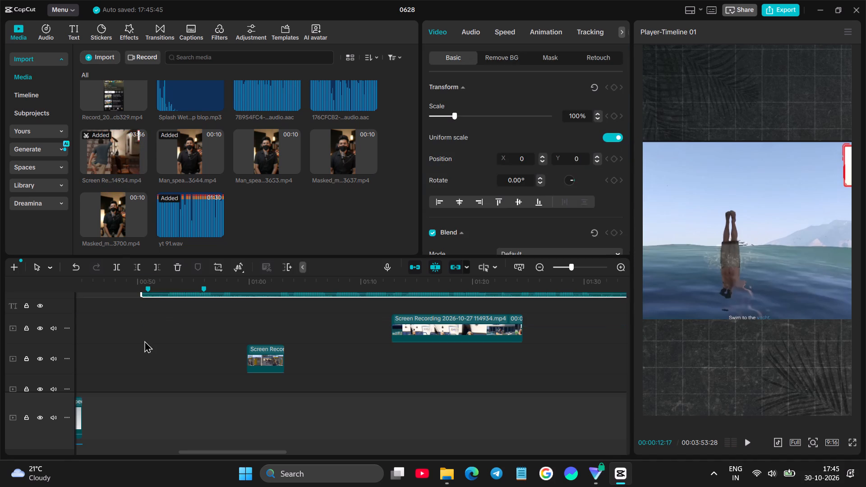
Trim the newly placed recording to the deck scuffle between 00:52:00 and 00:54:17.
left_click(137, 325)
key("space")
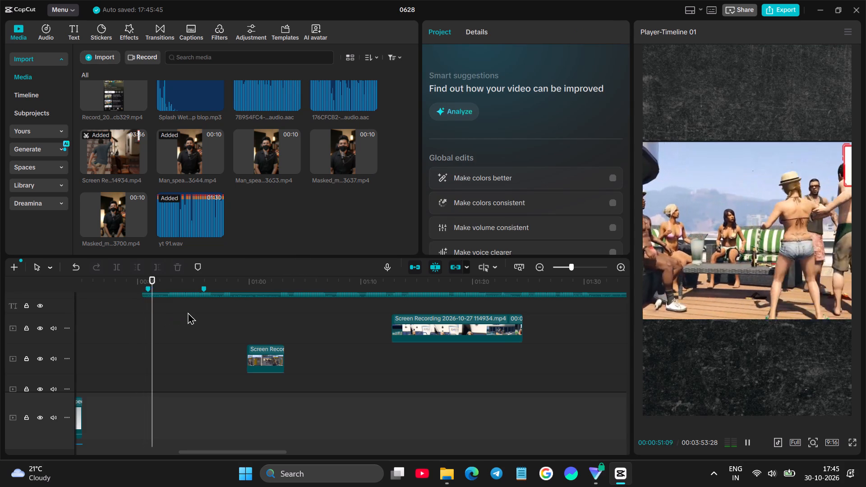
scroll(188, 312, "up", 2)
key("space")
left_click(158, 311)
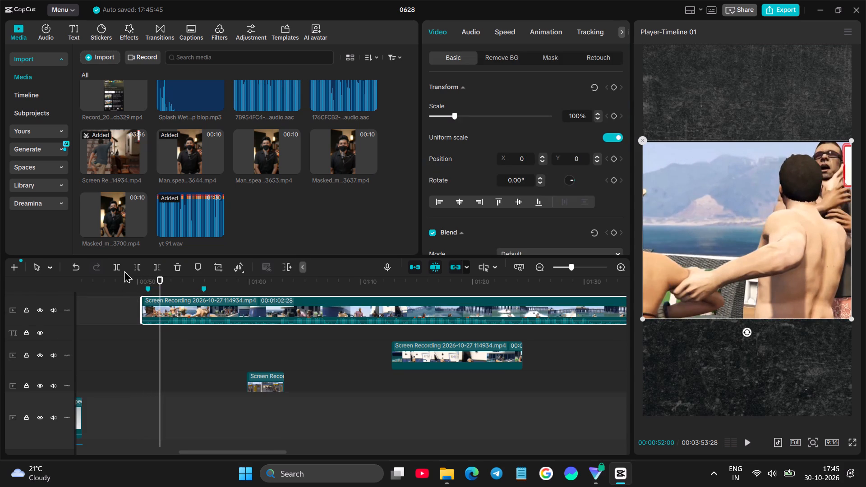
left_click(137, 267)
key("space")
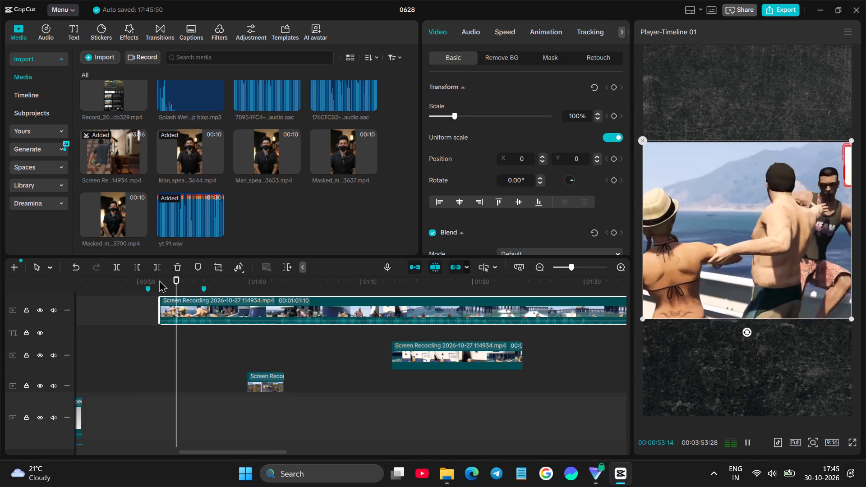
key("space")
left_click(211, 316)
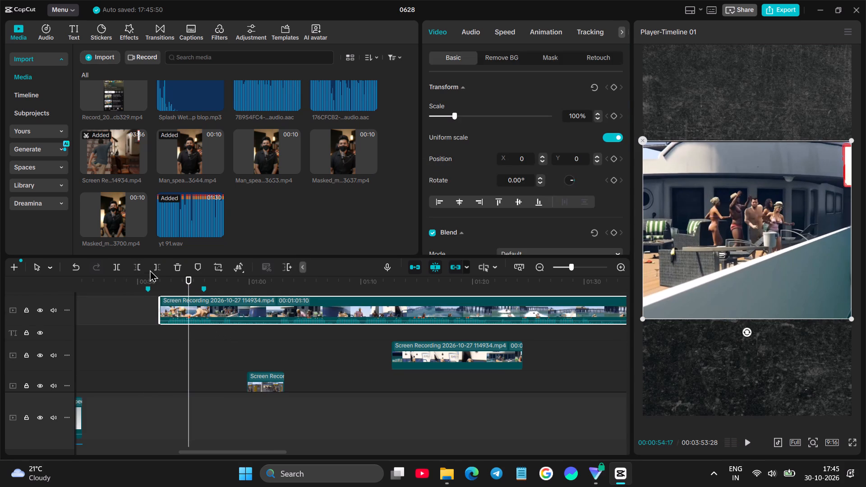
left_click(157, 267)
Move the trimmed scuffle clip directly after the five yacht clips, at about 00:19 on the same track.
left_click_drag(173, 305, 169, 352)
scroll(196, 346, "down", 3)
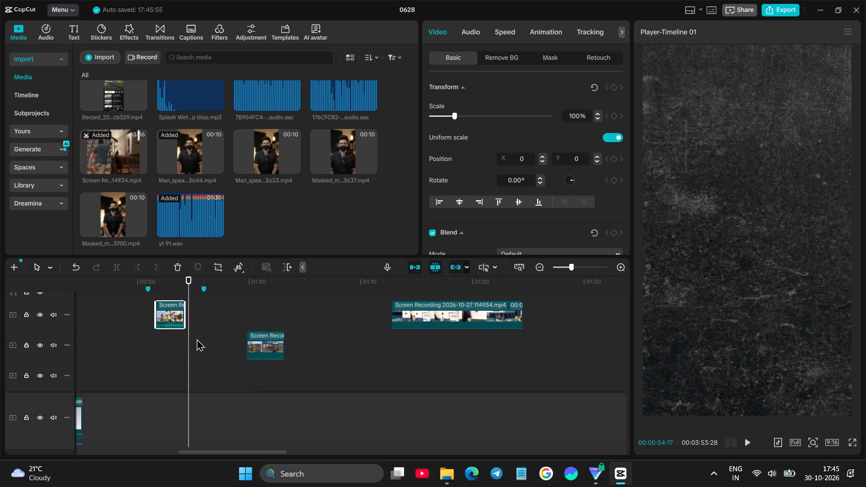
scroll(197, 338, "right", 1)
left_click_drag(285, 314, 318, 317)
scroll(285, 314, "right", 3)
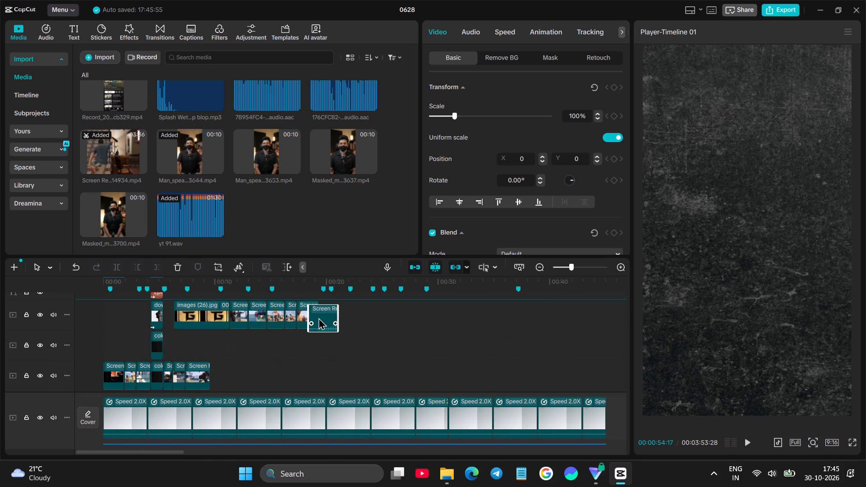
left_click_drag(318, 317, 326, 315)
Mute the scuffle clip by lowering its volume to -∞ dB.
left_click_drag(391, 325, 329, 318)
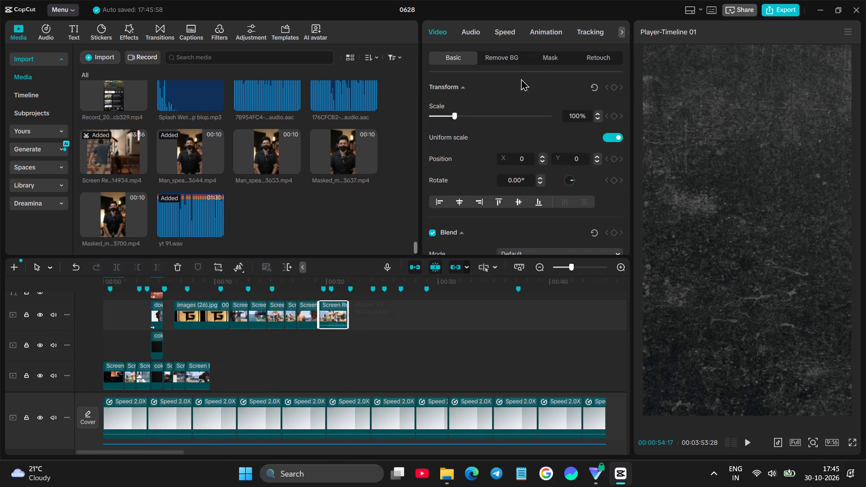
left_click(472, 33)
left_click_drag(496, 116, 346, 129)
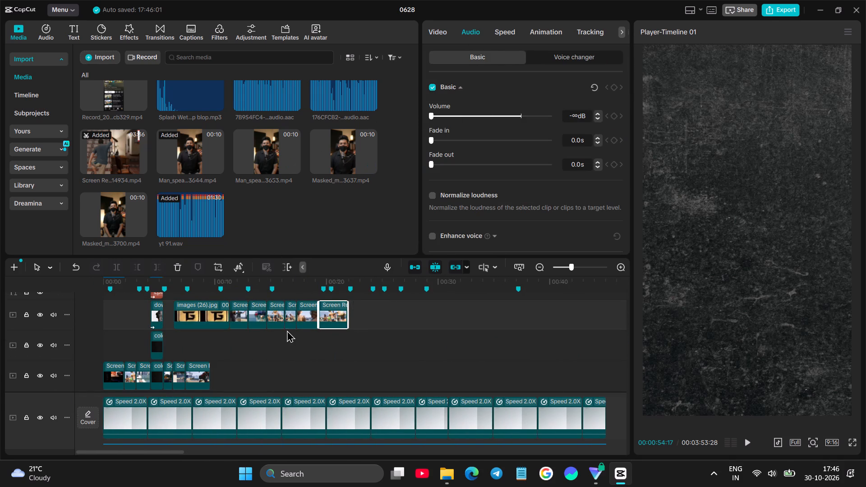
Move the six yacht clips one track down so they start at about 00:09, where the lowest overlay clips end.
left_click(174, 335)
key("space")
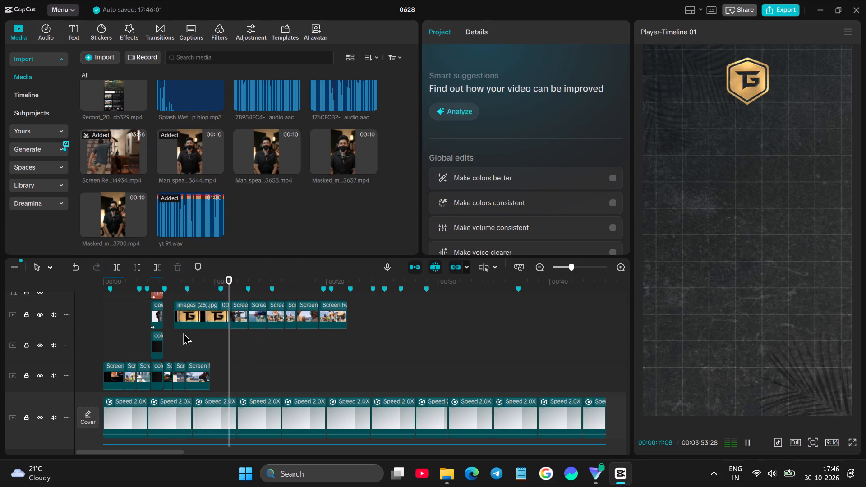
scroll(179, 333, "up", 1)
left_click_drag(348, 355, 239, 331)
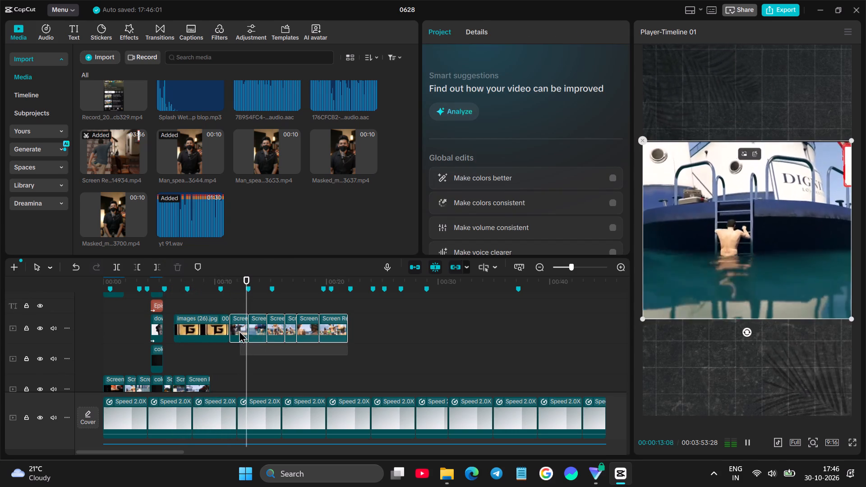
left_click_drag(239, 331, 238, 329)
left_click_drag(240, 326, 220, 371)
left_click(203, 348)
scroll(219, 350, "down", 1)
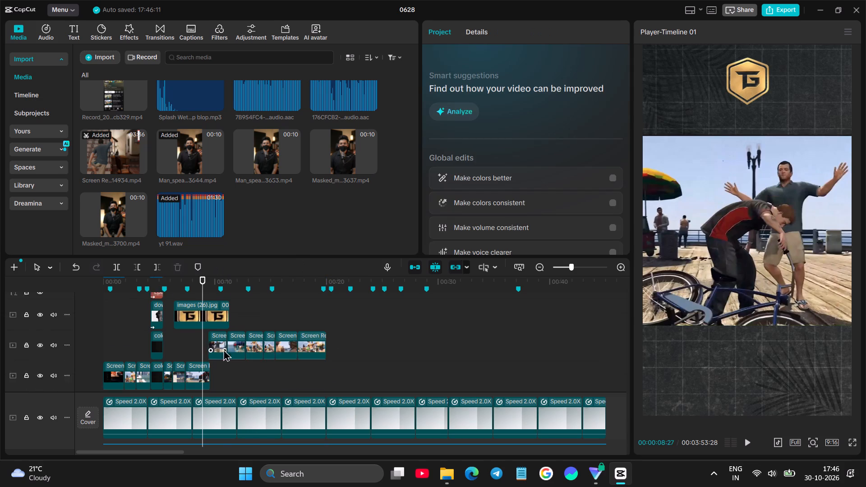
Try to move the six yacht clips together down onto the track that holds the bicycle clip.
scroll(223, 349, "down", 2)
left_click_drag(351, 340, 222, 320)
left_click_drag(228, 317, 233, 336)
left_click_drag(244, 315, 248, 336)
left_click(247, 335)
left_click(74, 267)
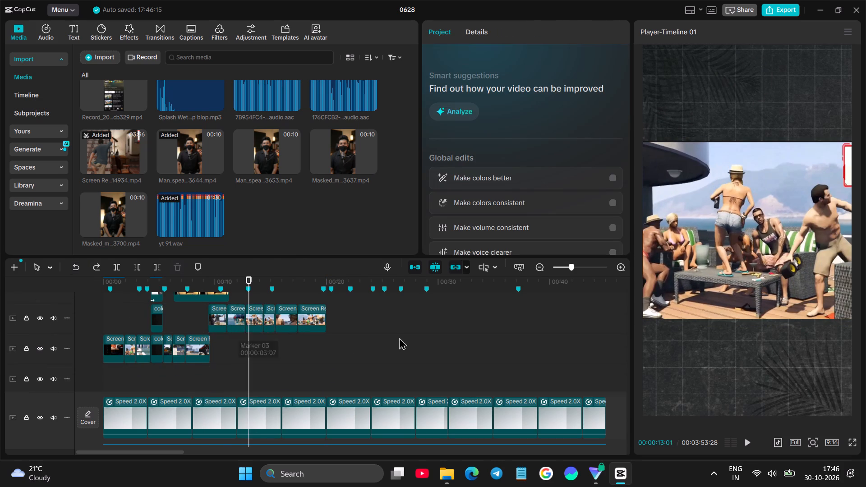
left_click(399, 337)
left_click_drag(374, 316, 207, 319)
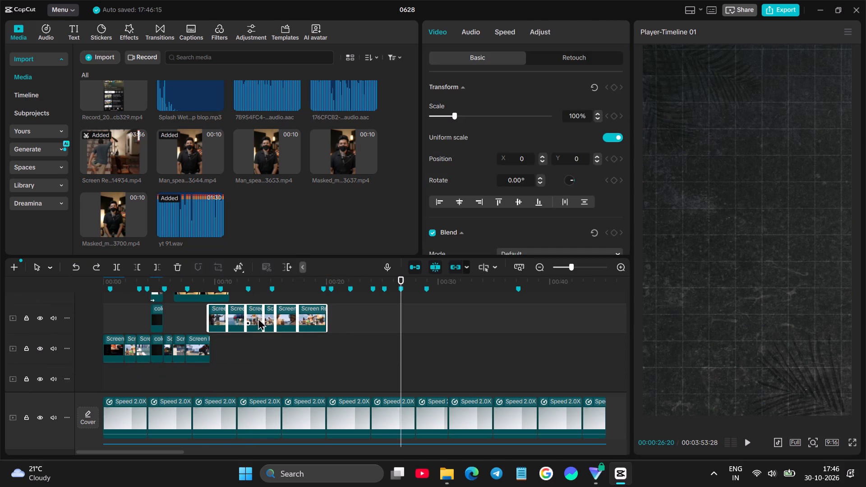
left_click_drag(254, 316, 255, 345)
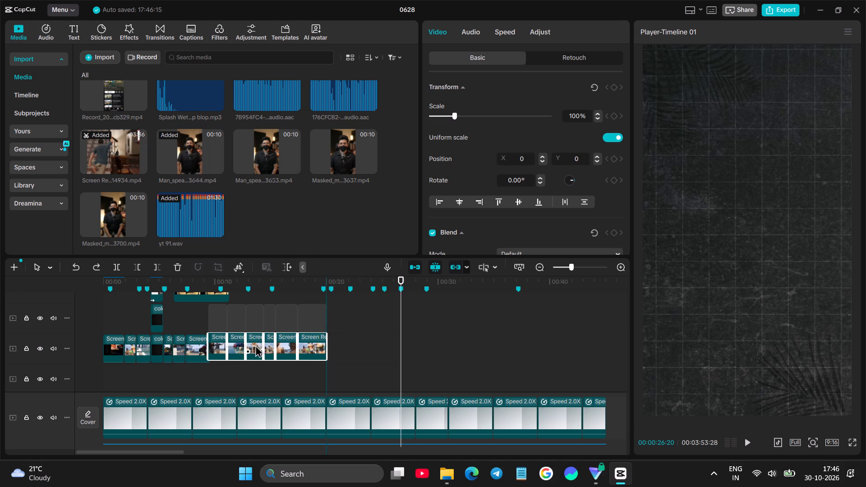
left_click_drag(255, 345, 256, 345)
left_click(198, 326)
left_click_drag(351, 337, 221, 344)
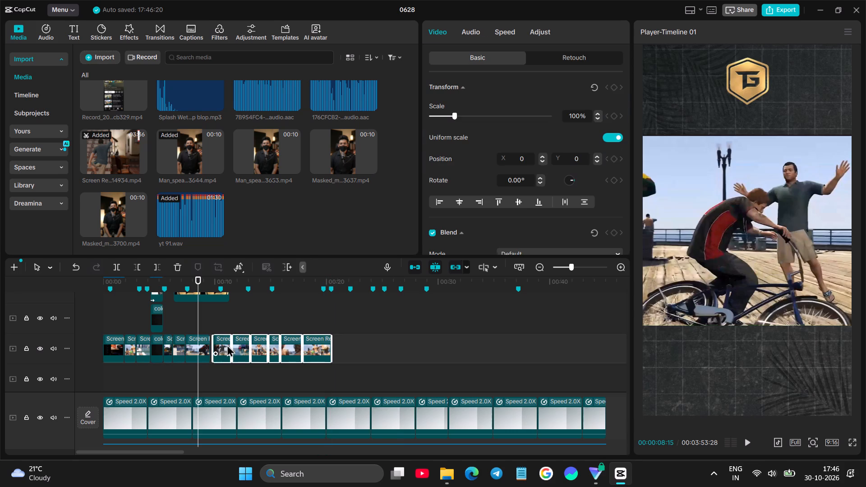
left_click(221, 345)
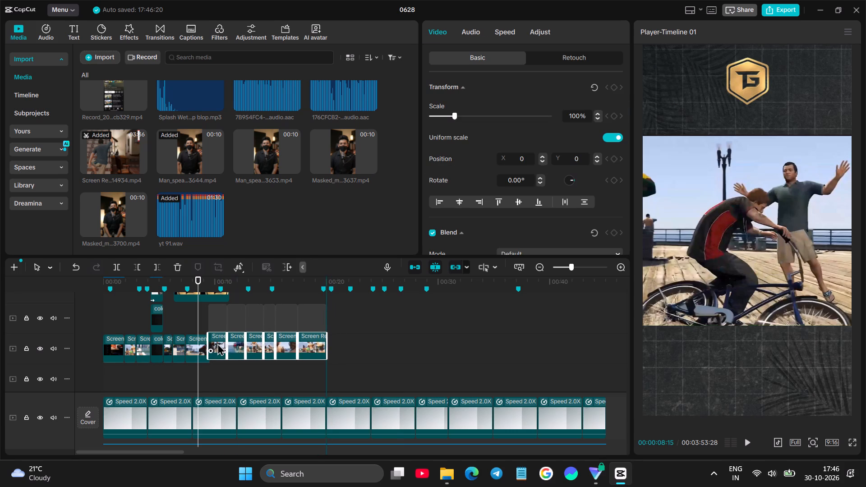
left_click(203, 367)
Move the diving clip one track down directly after the bicycle clip, with the other five yacht clips directly behind it.
scroll(207, 360, "up", 7, "ctrl")
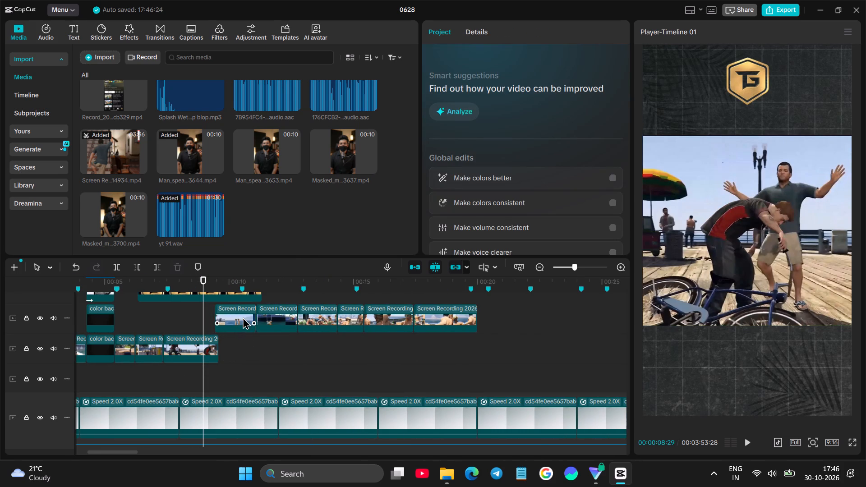
left_click_drag(243, 317, 250, 351)
left_click(234, 325)
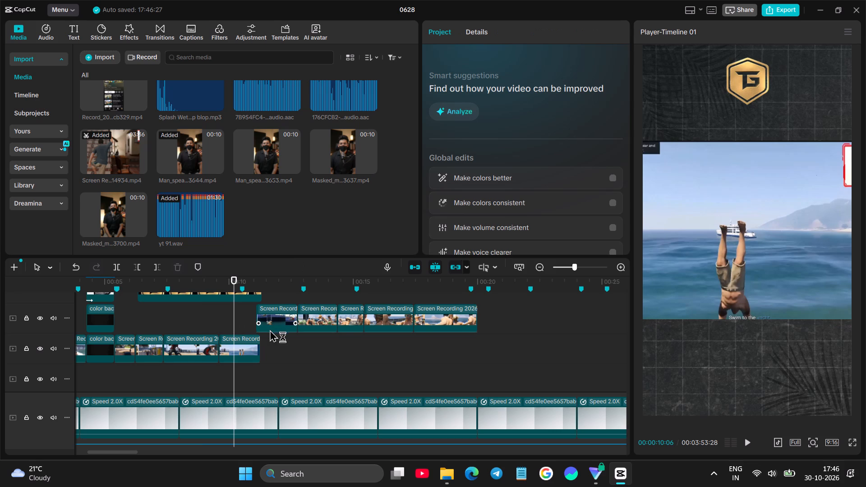
left_click_drag(489, 316, 255, 314)
left_click_drag(284, 316, 292, 346)
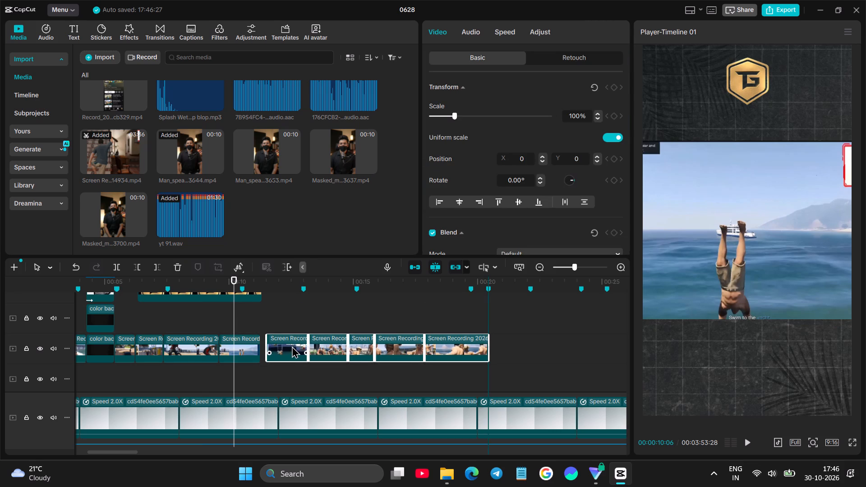
left_click_drag(292, 346, 290, 346)
Play through the assembled clips from the bicycle scene to the yacht deck scenes to check their order and timing.
left_click(235, 319)
left_click(166, 317)
left_click(143, 317)
key("space")
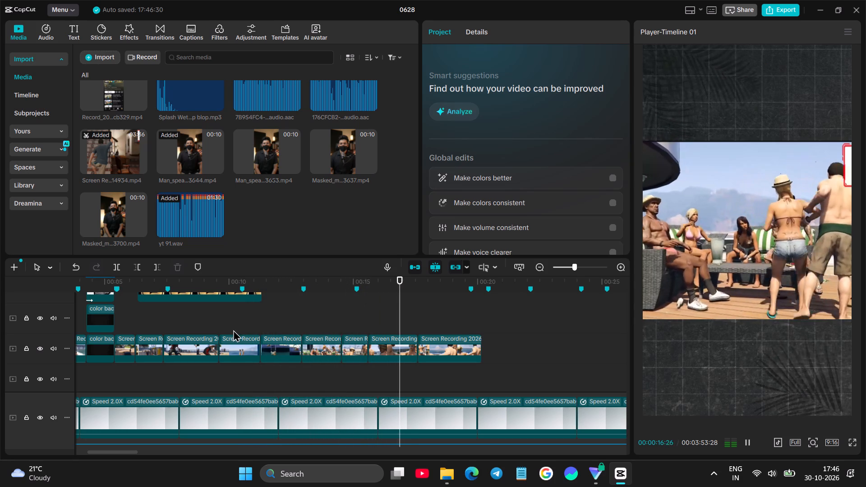
left_click(215, 322)
key("space")
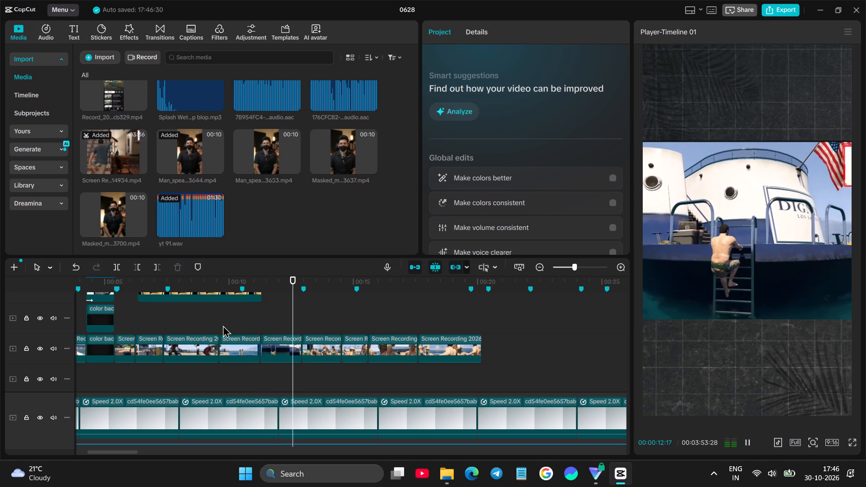
key("space")
left_click(186, 323)
key("space")
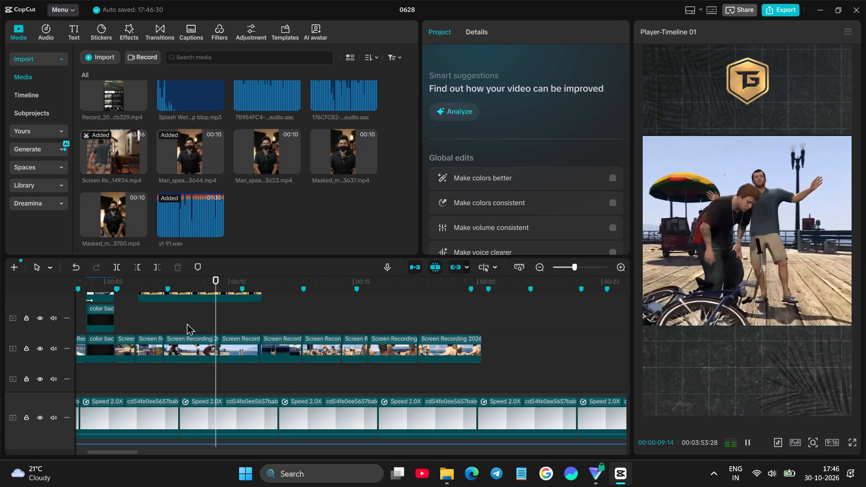
key("space")
left_click(317, 314)
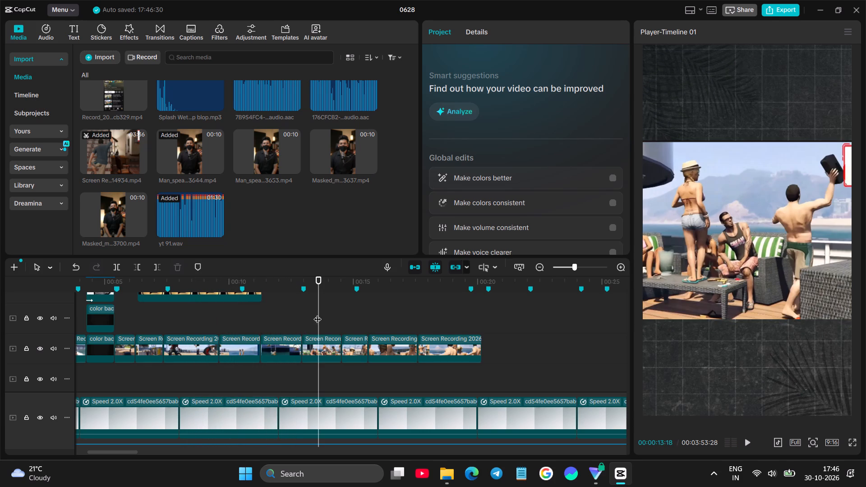
left_click(308, 313)
left_click(307, 313)
left_click(305, 313)
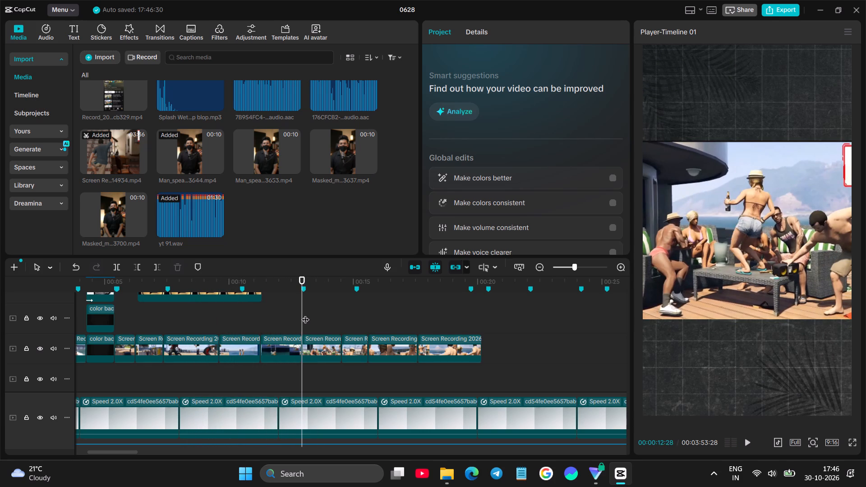
left_click(365, 316)
left_click(244, 315)
key("space")
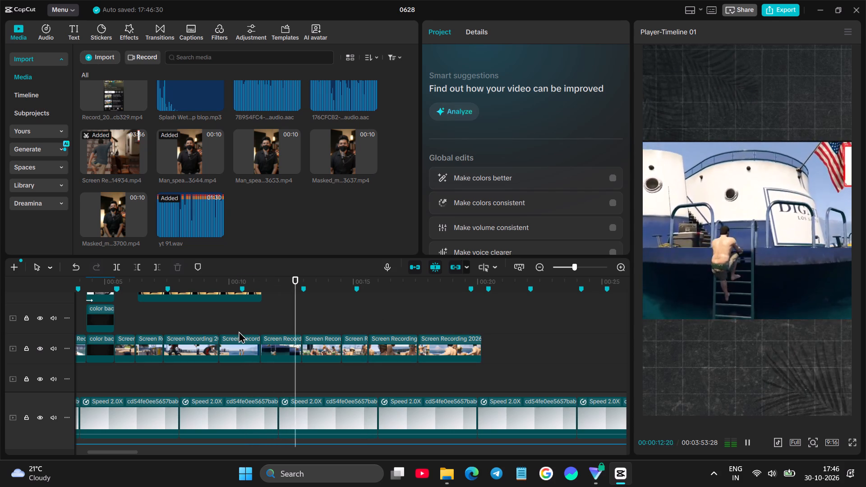
key("space")
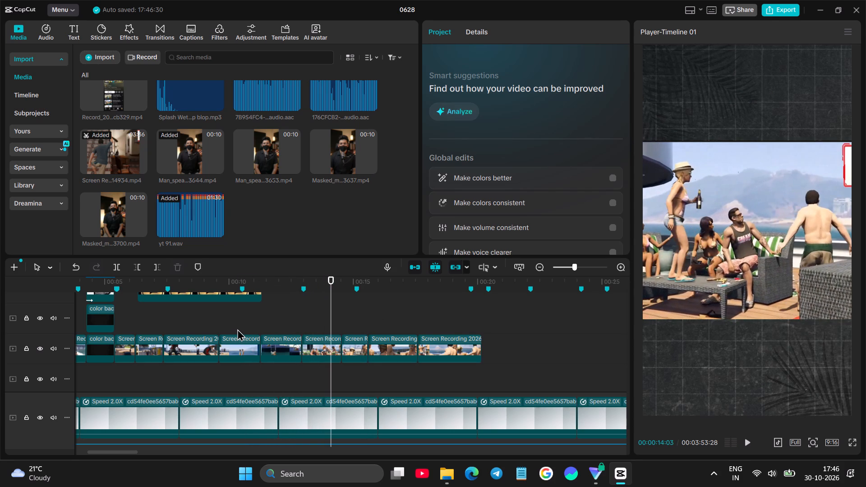
key("space")
key("space")
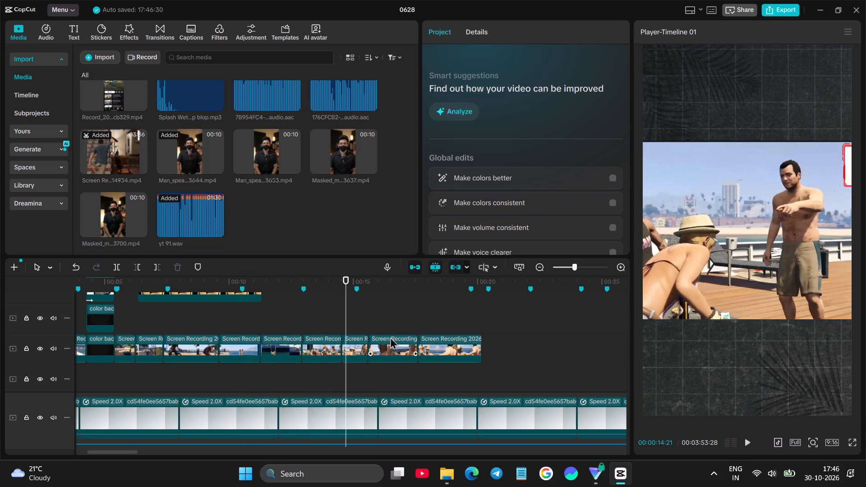
Reorder the clips so the scuffle clip directly follows the deck group clip, shifting the two clips in between to about 00:19.
left_click_drag(447, 342, 369, 308)
left_click_drag(407, 377, 349, 349)
left_click_drag(357, 346, 464, 339)
left_click_drag(376, 312, 380, 335)
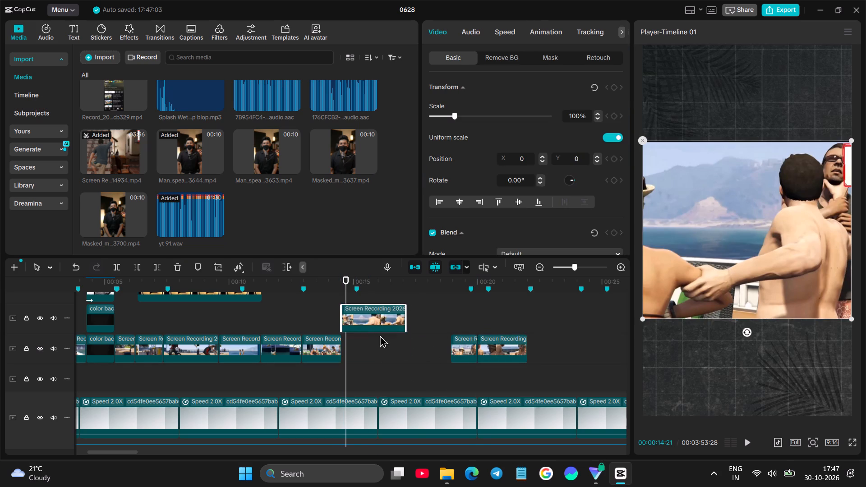
left_click_drag(380, 335, 375, 338)
Trim the start of the scuffle clip to about 00:14:27 and move it back against the deck group clip.
left_click(318, 316)
key("space")
key("space")
left_click(336, 312)
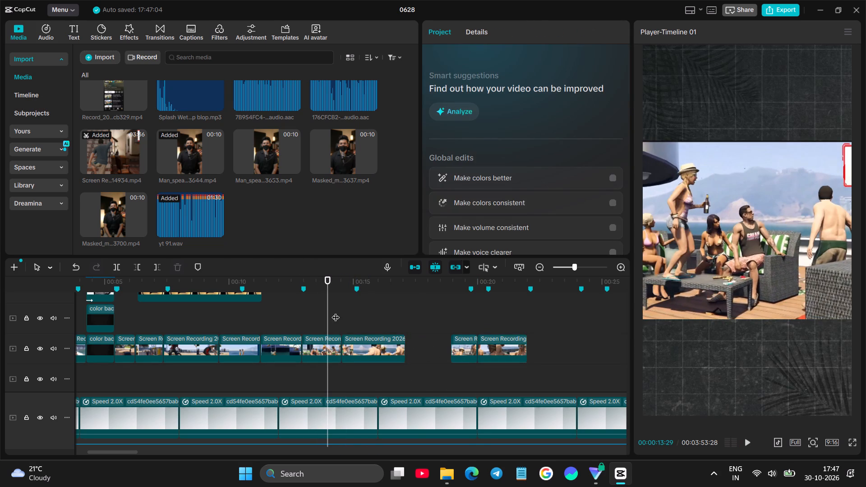
left_click(349, 339)
left_click_drag(344, 341, 337, 341)
key("space")
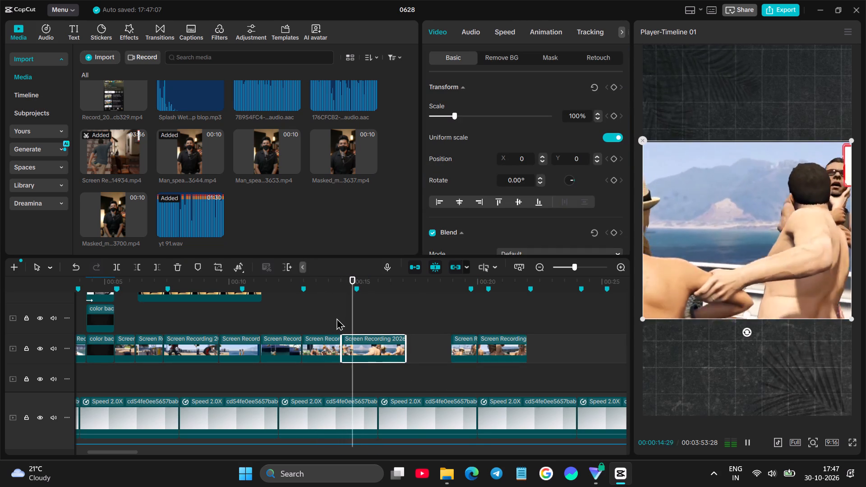
key("space")
key("space")
key("space")
left_click(390, 342)
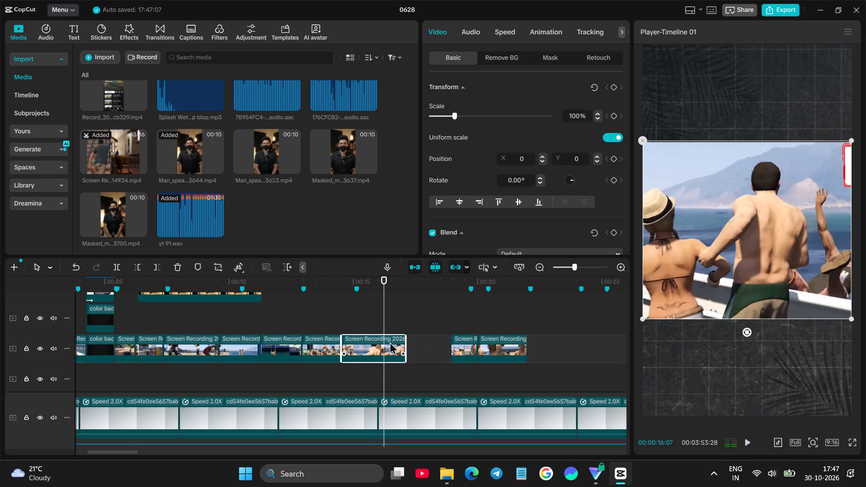
key("space")
key("space")
left_click_drag(341, 339, 352, 335)
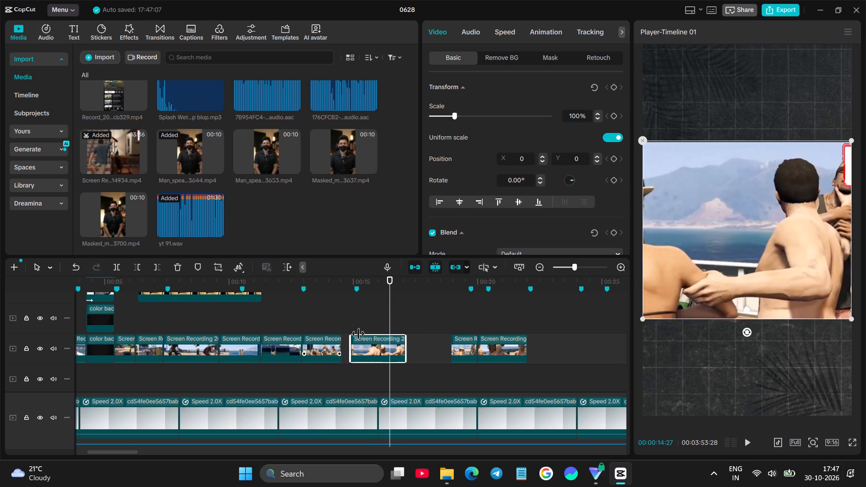
left_click_drag(367, 337, 359, 334)
left_click(316, 305)
left_click_drag(365, 350, 371, 381)
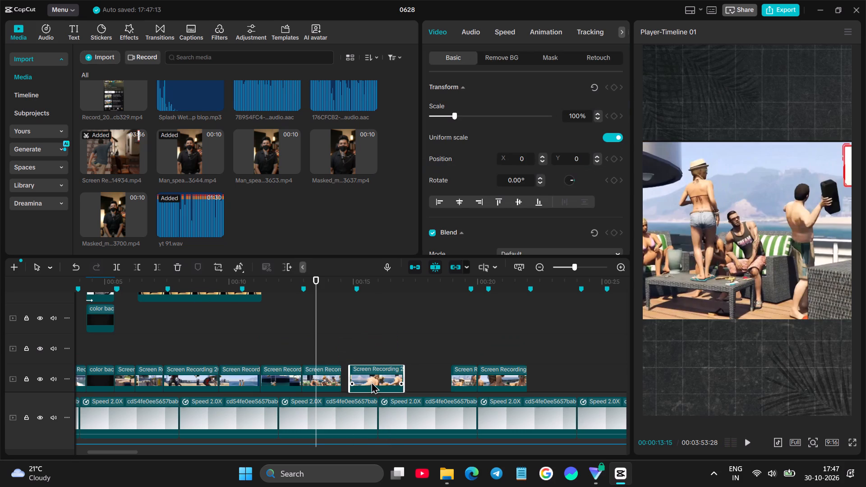
left_click_drag(371, 381, 366, 381)
Cut off the end of the scuffle clip at 00:16:03.
key("space")
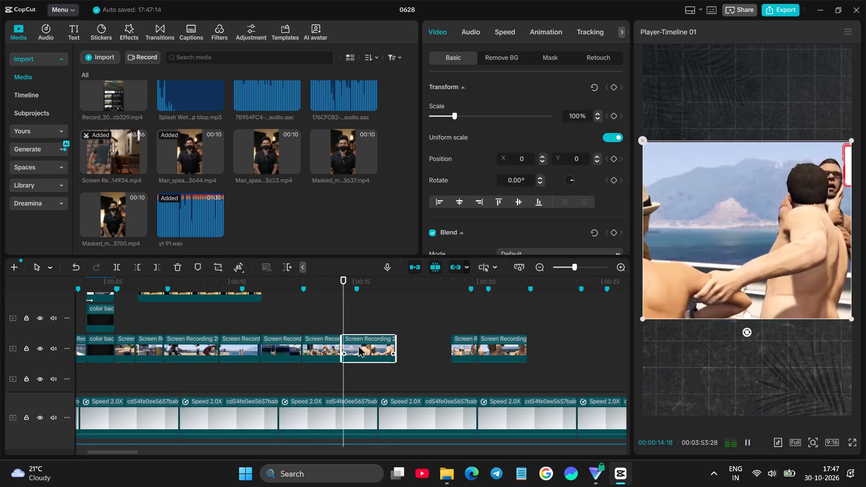
key("space")
left_click(373, 348)
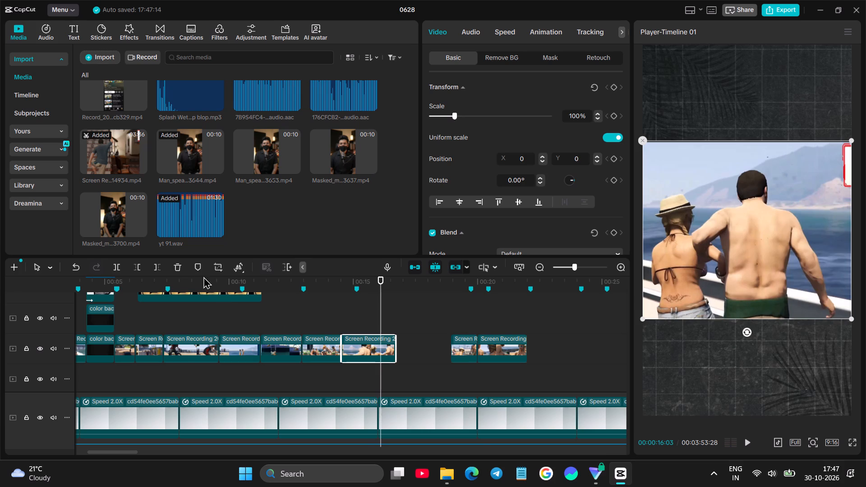
left_click(158, 264)
Move the two remaining yacht clips earlier so they follow the scuffle clip without gaps from about 00:16.
left_click(458, 327)
key("space")
key("space")
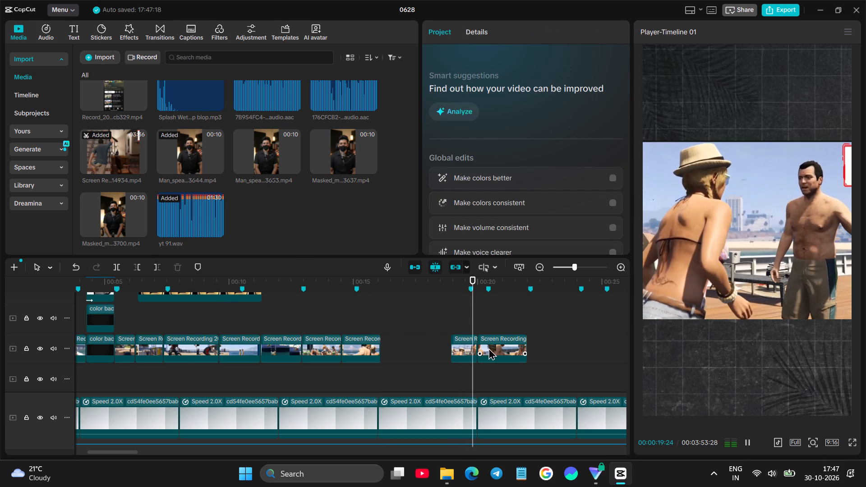
left_click_drag(462, 349, 392, 345)
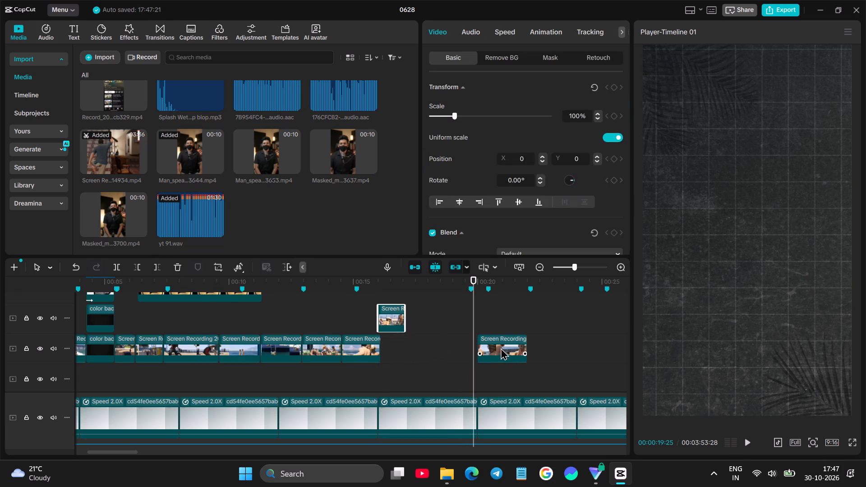
left_click_drag(500, 348, 430, 347)
left_click_drag(386, 313, 387, 340)
left_click_drag(413, 343, 428, 342)
left_click_drag(386, 317, 390, 345)
left_click(378, 322)
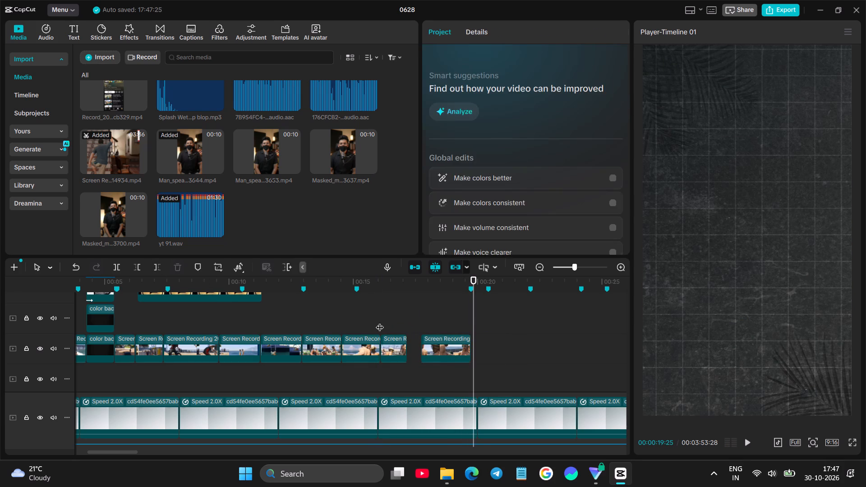
left_click_drag(440, 349, 425, 346)
key("space")
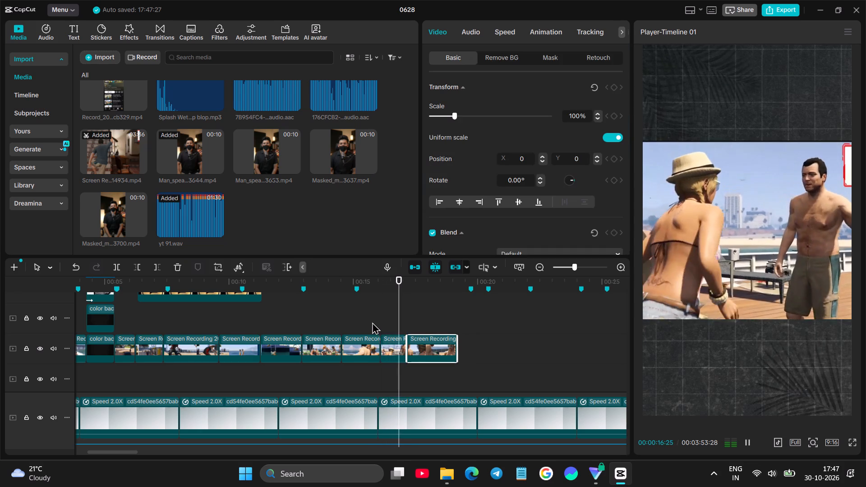
key("space")
Cut off the end of the ladder-climbing clip at 00:12:22.
left_click(264, 312)
key("space")
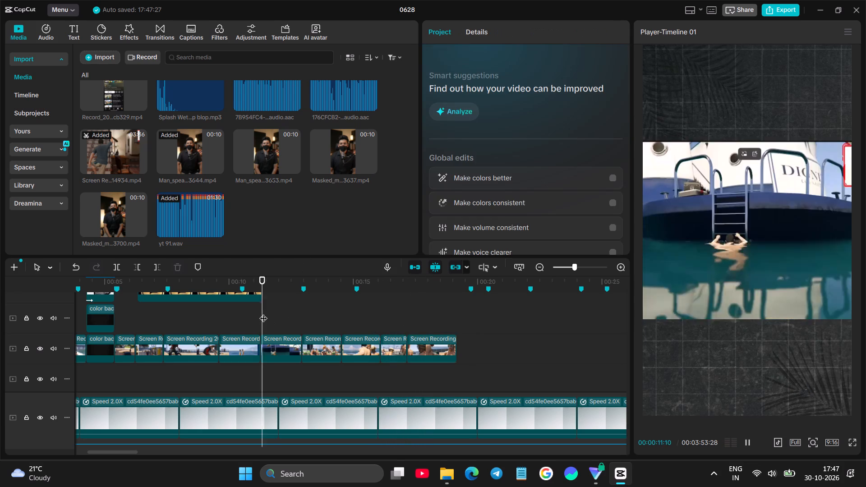
key("space")
left_click(297, 346)
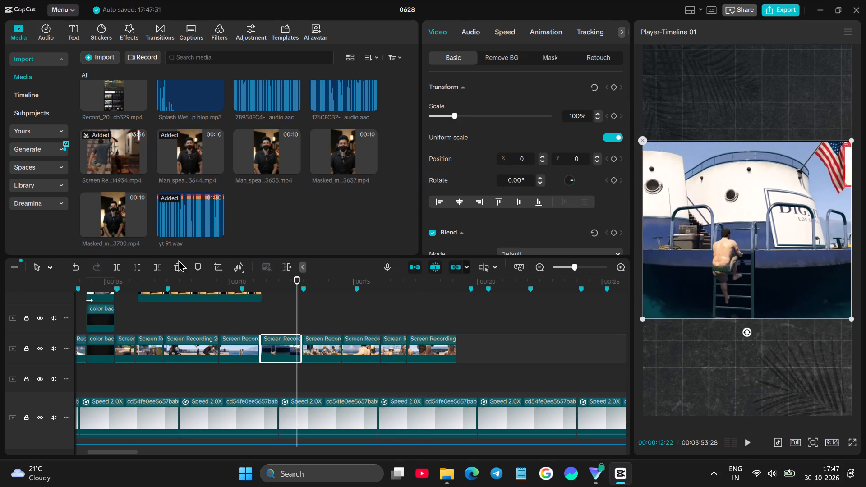
left_click(155, 267)
Move the deck group clip earlier so it starts directly after the ladder-climbing clip at about 00:12:22.
left_click(309, 349)
left_click(304, 343)
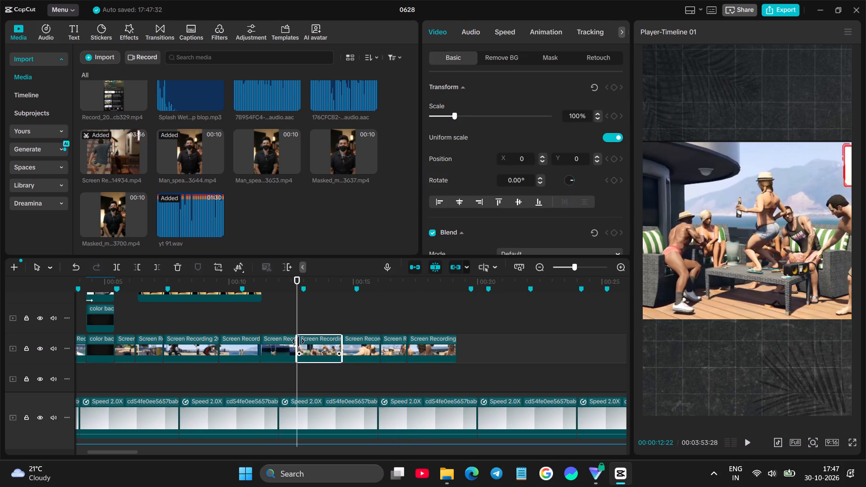
left_click_drag(315, 342, 309, 341)
left_click(281, 314)
key("space")
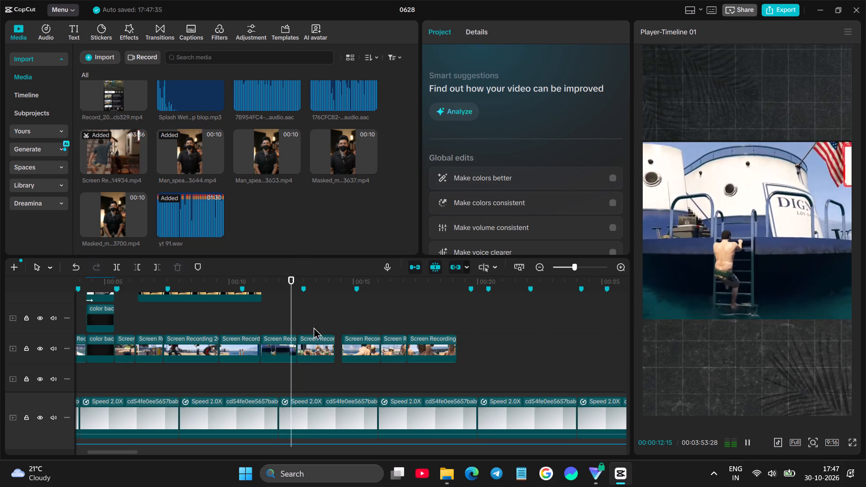
key("space")
key("space")
key("space")
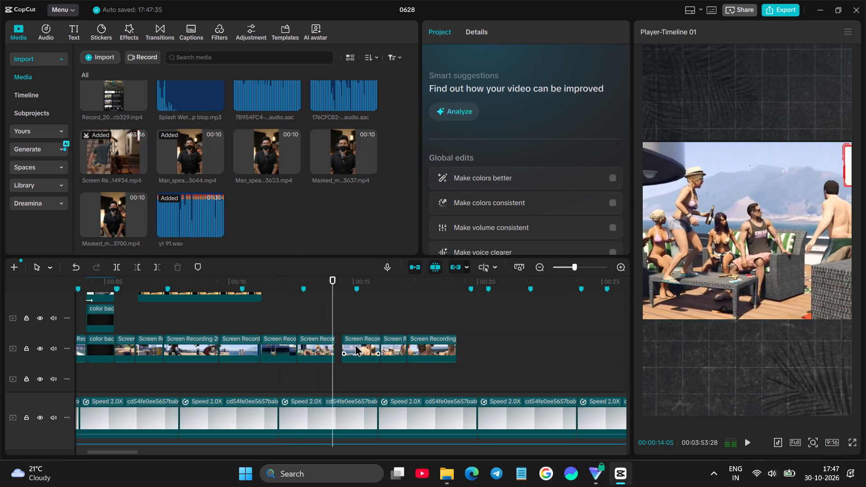
Move the face-to-face confrontation clip earlier on the gameplay track so it starts at about 00:14:13.
left_click_drag(355, 344, 347, 343)
left_click(302, 307)
key("space")
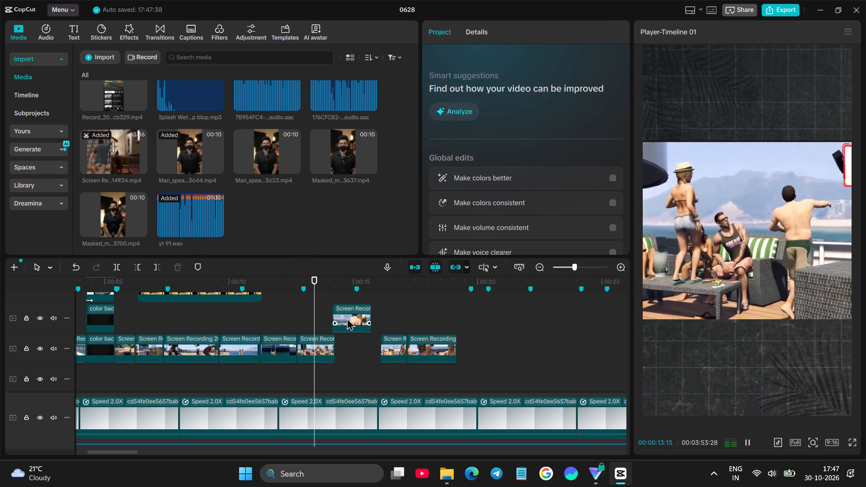
key("space")
left_click_drag(346, 315, 356, 343)
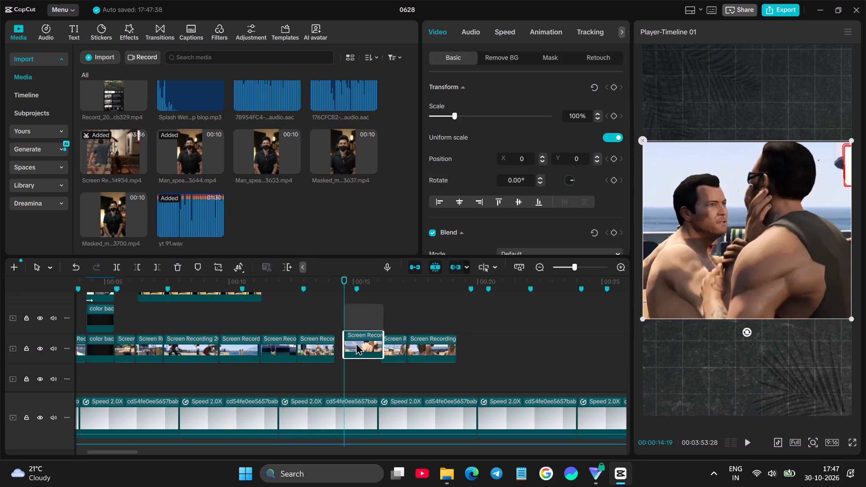
left_click_drag(356, 343, 353, 346)
left_click(331, 319)
key("space")
key("space")
Extend the end of the deck group clip to close the gap before the confrontation clip at about 00:14:13.
left_click(325, 342)
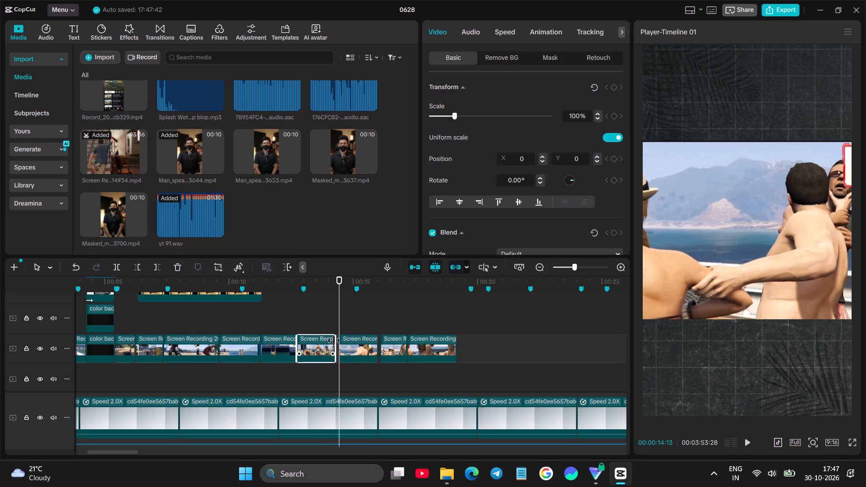
left_click(334, 340)
left_click(327, 319)
key("space")
key("space")
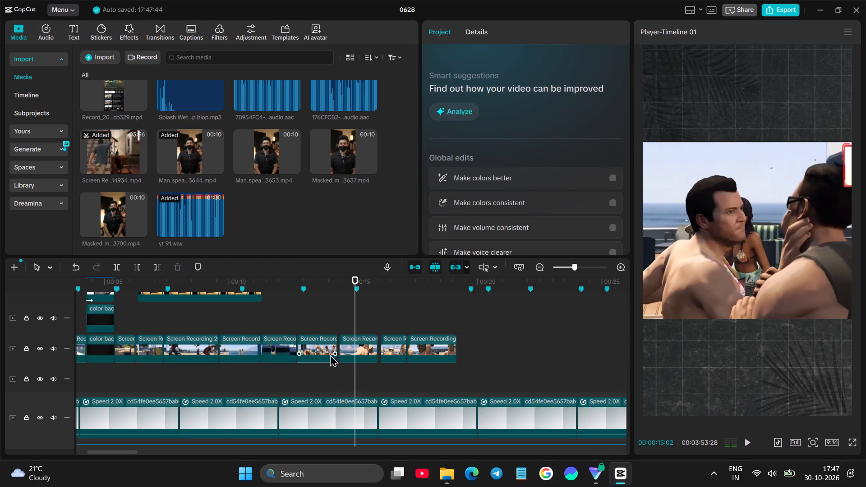
left_click(329, 348)
left_click_drag(336, 340, 342, 336)
left_click(338, 311)
key("space")
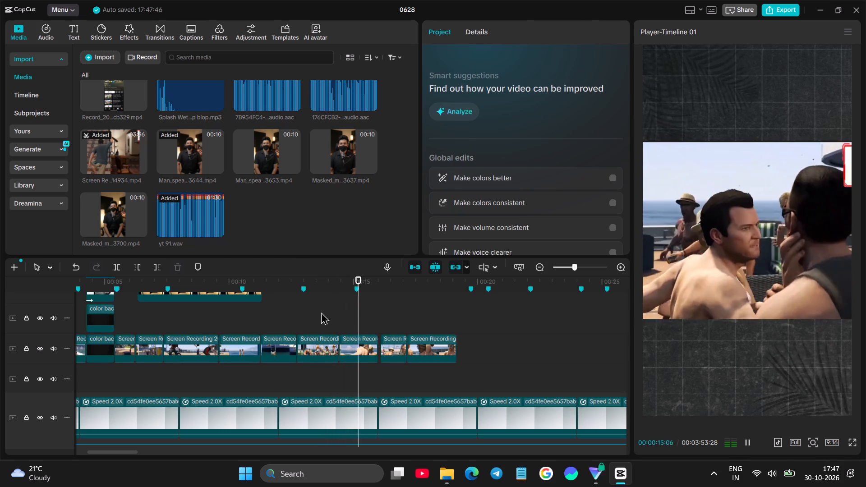
Cut off the end of the confrontation clip at 00:15:25.
left_click(265, 318)
key("space")
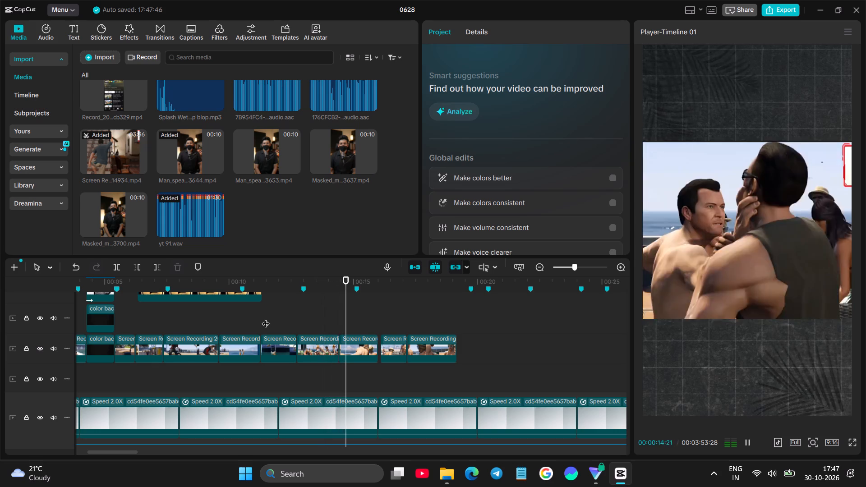
key("space")
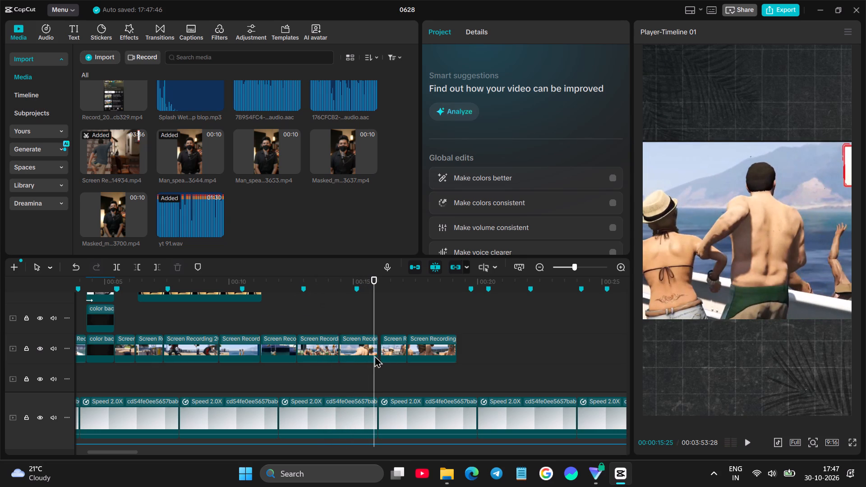
left_click(369, 349)
left_click(156, 270)
key("space")
key("space")
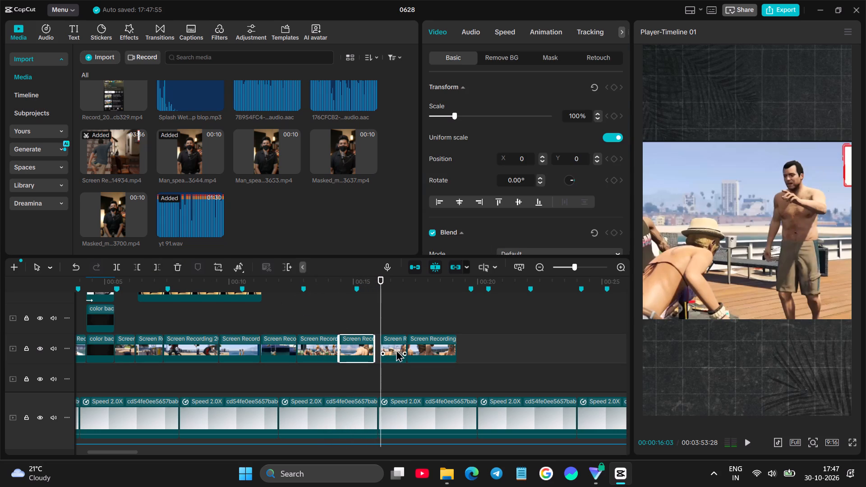
Delete the short clip of the shirtless man on the deck that follows the confrontation clip.
left_click_drag(393, 342, 384, 341)
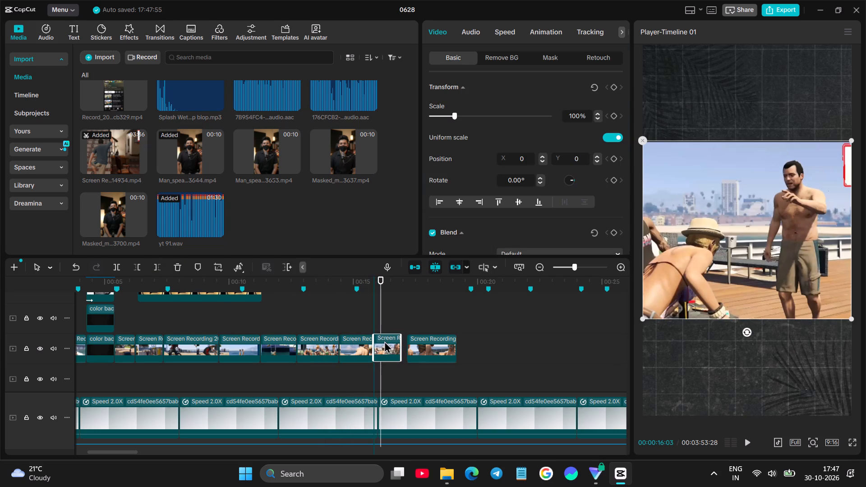
left_click_drag(384, 341, 384, 340)
key("BackSpace")
Move the last yacht clip earlier so it starts directly after the confrontation clip at about 00:15:25.
left_click_drag(427, 343, 395, 342)
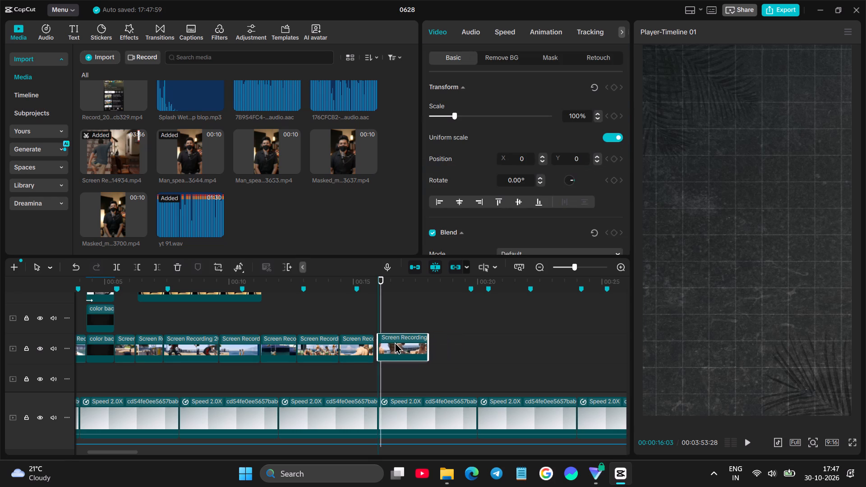
left_click_drag(395, 342, 392, 341)
left_click(349, 313)
key("space")
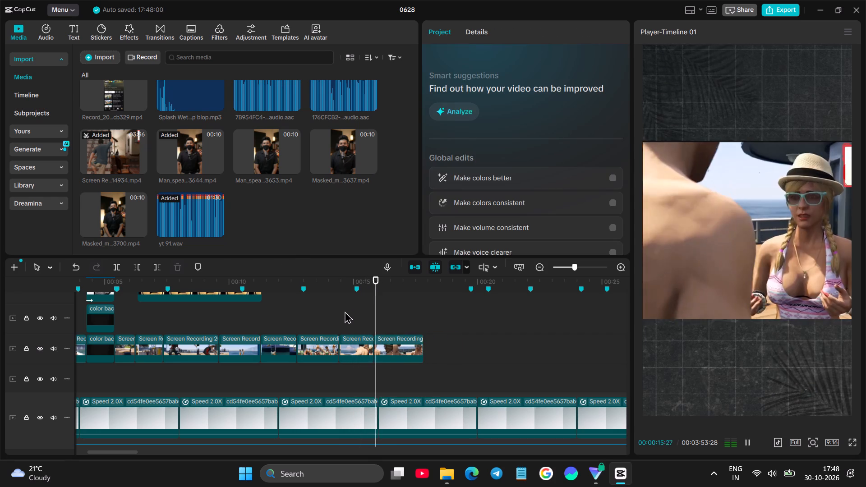
key("space")
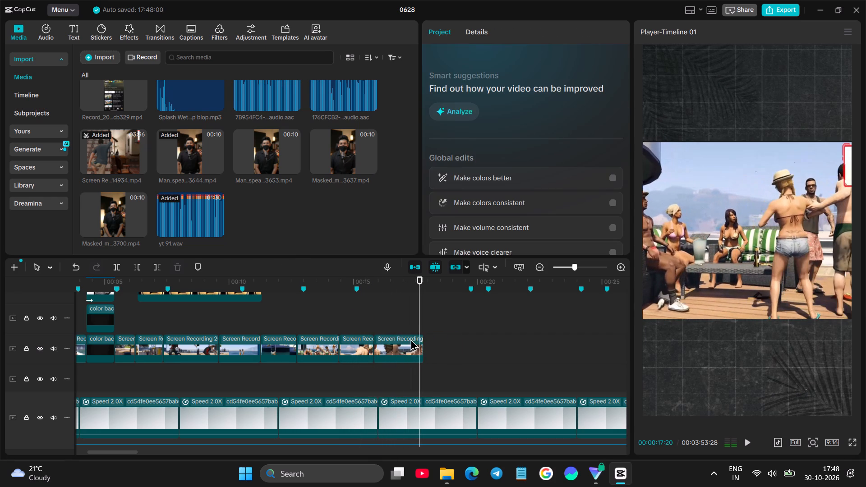
Play back the arranged gameplay clips to check the order and the cuts, including the part from about 00:07.
left_click(416, 349)
key("space")
key("space")
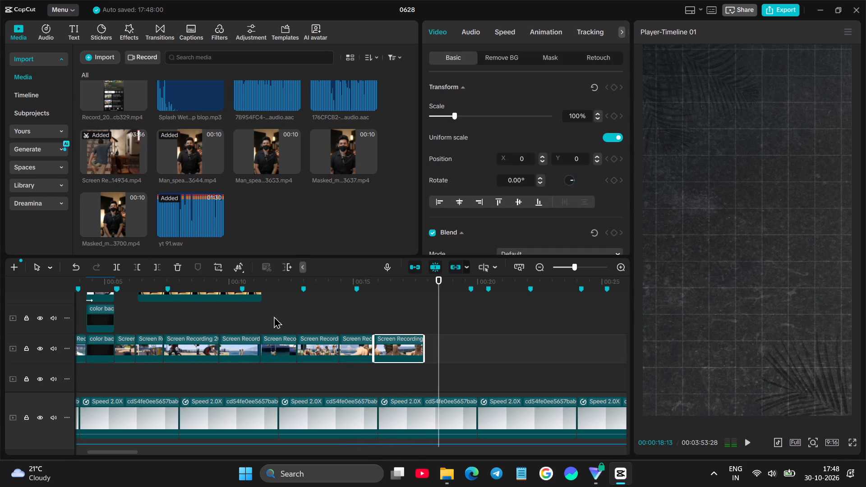
left_click(238, 323)
key("space")
scroll(239, 327, "down", 3)
left_click(170, 352)
key("space")
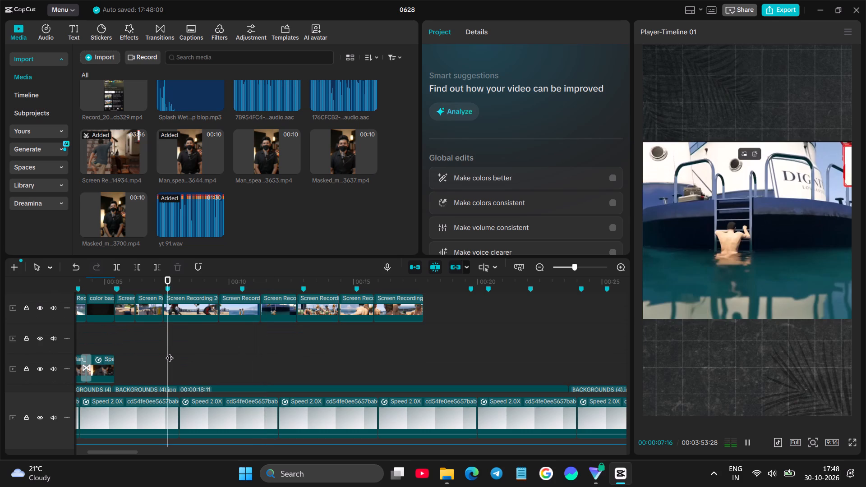
key("space")
scroll(252, 366, "up", 5)
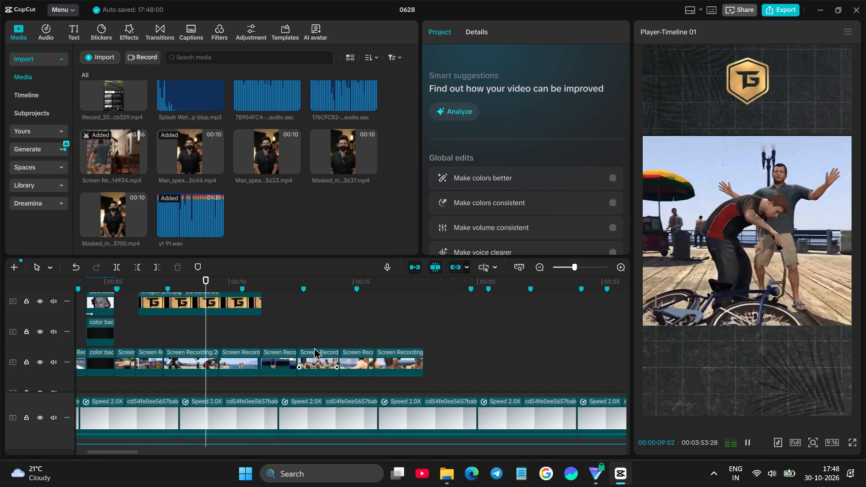
scroll(314, 347, "up", 4)
key("space")
Preview the Man_speaking clip ending in 3653 and add it to the timeline at about 00:15.
left_click(250, 149)
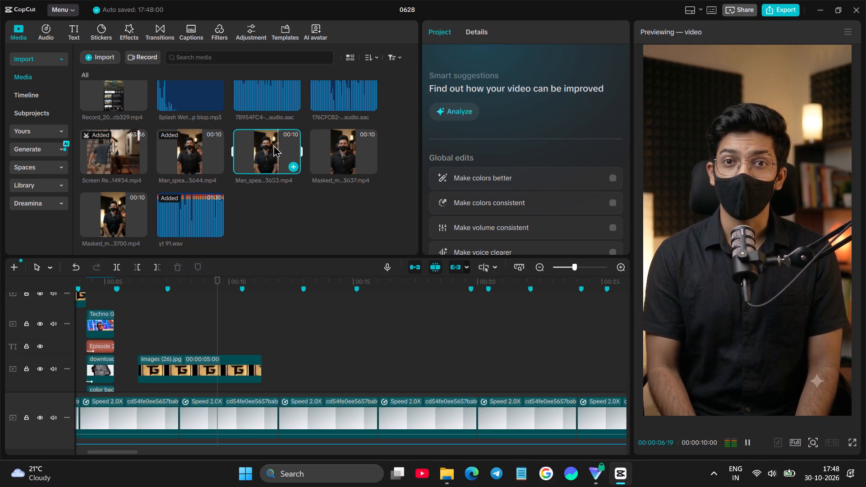
left_click_drag(273, 142, 348, 257)
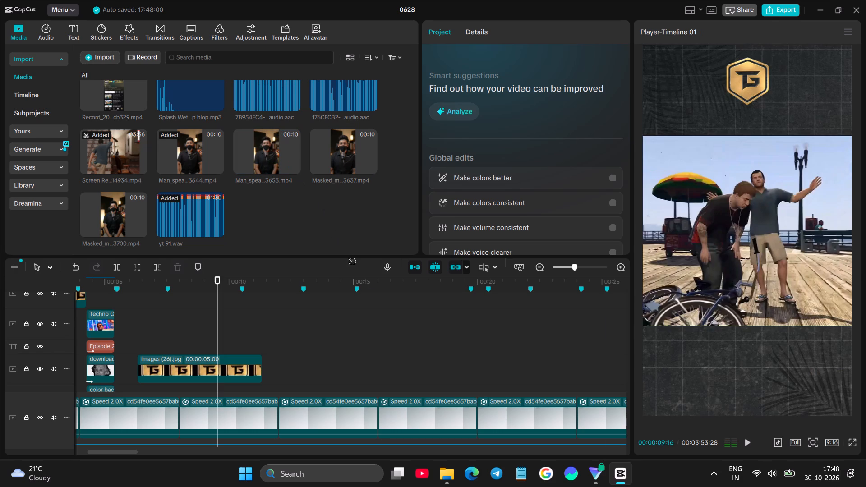
left_click_drag(348, 257, 353, 316)
left_click(358, 346)
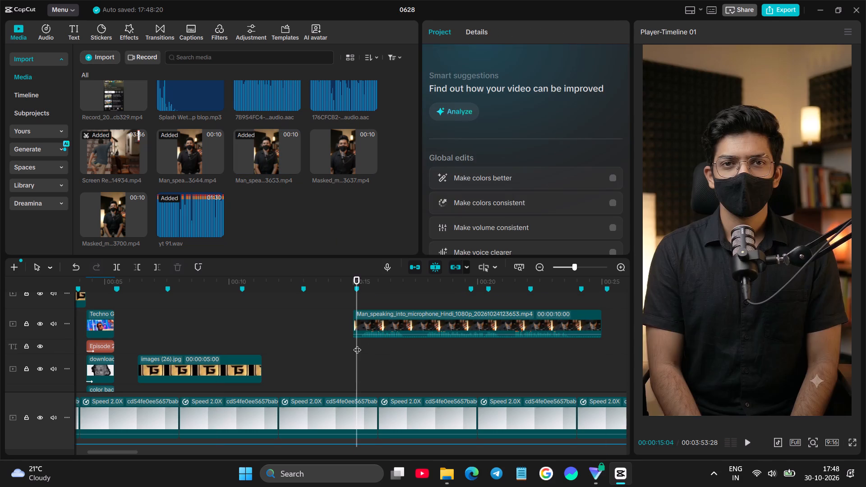
key("space")
Move the Man_speaking clip to the track just above the background image, starting at about 00:13.
left_click_drag(380, 321, 343, 347)
scroll(336, 344, "down", 4)
scroll(352, 326, "up", 4)
left_click_drag(358, 313, 358, 312)
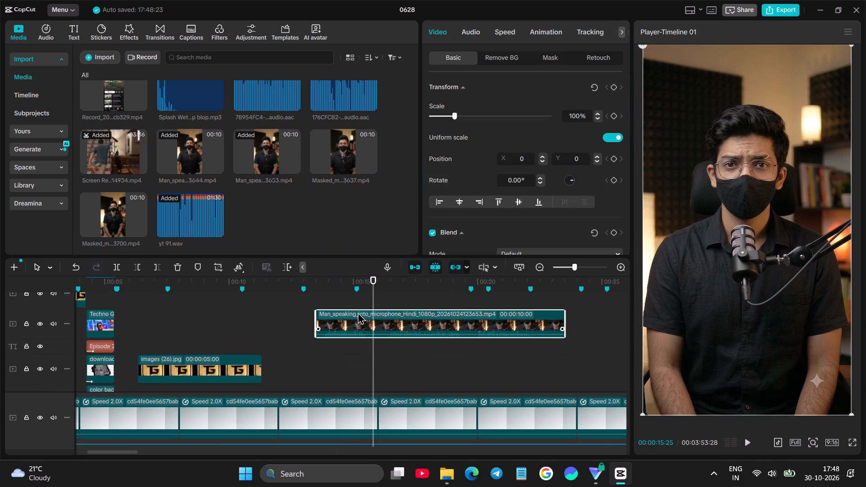
left_click_drag(358, 312, 156, 330)
scroll(363, 337, "down", 11)
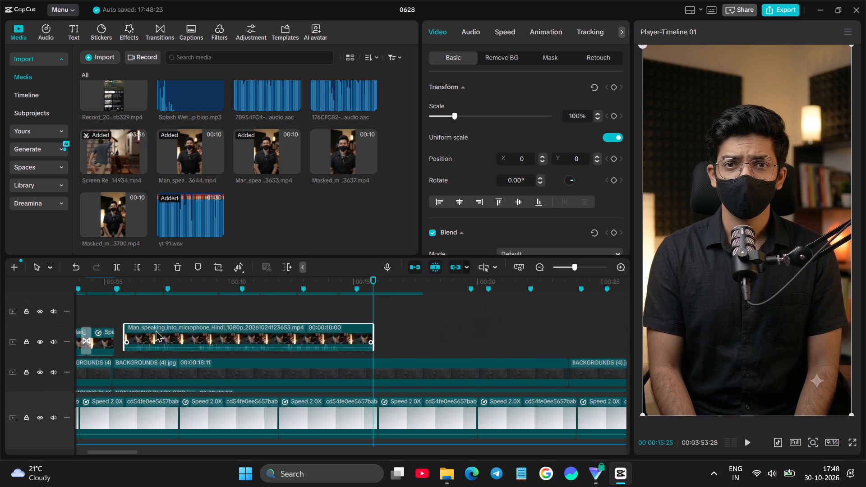
left_click_drag(156, 330, 344, 331)
left_click(273, 306)
key("space")
scroll(312, 342, "up", 5)
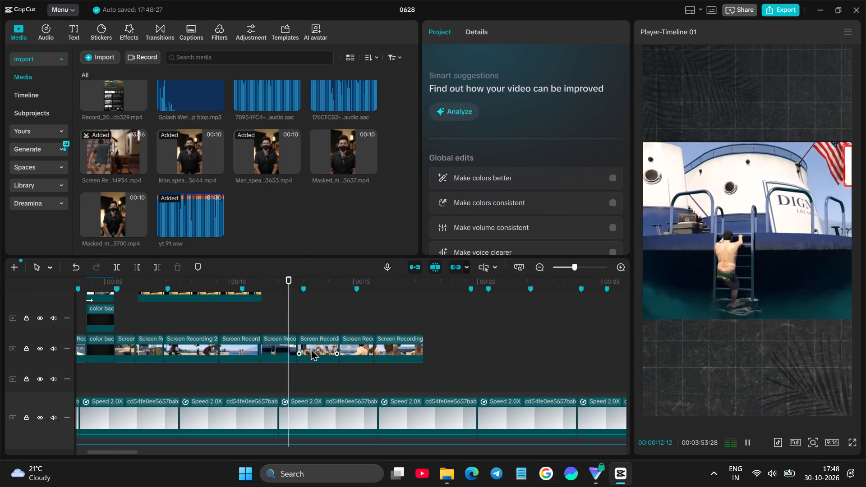
scroll(302, 349, "down", 5)
key("space")
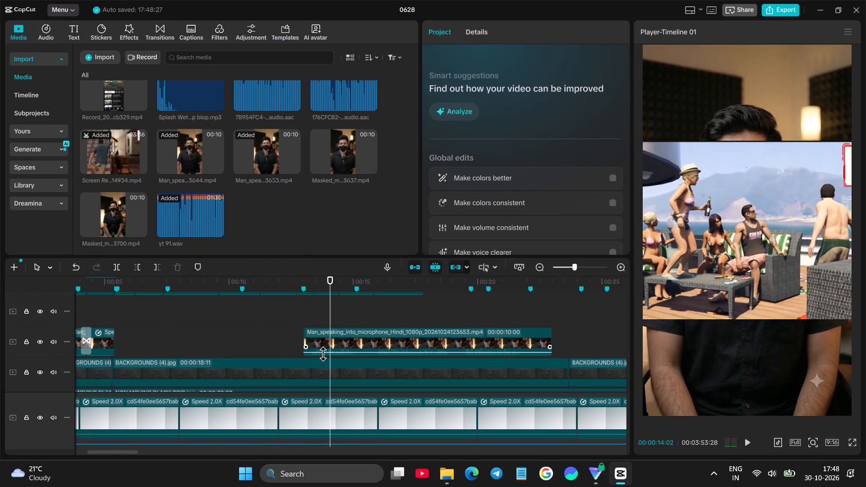
Cut off the beginning of the Man_speaking clip at 00:19:16.
left_click_drag(323, 354, 327, 345)
key("space")
left_click(382, 322)
left_click(375, 318)
key("space")
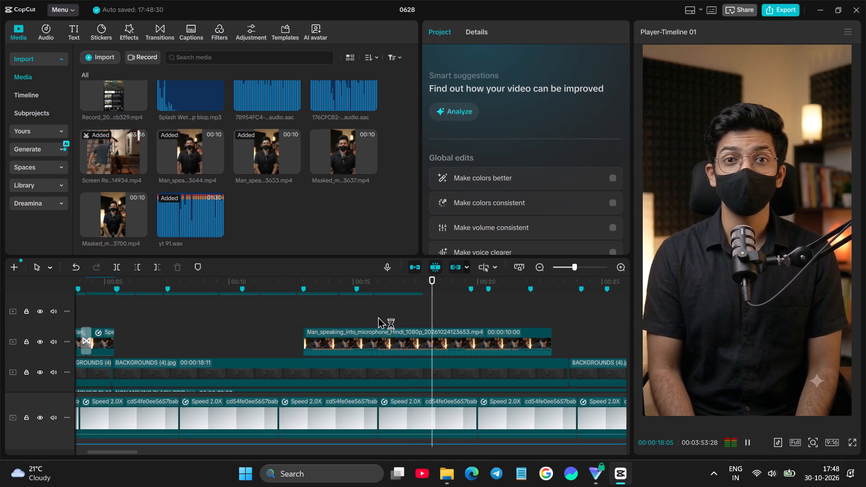
key("space")
left_click(466, 317)
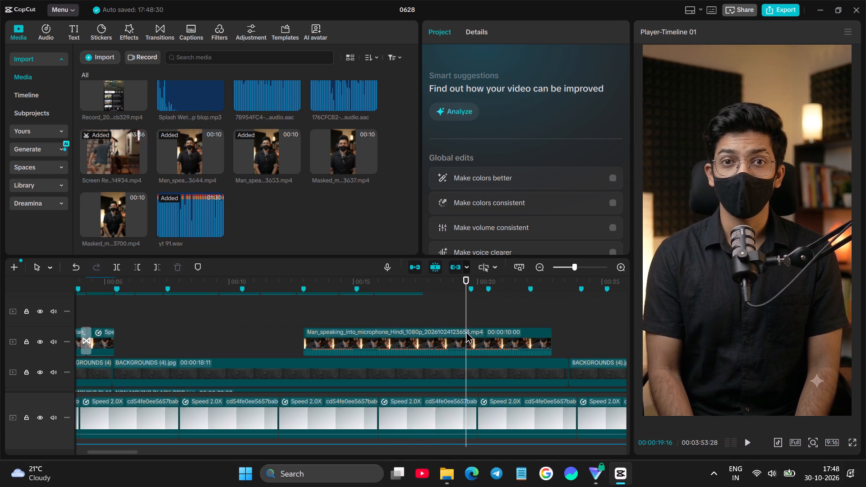
key("space")
left_click(465, 315)
left_click(468, 338)
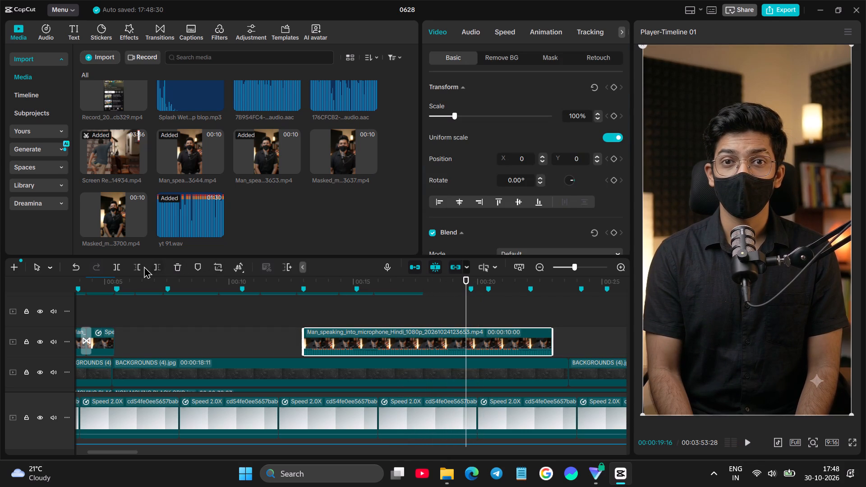
left_click(139, 266)
Cut off the end of the Man_speaking clip at 00:21:24.
key("space")
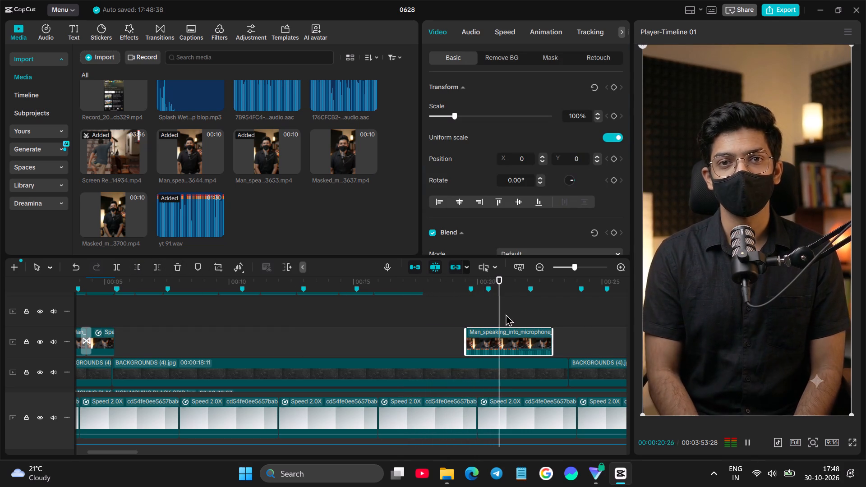
key("space")
left_click(522, 340)
left_click(160, 266)
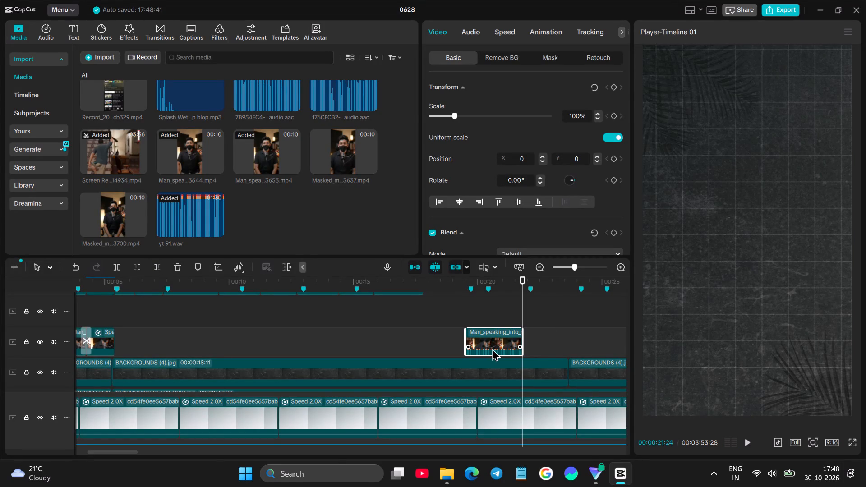
Mute the trimmed Man_speaking clip by lowering its volume to -∞ dB.
left_click_drag(494, 349, 505, 372)
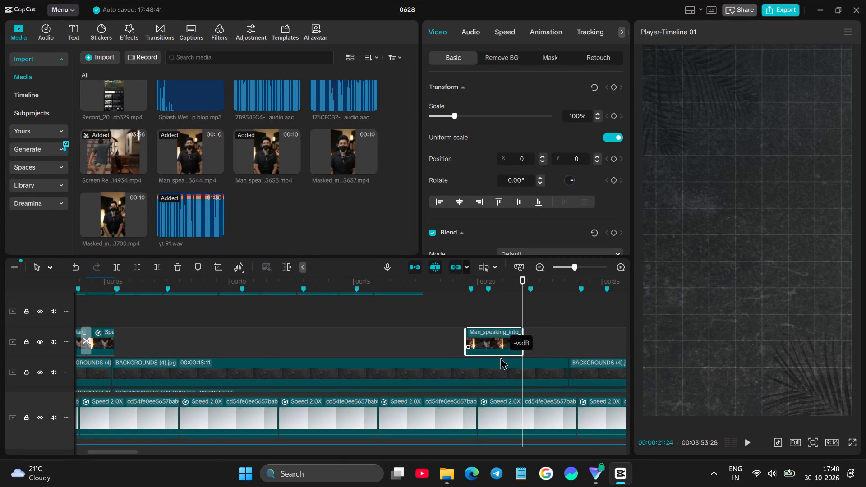
Move the Man_speaking clip to the track directly beneath the last gameplay clip, starting with it at about 00:15:25.
left_click_drag(496, 337, 405, 331)
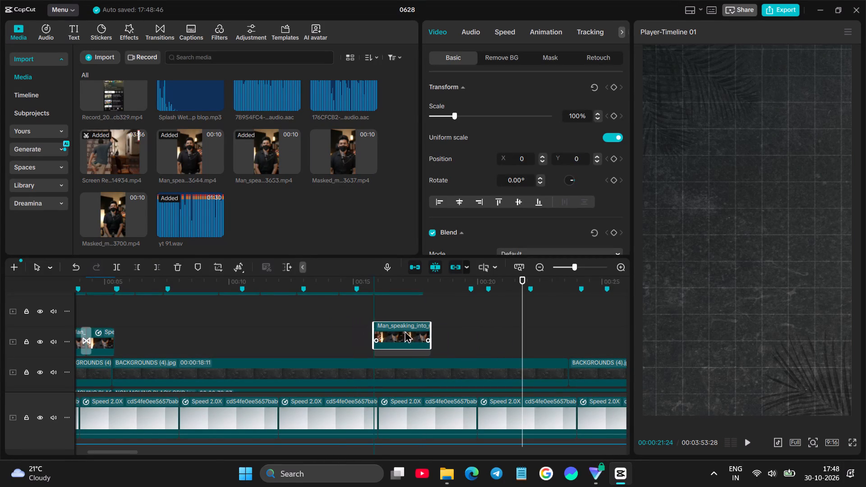
left_click_drag(405, 331, 406, 331)
left_click(351, 322)
key("space")
scroll(398, 329, "up", 3)
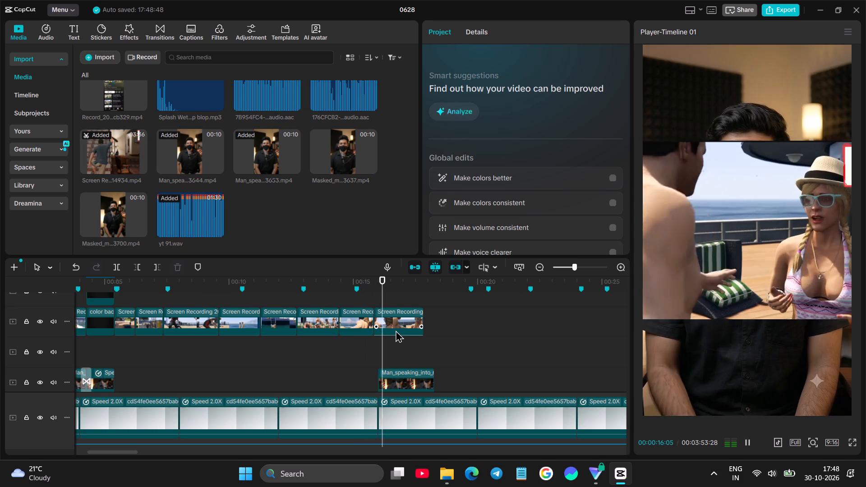
key("space")
scroll(390, 350, "down", 1)
left_click_drag(395, 360, 391, 345)
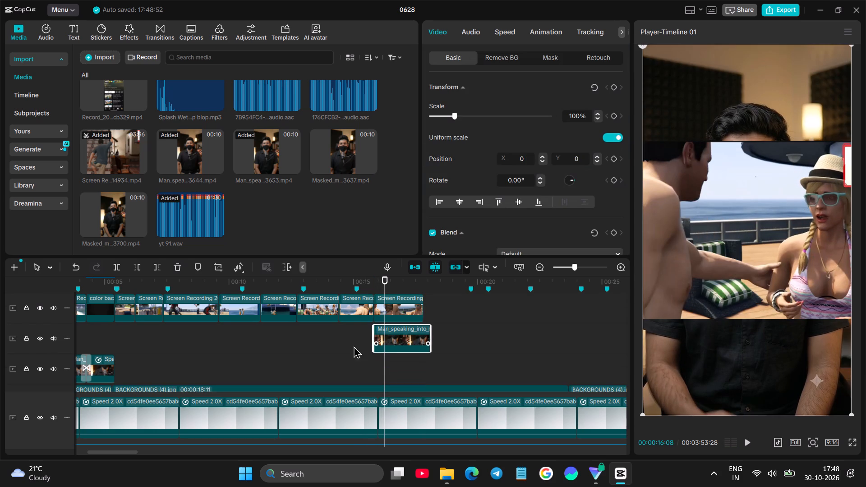
left_click(372, 362)
key("space")
key("space")
Shift the last gameplay clip down in the frame so it fills the bottom part of the picture.
left_click(393, 336)
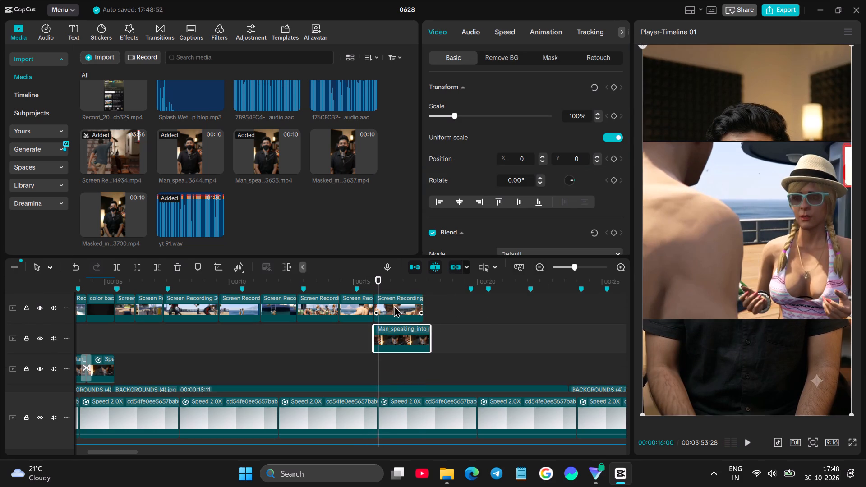
left_click(393, 305)
left_click_drag(732, 220, 734, 315)
Move the Man_speaking clip up in the frame so the masked speaker shows above the gameplay, and play the section back.
left_click(740, 184)
left_click_drag(740, 180, 734, 143)
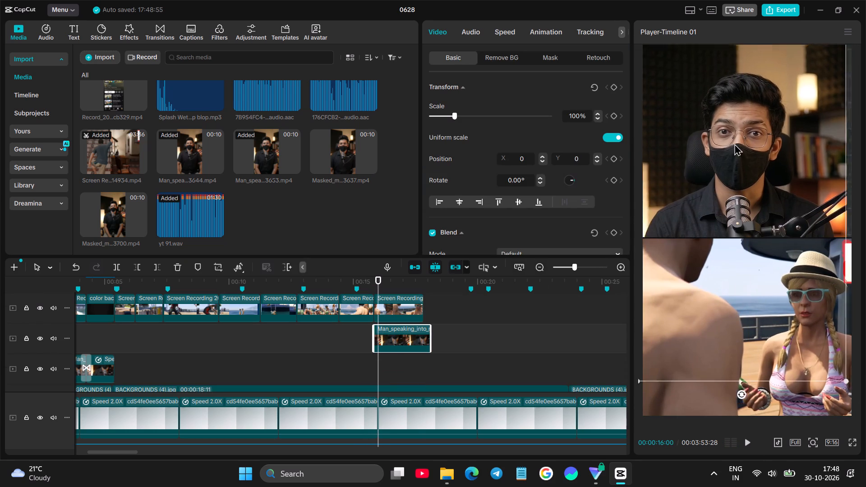
left_click_drag(734, 143, 743, 124)
left_click(355, 345)
key("space")
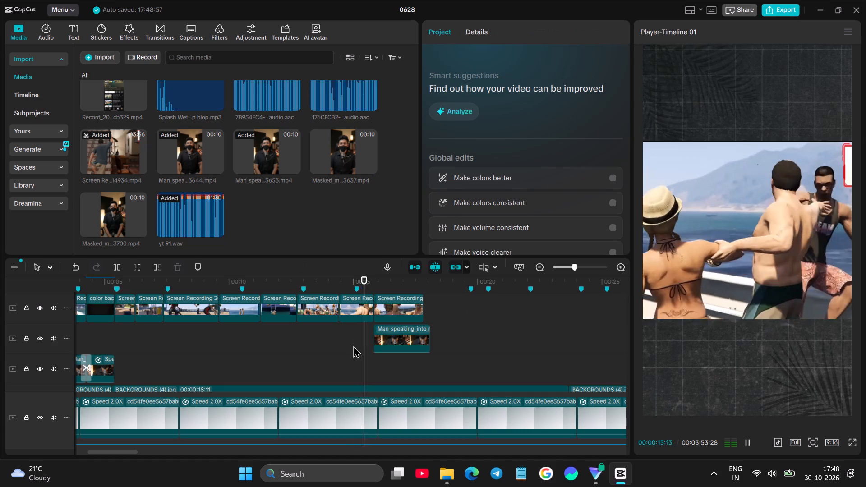
key("space")
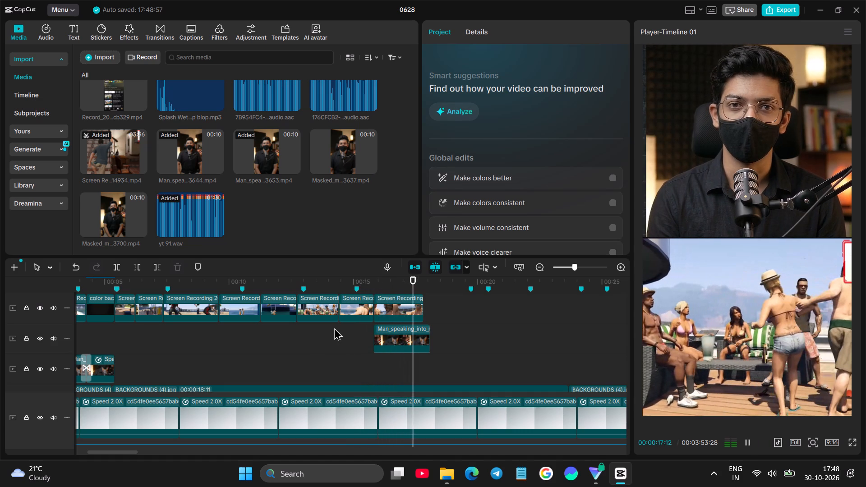
Play back the timeline from about 00:05:14 to review the gameplay section leading up to the last clip.
left_click(118, 333)
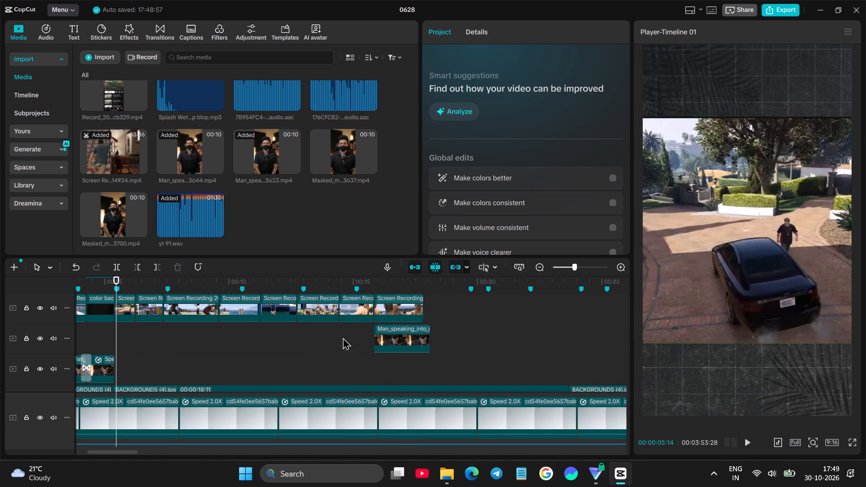
left_click(375, 359)
key("space")
left_click(110, 343)
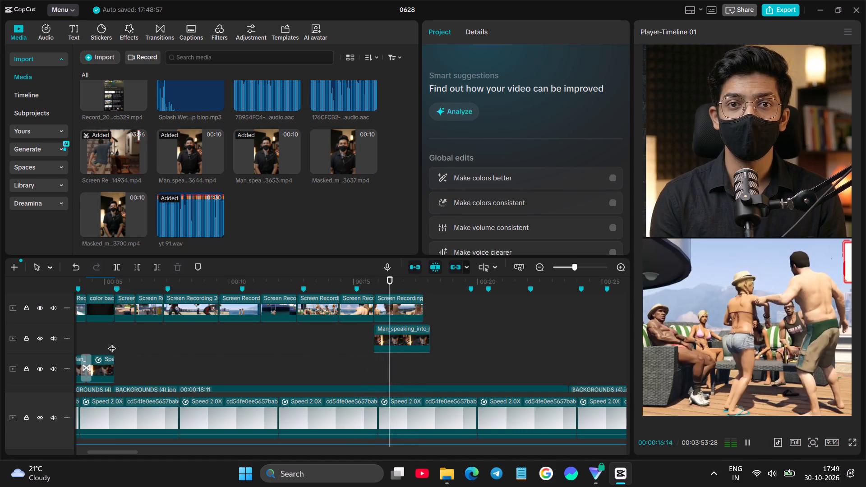
key("space")
key("space")
left_click(207, 342)
left_click(255, 340)
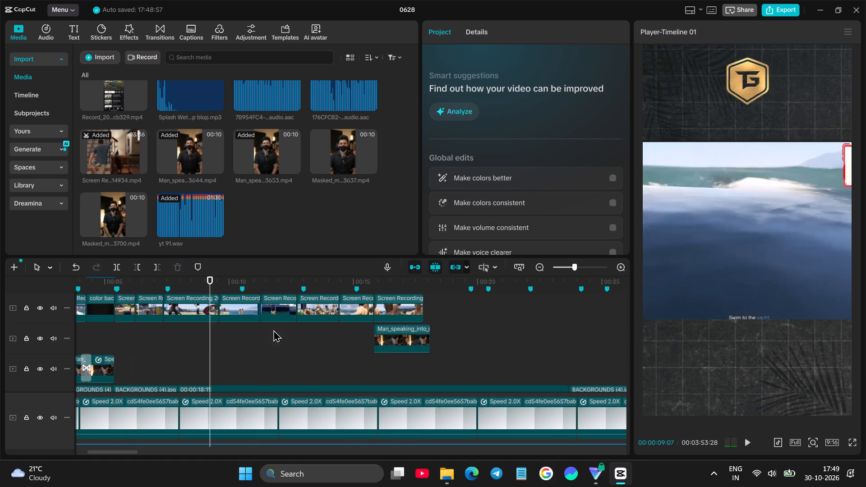
key("space")
key("space")
Add the second Man_speaking video (…3653.mp4) on a track above the gameplay clips, starting at about 00:13:20, and play the section.
left_click_drag(269, 154, 323, 282)
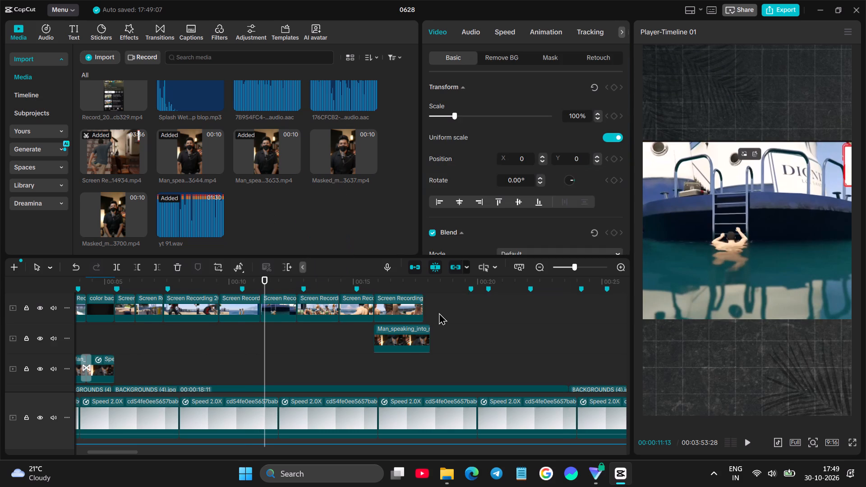
scroll(439, 312, "up", 2)
key("space")
scroll(369, 306, "up", 3)
left_click(327, 314)
key("space")
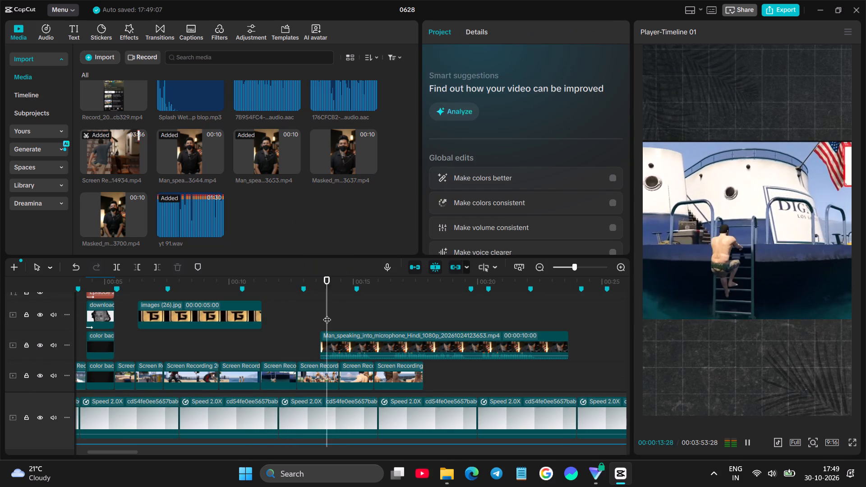
left_click(393, 307)
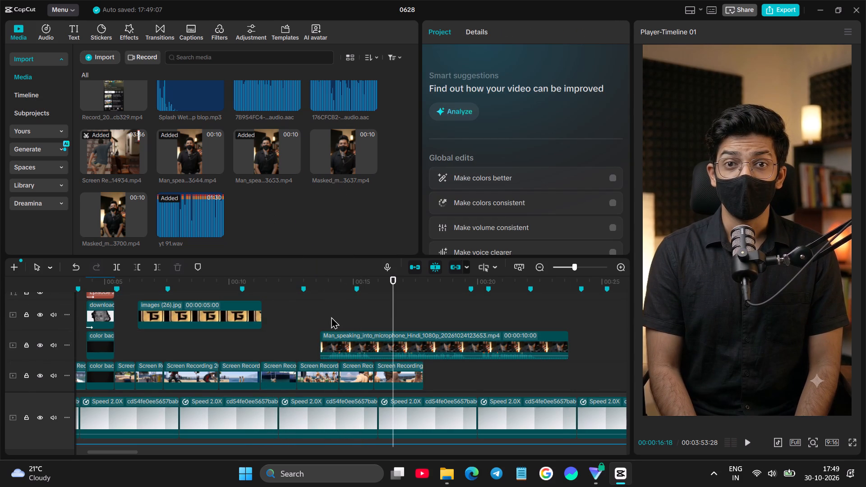
left_click(330, 316)
left_click(126, 337)
key("space")
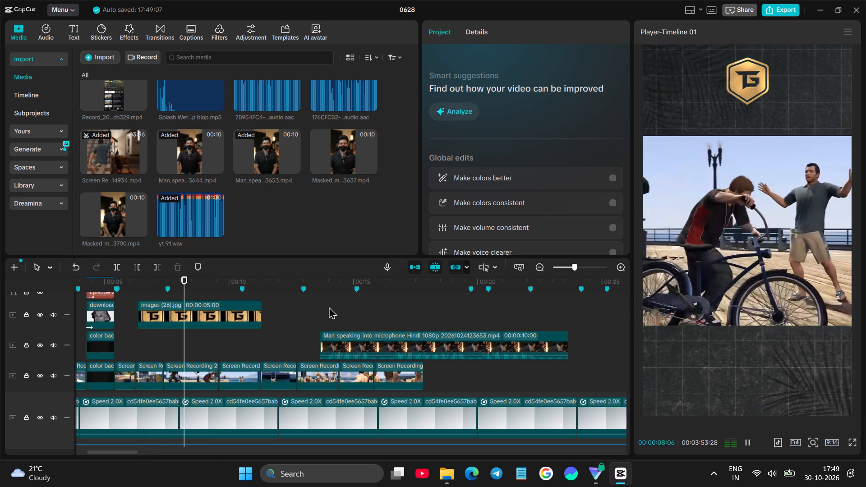
Trim the new Man_speaking clip so only the portion from 00:16:22 to 00:19:06 remains.
left_click(396, 303)
left_click(393, 335)
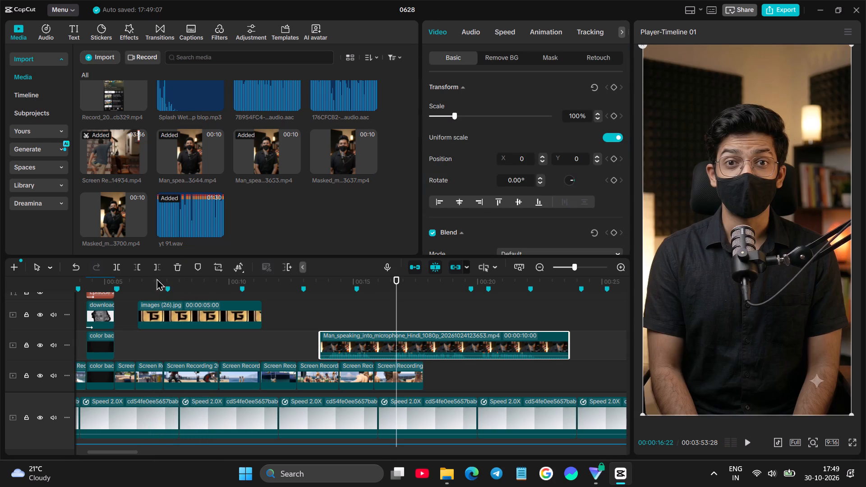
left_click(136, 271)
left_click(458, 321)
left_click(459, 346)
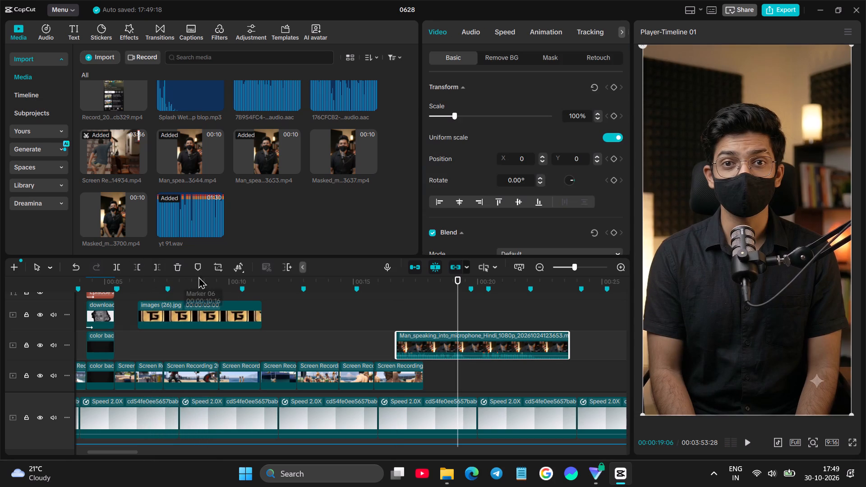
left_click(159, 267)
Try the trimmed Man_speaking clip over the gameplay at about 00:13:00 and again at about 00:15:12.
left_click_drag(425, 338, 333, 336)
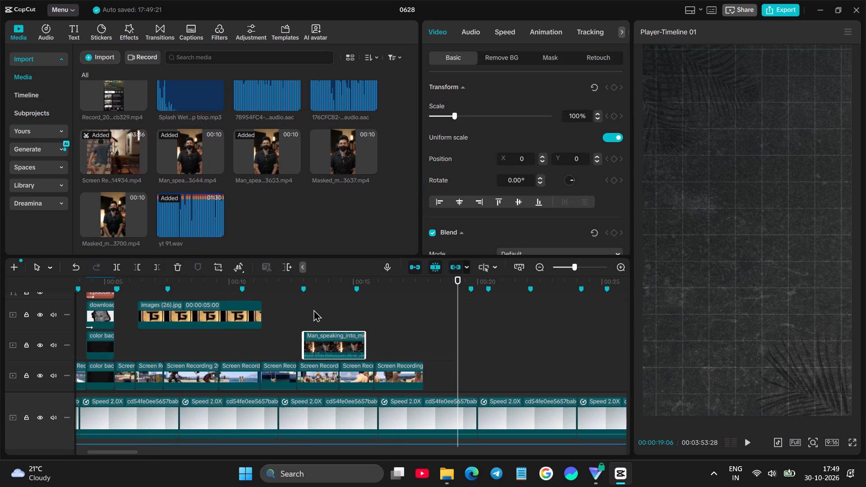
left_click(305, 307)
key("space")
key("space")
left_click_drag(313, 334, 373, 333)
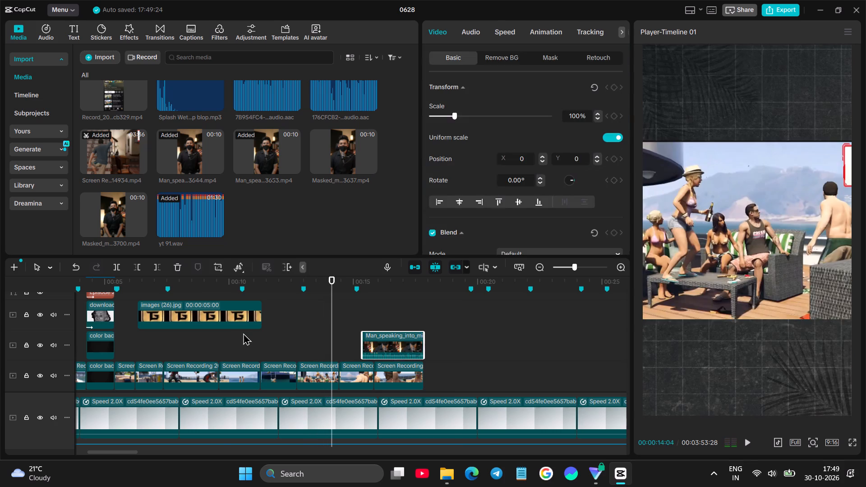
Move the trimmed Man_speaking clip to start at 00:08:29 on the track directly beneath the gameplay clips.
left_click(223, 336)
key("space")
left_click(160, 347)
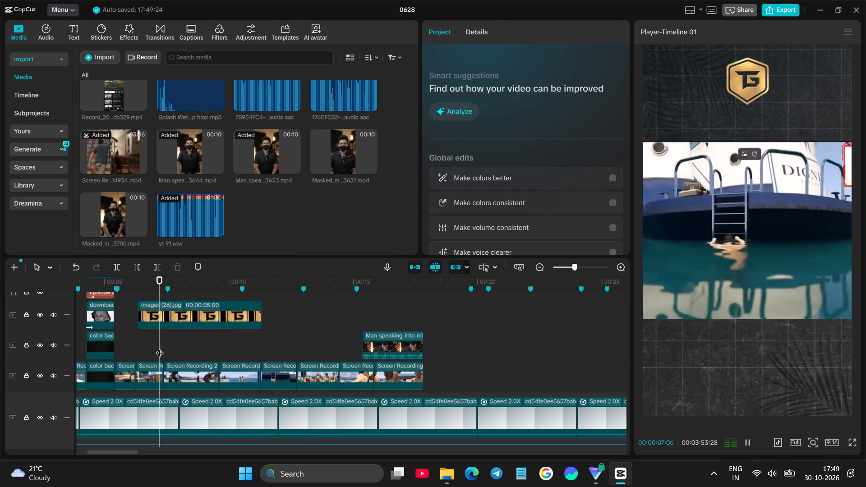
key("space")
key("space")
key("space")
left_click_drag(397, 340, 299, 341)
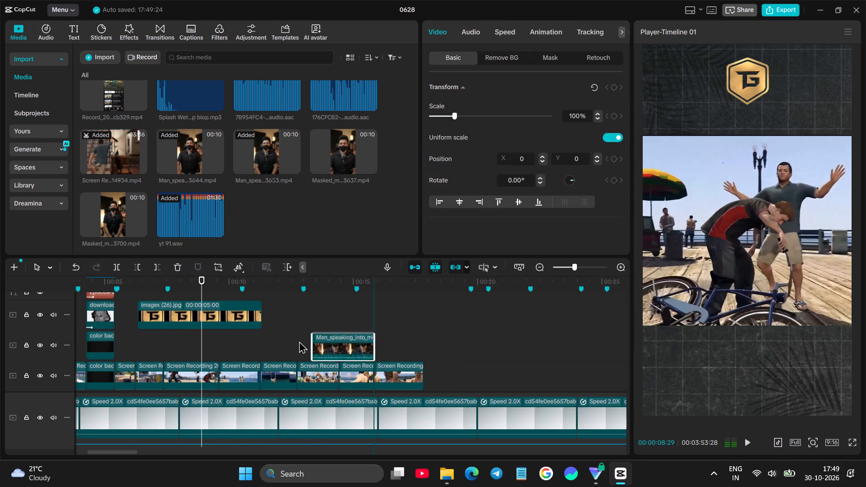
left_click_drag(299, 341, 236, 336)
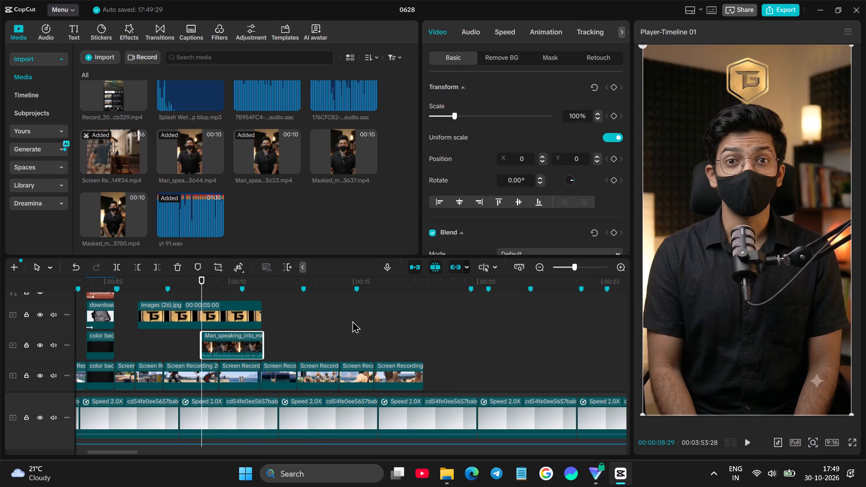
scroll(226, 341, "down", 4)
left_click_drag(226, 294, 228, 320)
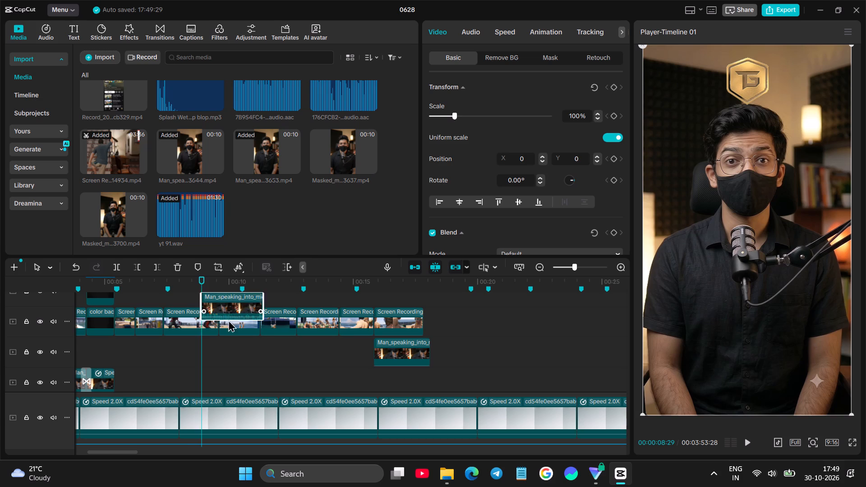
left_click_drag(228, 320, 226, 355)
Play back the section around the moved Man_speaking clip to check its timing against the gameplay and voice-over.
left_click(187, 363)
key("space")
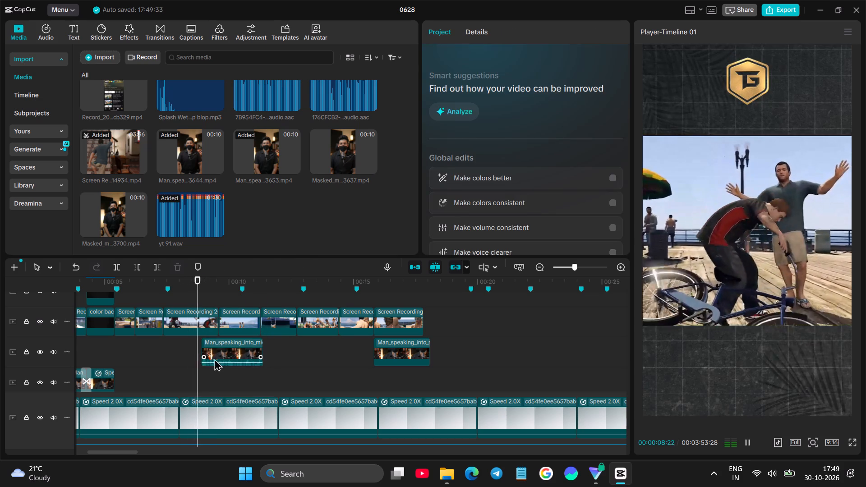
key("space")
left_click(240, 325)
scroll(166, 337, "up", 1)
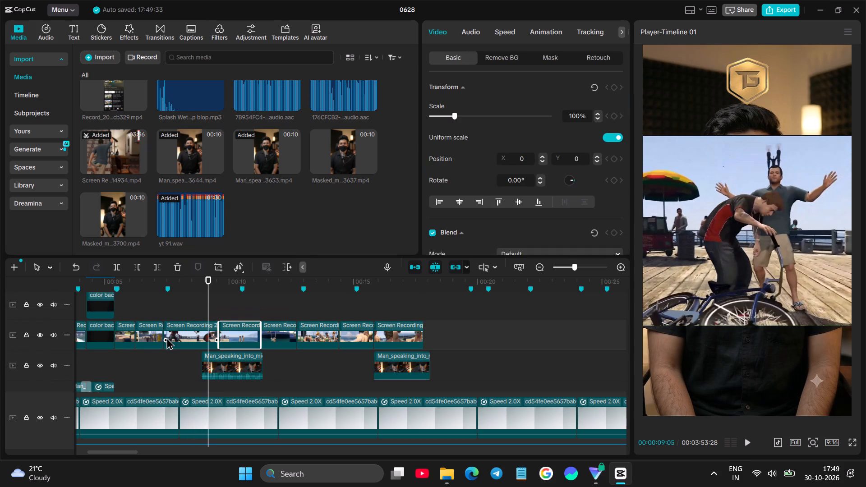
scroll(166, 337, "up", 1)
left_click(188, 377)
key("space")
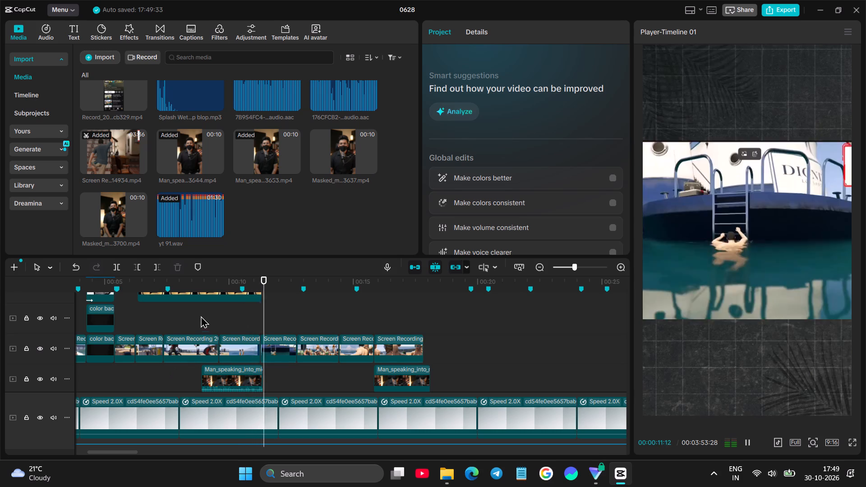
key("space")
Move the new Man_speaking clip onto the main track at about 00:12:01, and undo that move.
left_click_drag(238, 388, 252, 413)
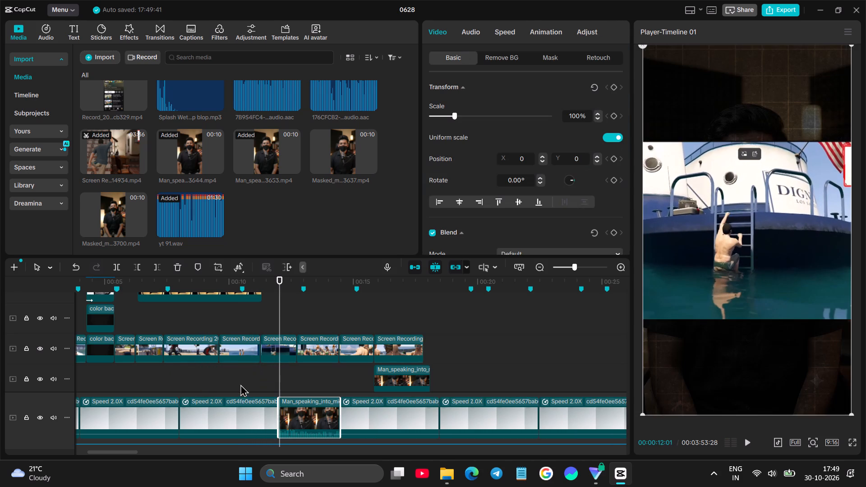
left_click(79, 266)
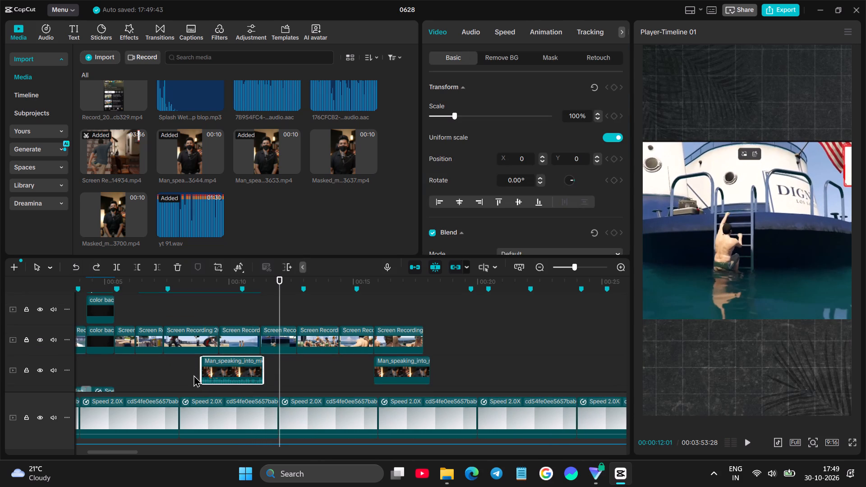
Shift the diving gameplay clip at 00:09:23 down in the frame to Y -997 so it fills the bottom part.
left_click(196, 377)
key("space")
key("space")
left_click(247, 340)
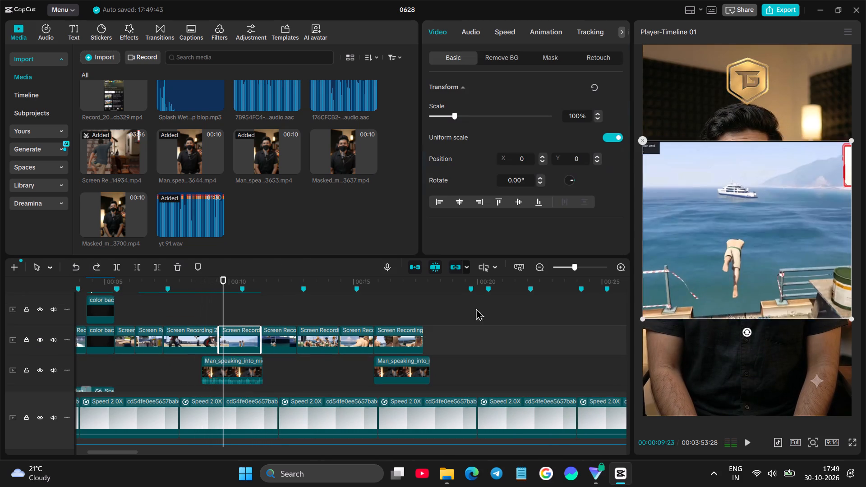
left_click_drag(706, 235, 704, 330)
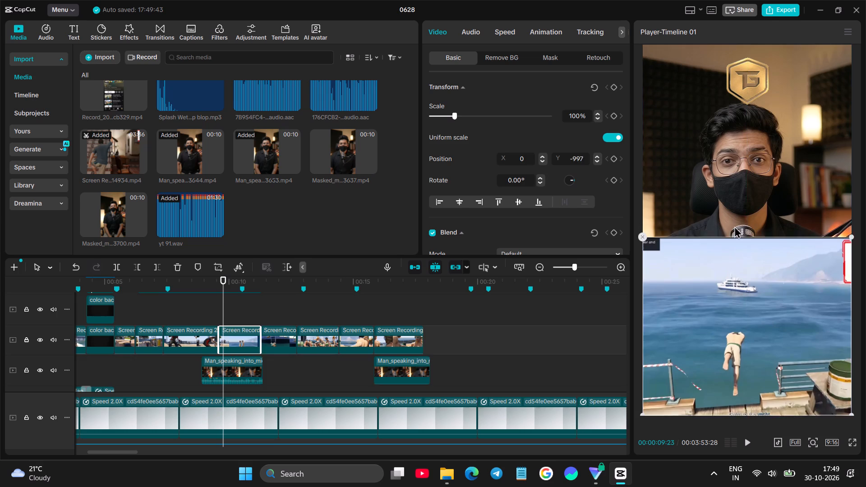
Move the Man_speaking clip beneath it up in the frame to Y 627 so the speaker fills the top part.
left_click(746, 192)
left_click_drag(749, 186, 751, 126)
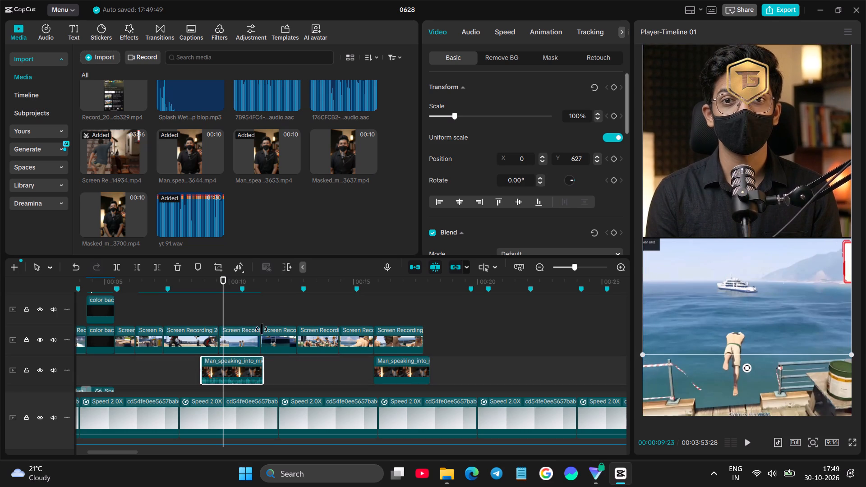
Split the TG logo image at 00:09:23 and move its second part to X -810, Y 190, beside the speaker.
scroll(250, 332, "up", 3)
left_click(220, 322)
left_click(120, 266)
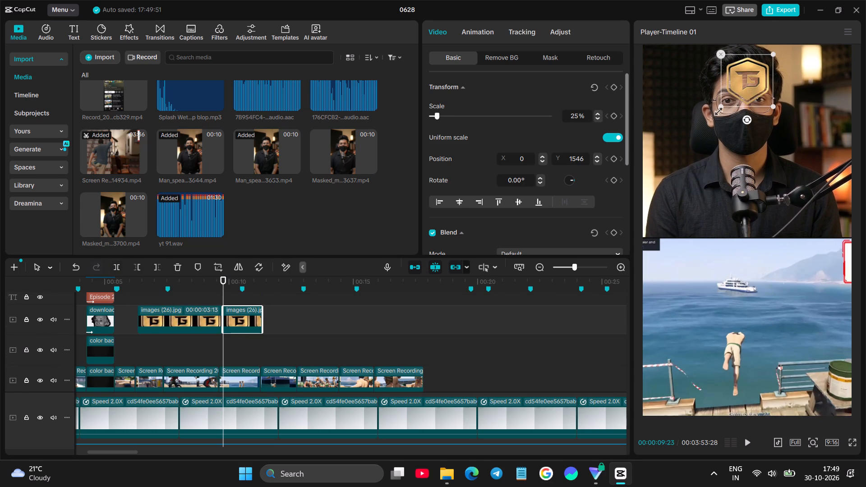
left_click_drag(745, 83, 668, 214)
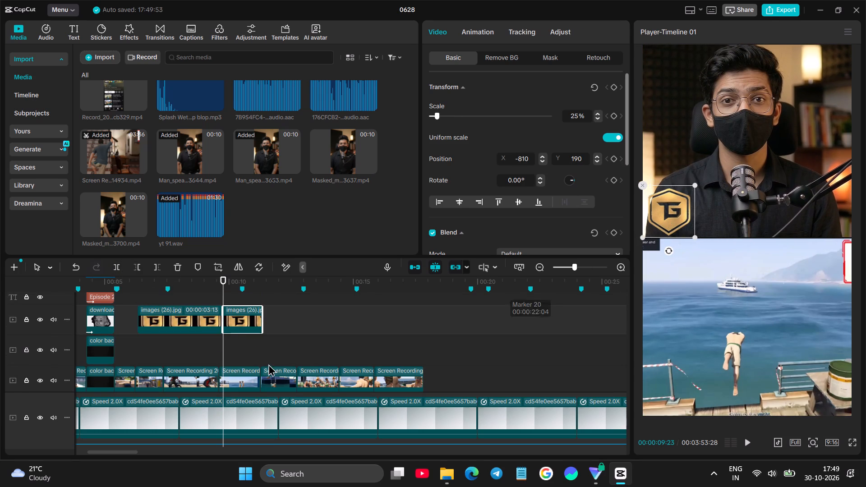
Trim the start of the newly placed Man_speaking clip to 00:09:18, where the diving gameplay clip begins.
left_click(210, 352)
key("space")
key("space")
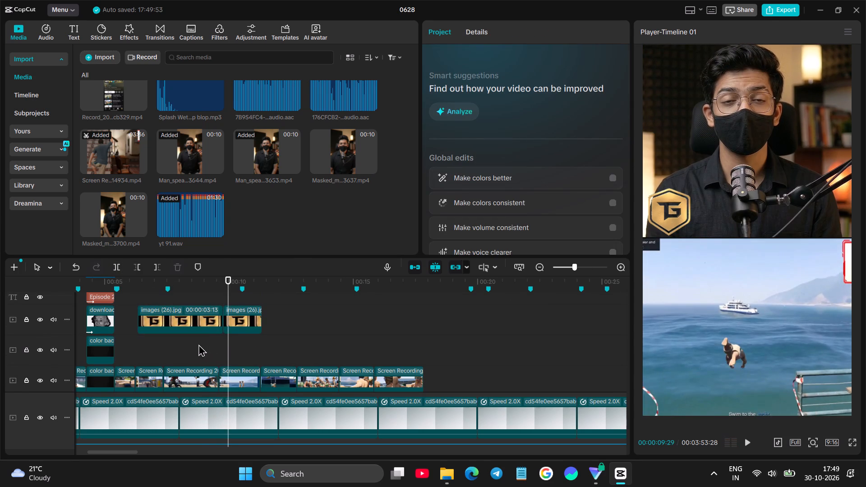
left_click(198, 344)
key("space")
left_click(217, 346)
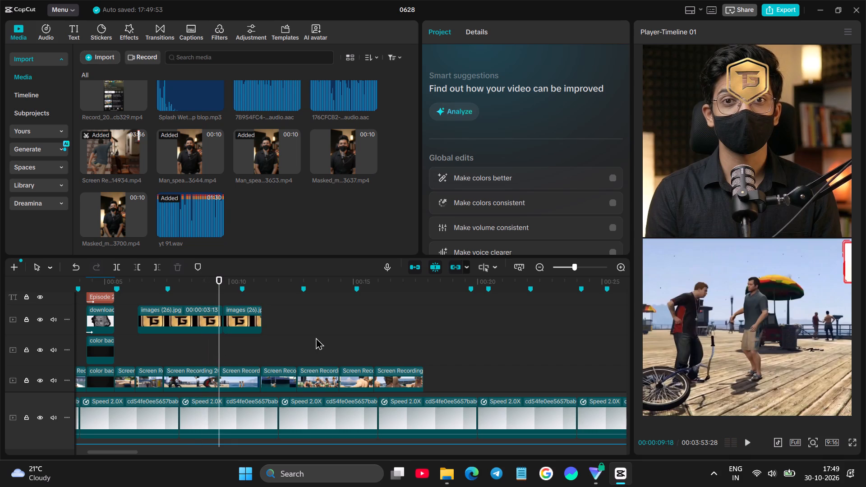
scroll(364, 326, "down", 2)
left_click(234, 377)
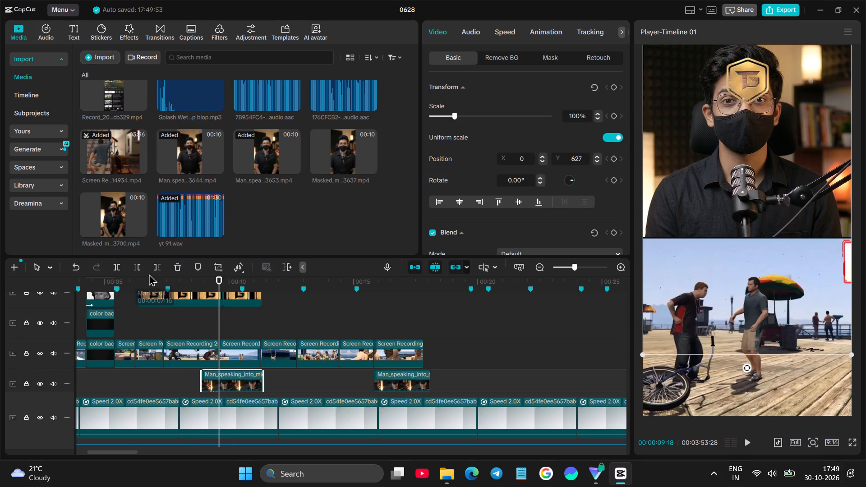
left_click(138, 267)
Move the cut between the two TG logo parts to 00:09:18, leaving no gap, and play the section back.
scroll(222, 332, "up", 1)
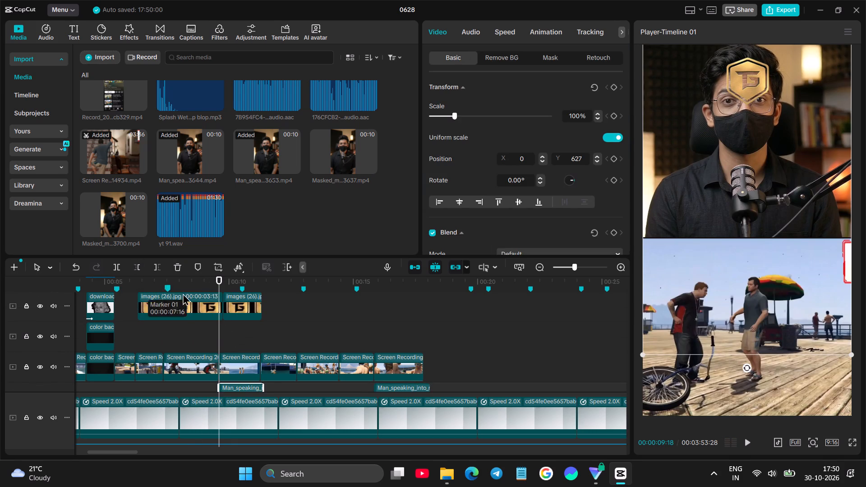
left_click(202, 296)
left_click_drag(225, 297, 221, 297)
left_click(235, 301)
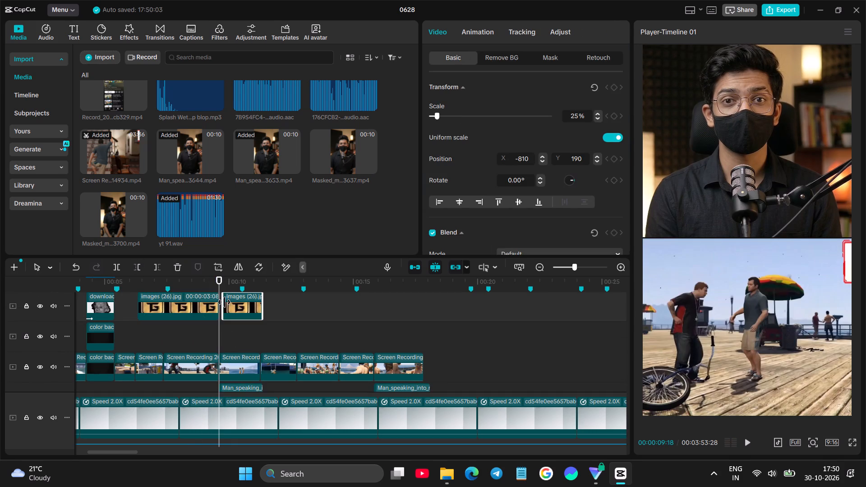
left_click_drag(224, 302, 212, 305)
left_click(191, 340)
key("space")
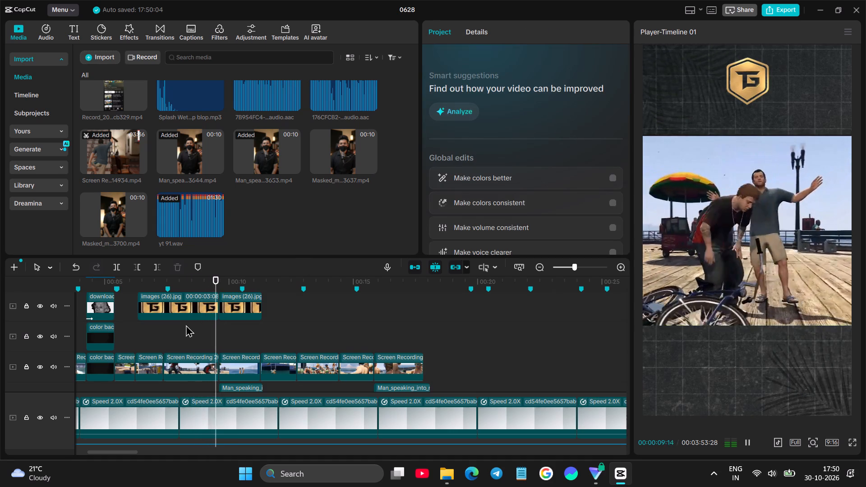
key("space")
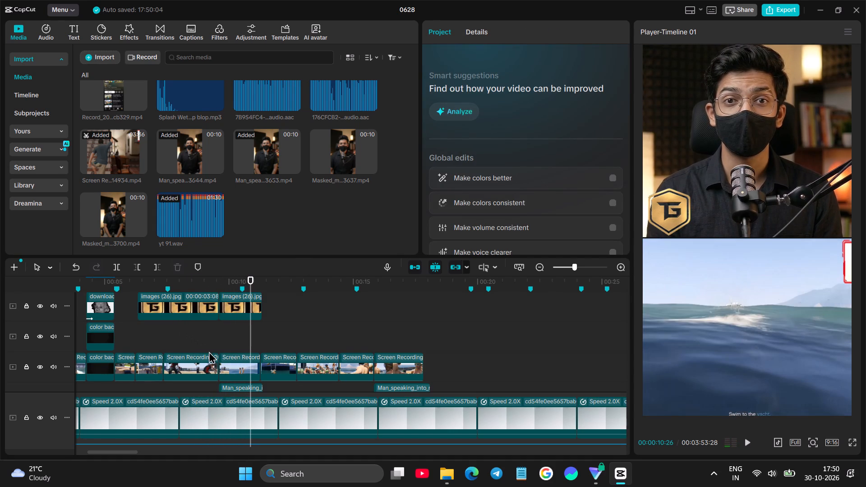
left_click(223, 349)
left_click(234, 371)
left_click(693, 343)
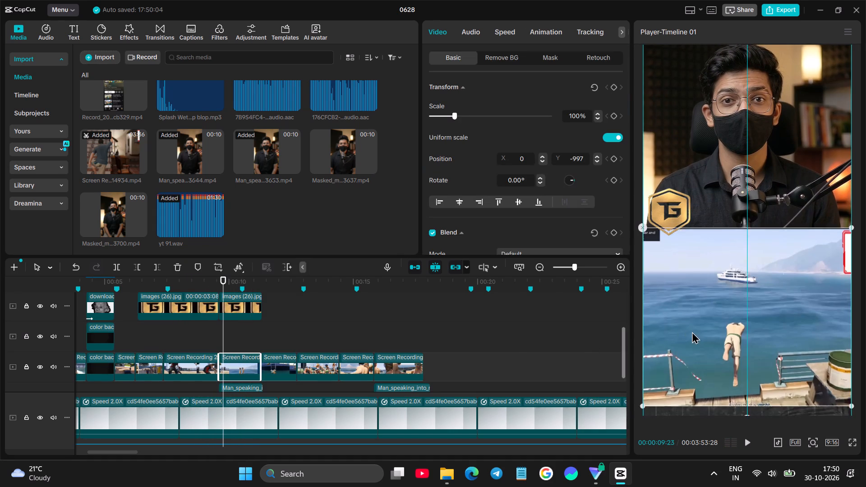
Mute the Man_speaking clip that starts at 00:09:18 by lowering its volume fully, and play the section back.
scroll(250, 371, "down", 3)
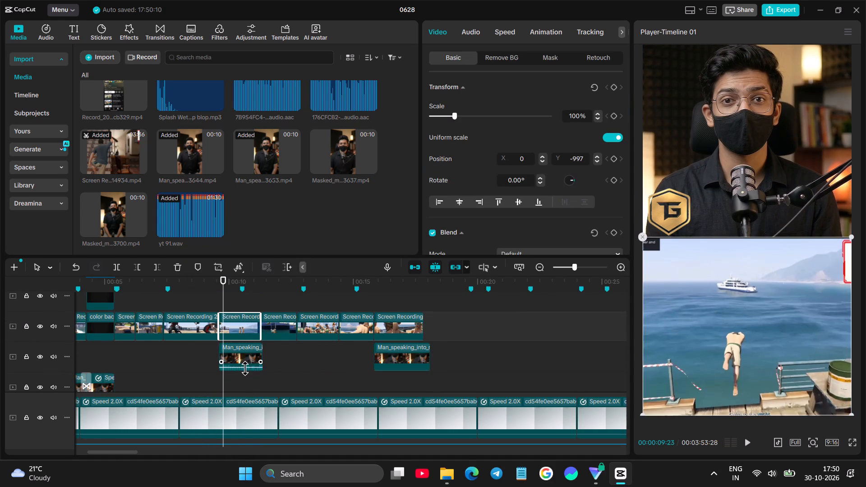
left_click_drag(245, 368, 253, 382)
left_click(191, 368)
key("space")
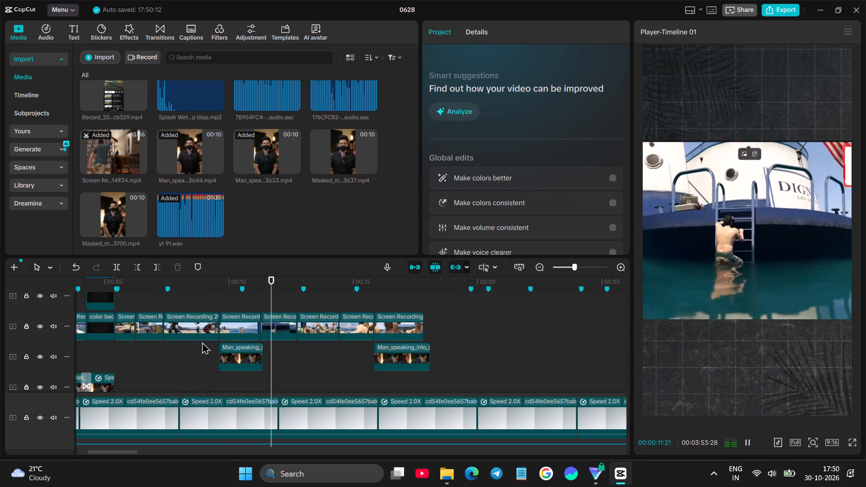
Move the TG logo over the diving gameplay section to X -810, Y 233, beside the speaker.
key("space")
left_click(223, 375)
key("space")
key("space")
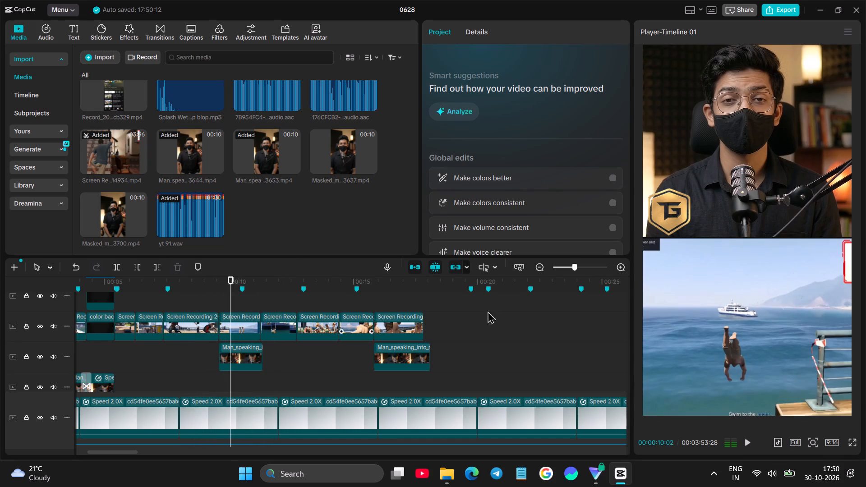
left_click(665, 204)
left_click_drag(673, 208, 675, 204)
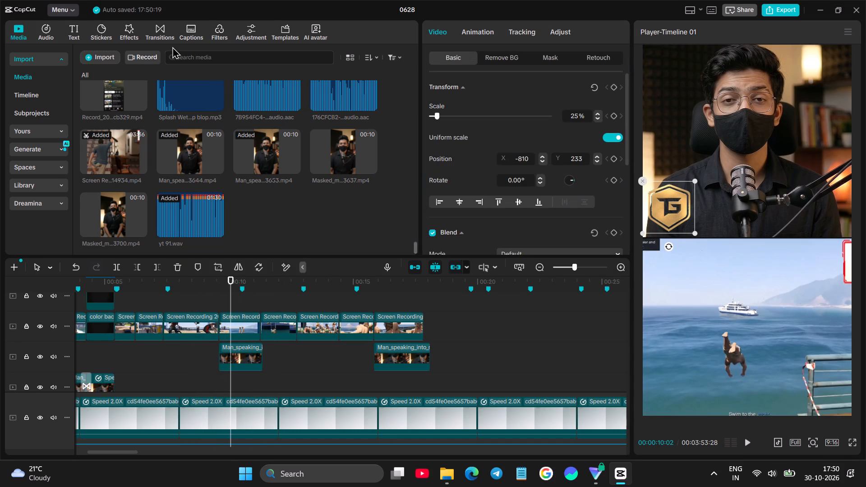
Search transitions for glare, add Glare to the cut where the diving gameplay clip begins, and play the section back.
left_click(172, 46)
left_click(169, 41)
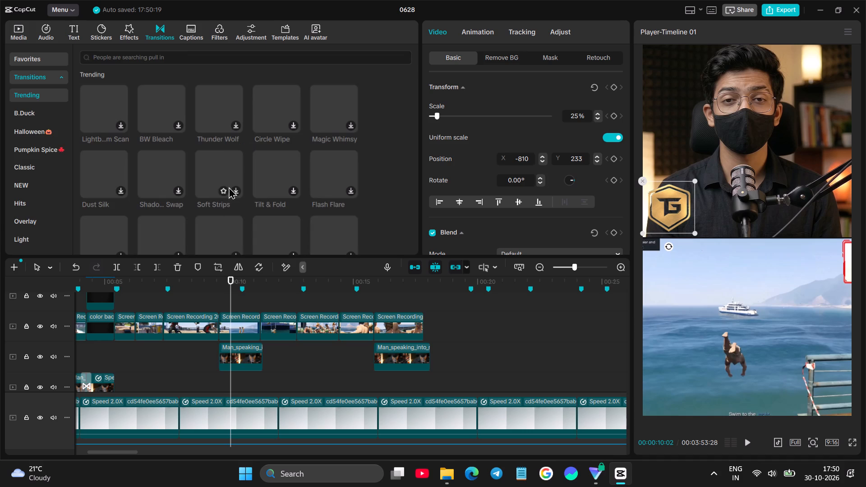
left_click(183, 59)
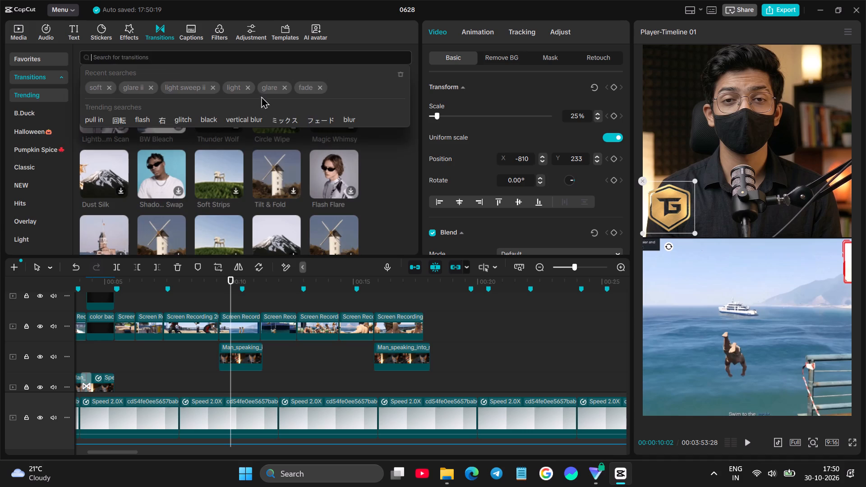
left_click(267, 90)
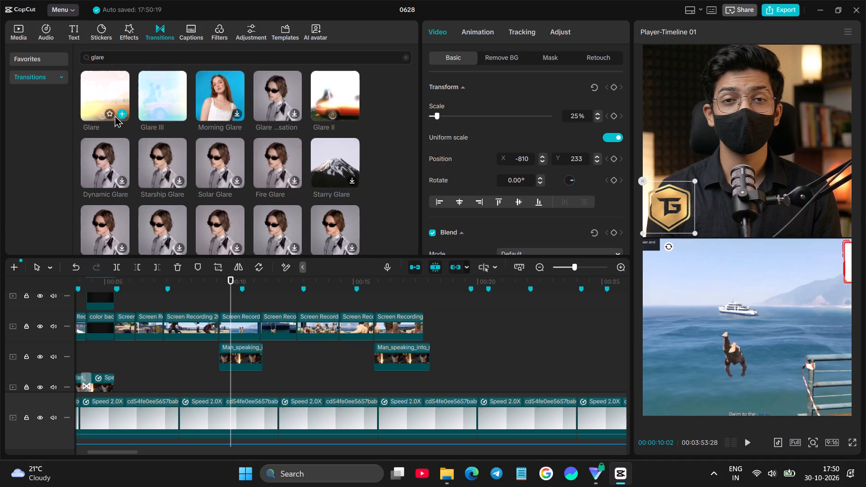
left_click_drag(107, 97, 224, 307)
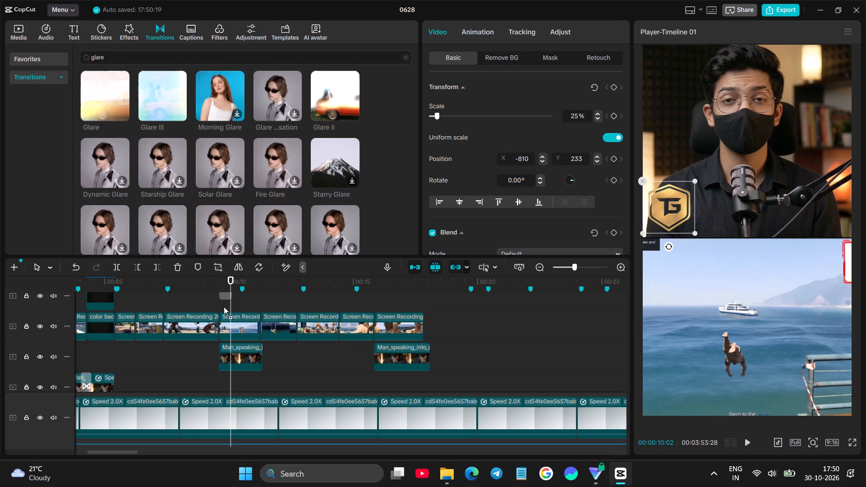
left_click_drag(224, 307, 211, 327)
left_click(196, 346)
left_click(201, 301)
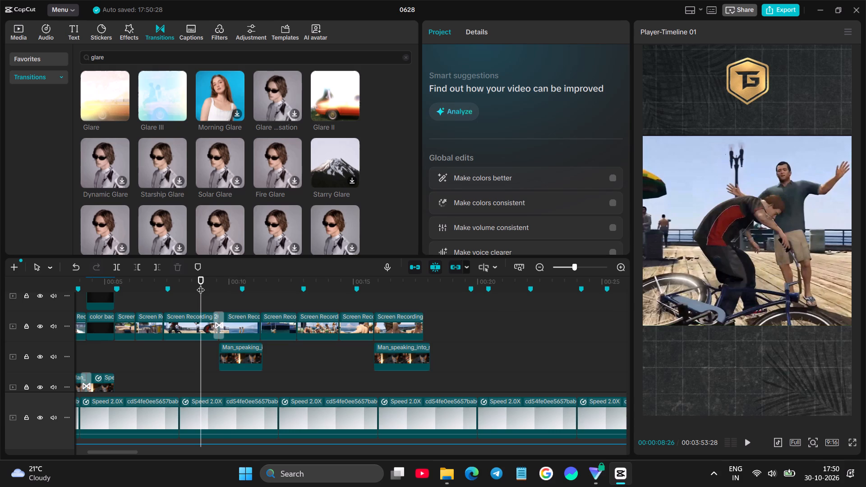
key("space")
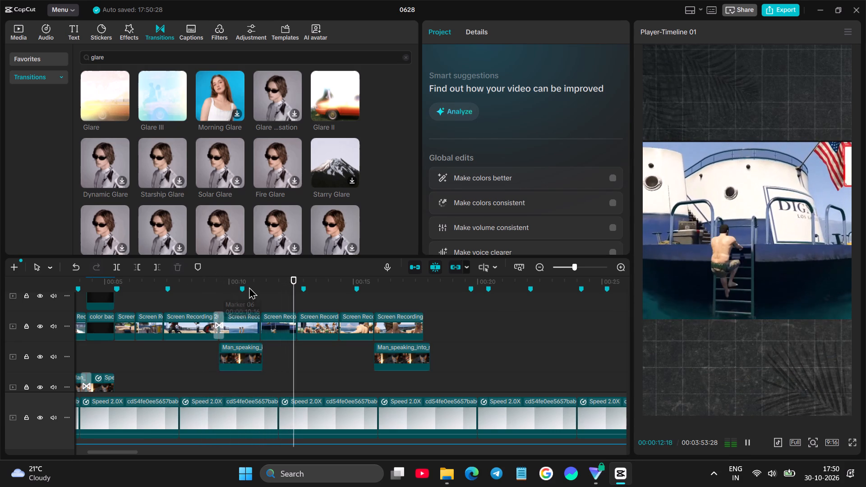
key("space")
Trim the end of the first Man_speaking clip to the cut where the diving gameplay clip ends.
left_click(251, 356)
left_click(262, 348)
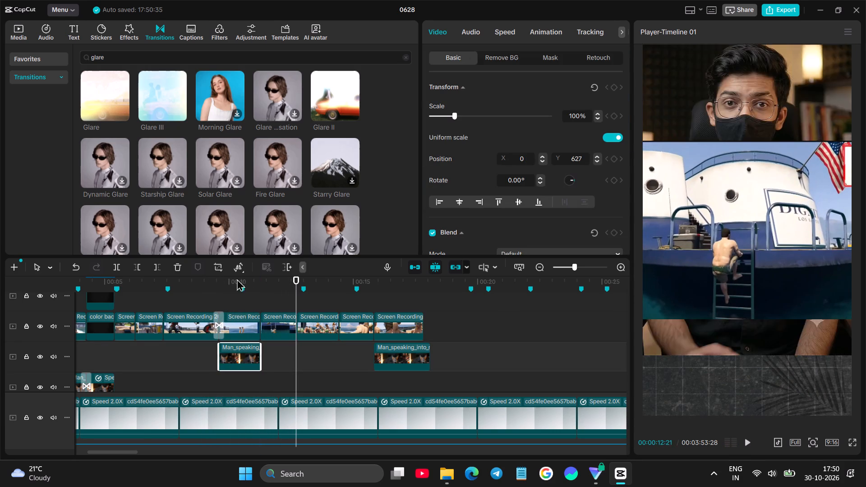
Add the Glare transition to the cut at the end of the diving gameplay clip and play the section back.
left_click_drag(111, 87, 248, 320)
left_click(212, 289)
key("space")
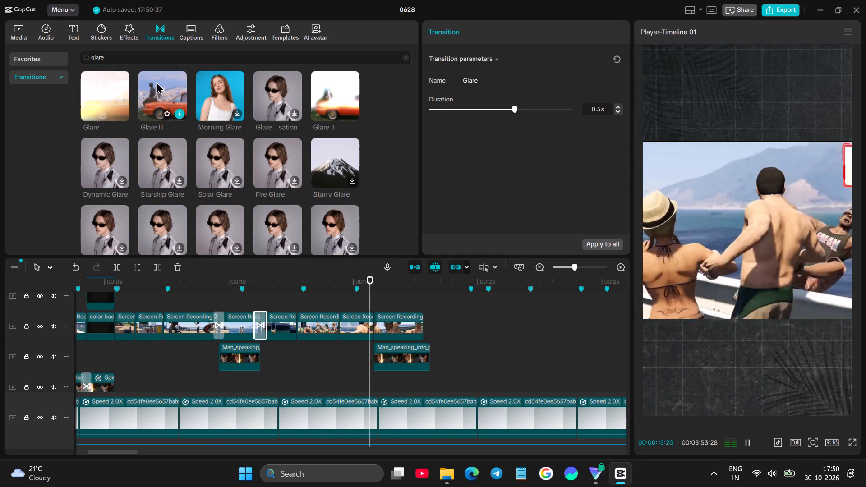
key("space")
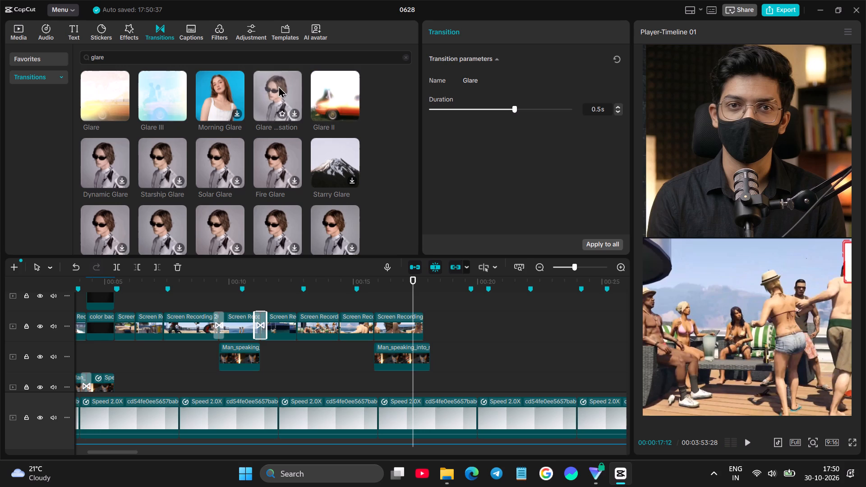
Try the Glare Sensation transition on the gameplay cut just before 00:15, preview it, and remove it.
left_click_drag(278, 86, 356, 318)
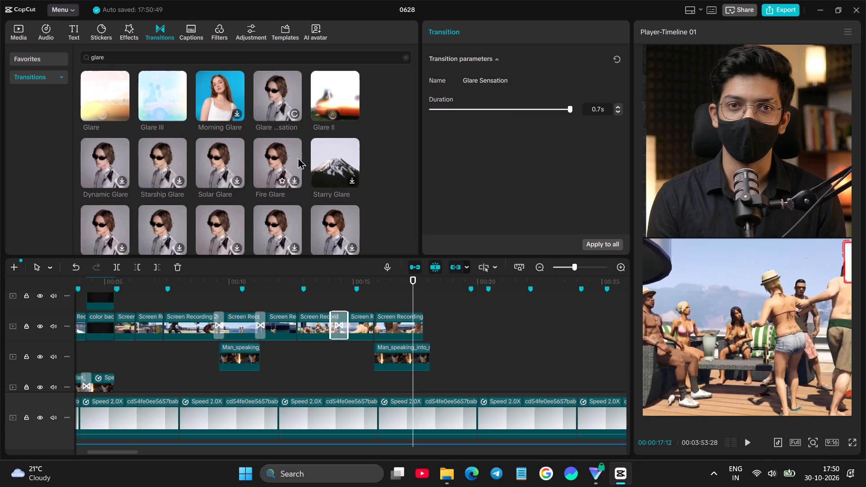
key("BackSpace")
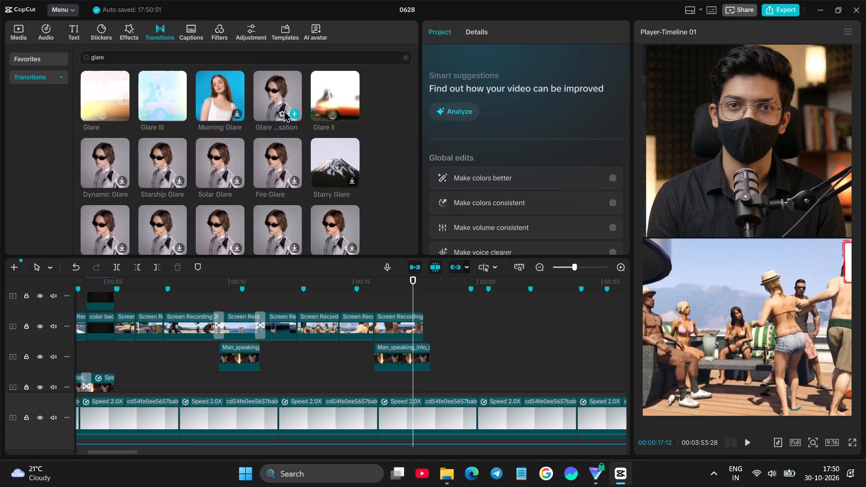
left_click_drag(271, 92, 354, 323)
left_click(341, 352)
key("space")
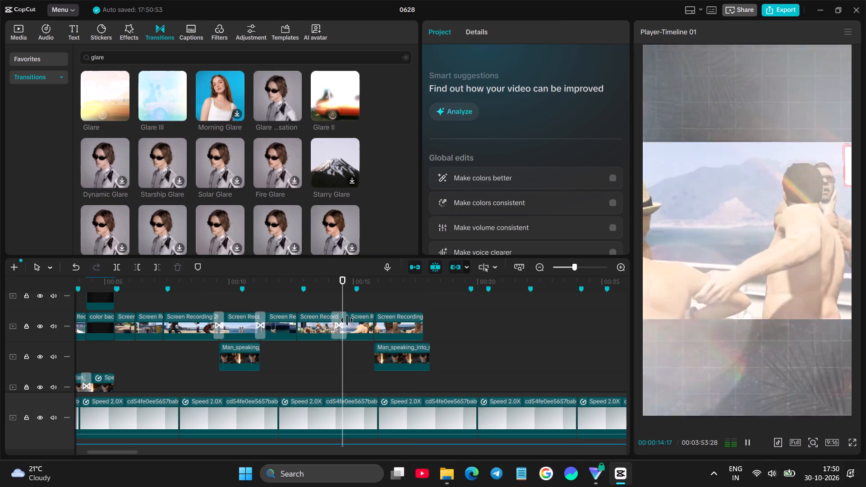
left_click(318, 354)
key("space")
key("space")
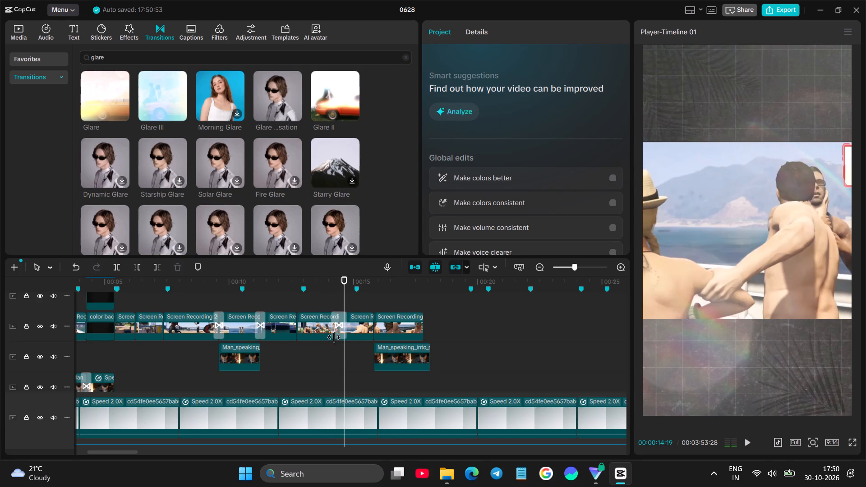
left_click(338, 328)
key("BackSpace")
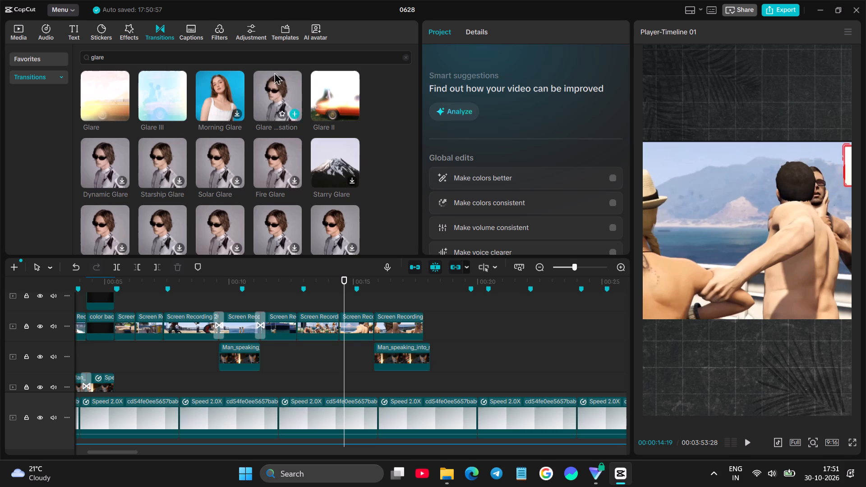
Add the Glare Sensation transition to the gameplay cut where the second Man_speaking clip begins, and play it back.
left_click(277, 89)
left_click_drag(284, 88, 368, 319)
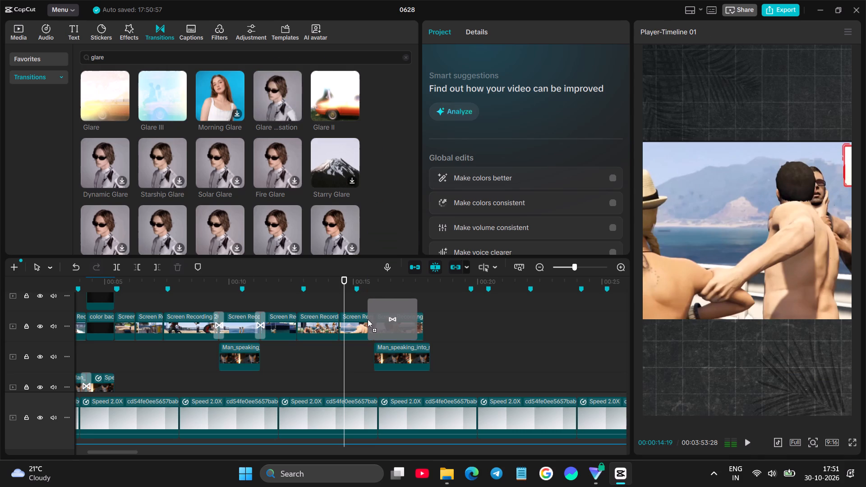
left_click_drag(368, 319, 361, 324)
left_click(352, 338)
key("space")
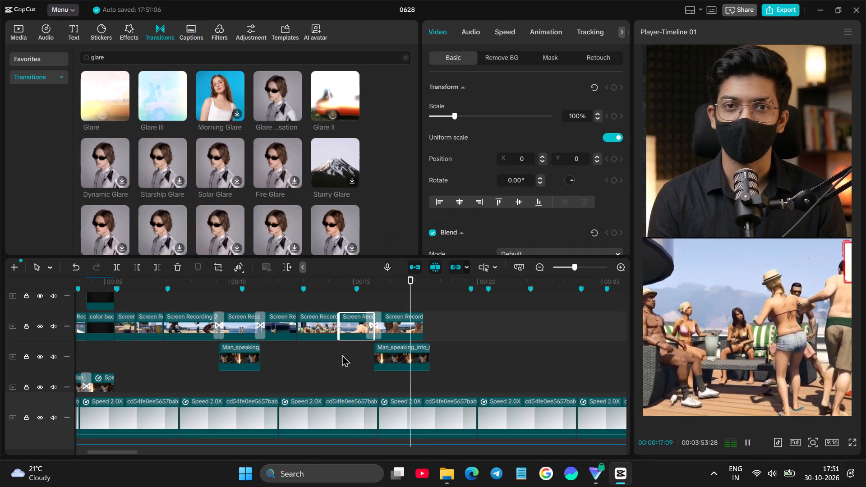
key("space")
Trim the end of the second Man_speaking clip to 00:17:25, where the last gameplay clip ends, and play the section back.
left_click(423, 304)
left_click(426, 356)
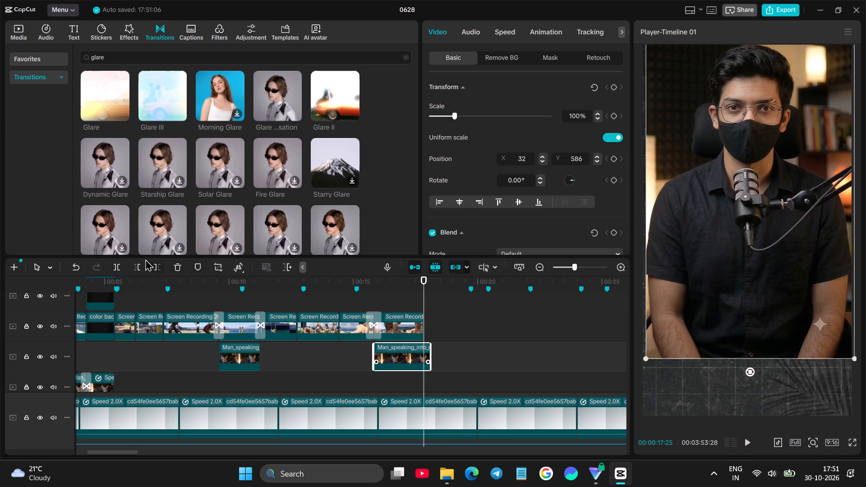
left_click(164, 269)
key("space")
left_click(372, 301)
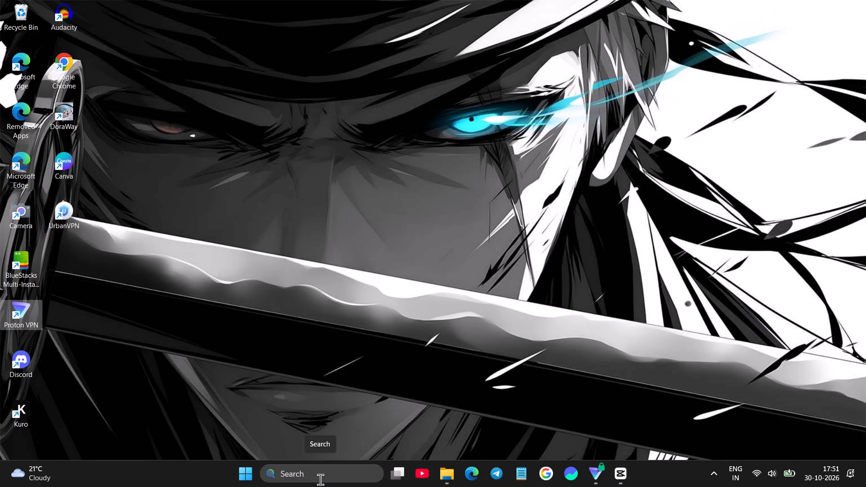
Launch the Kuro app from the Windows recent searches.
left_click(320, 479)
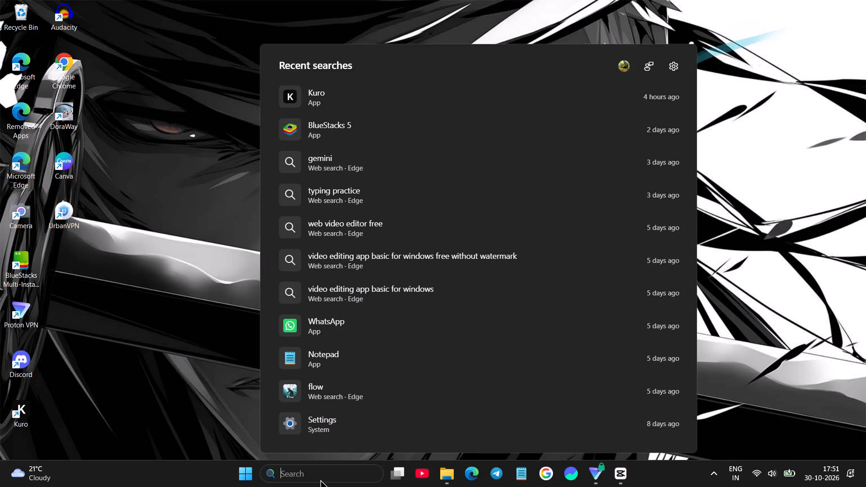
left_click(397, 99)
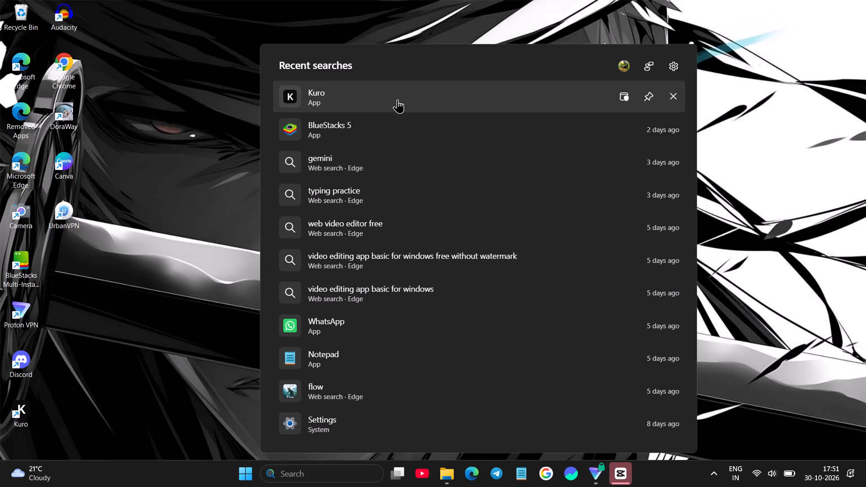
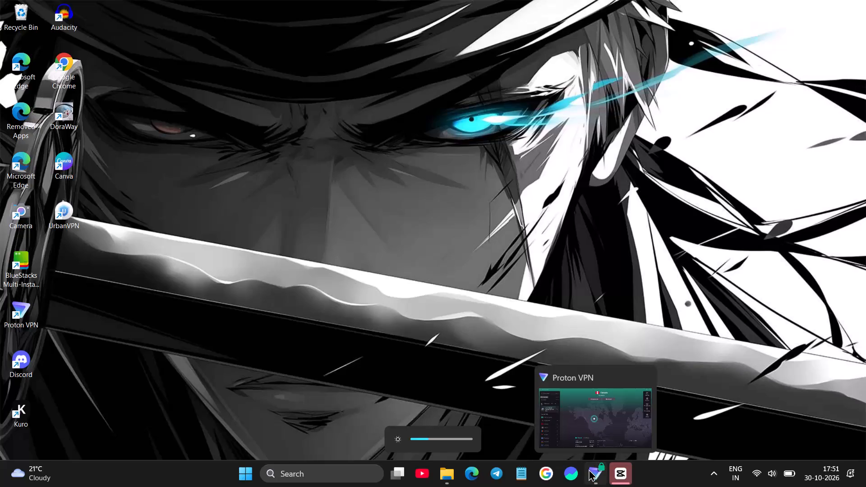
Switch to Proton VPN and disconnect from the Canada server.
left_click(589, 469)
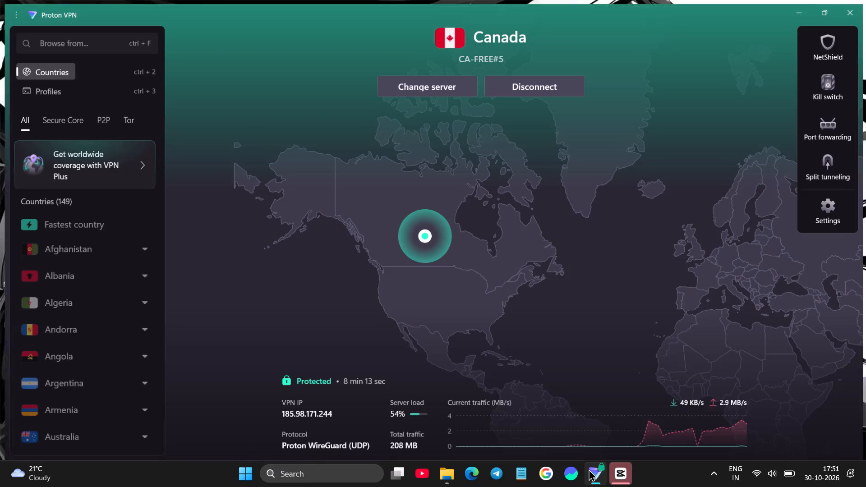
left_click(534, 81)
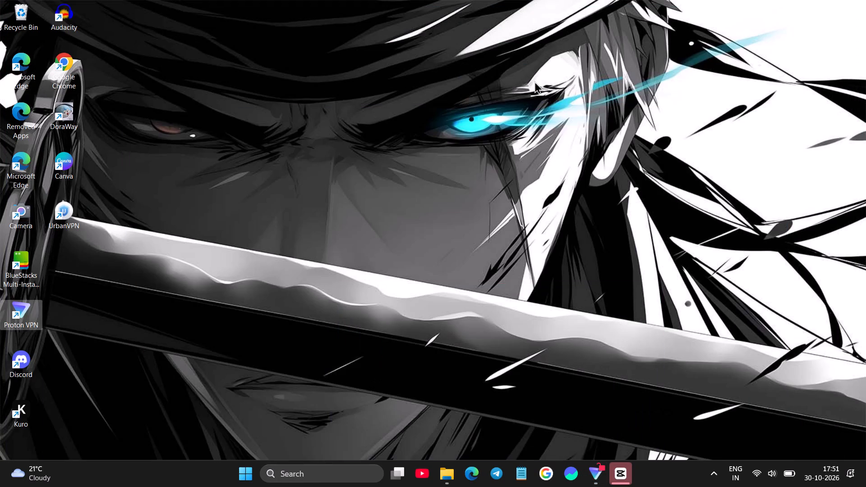